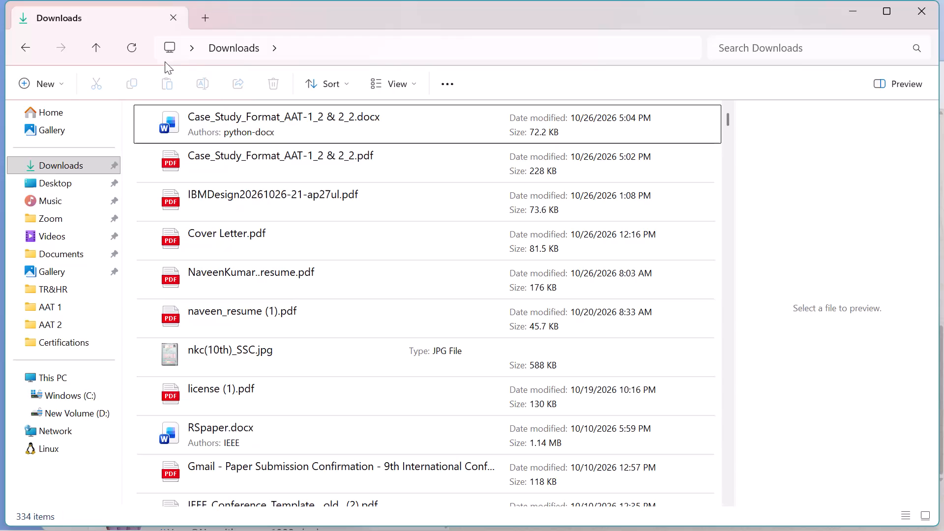
Refresh the Downloads folder and open FIELD BASED PROJECT REPORT v 1 word.docx.
{"action": "left_click", "coordinate": [130, 45]}
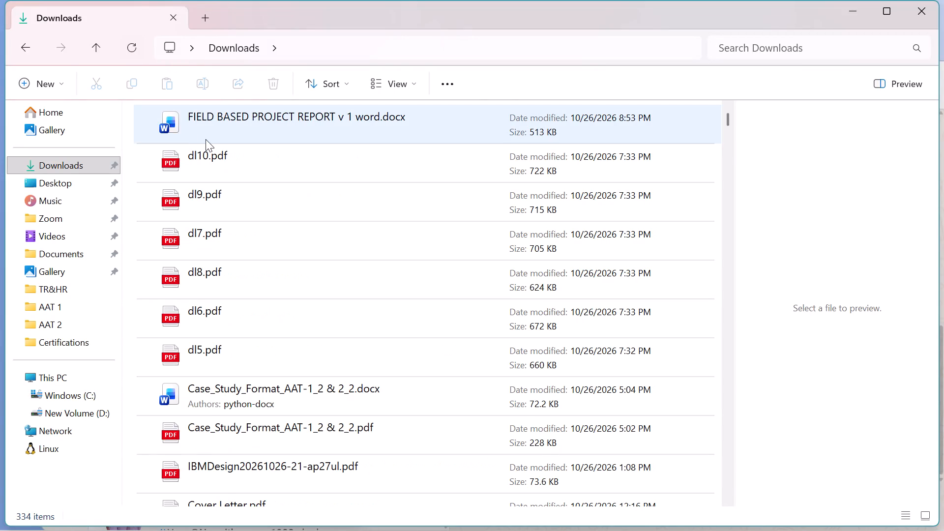
{"action": "left_click", "coordinate": [206, 139]}
{"action": "double_click", "coordinate": [206, 139]}
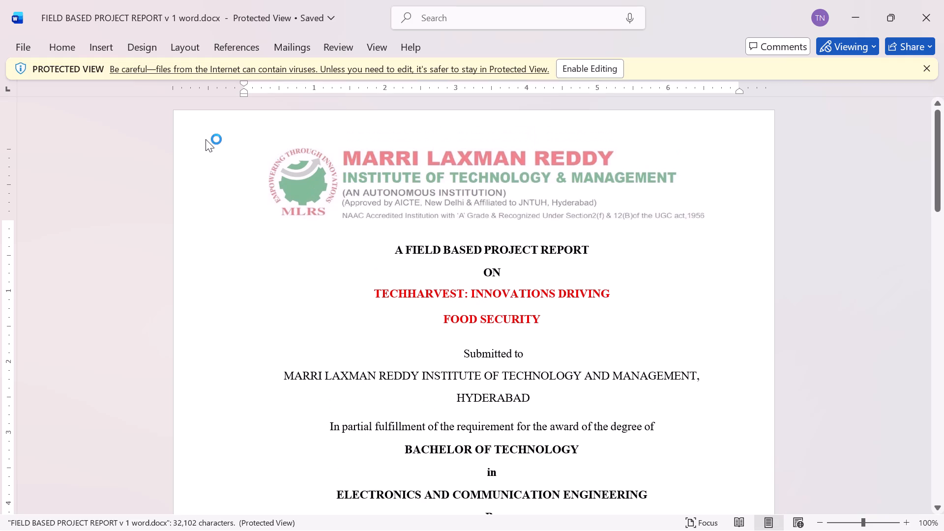
Review the report's front matter from the cover page through the certificate, acknowledgements, table of contents and abstract to the start of Chapter 1.
{"action": "scroll", "coordinate": [387, 295], "scroll_direction": "down", "scroll_amount": 2}
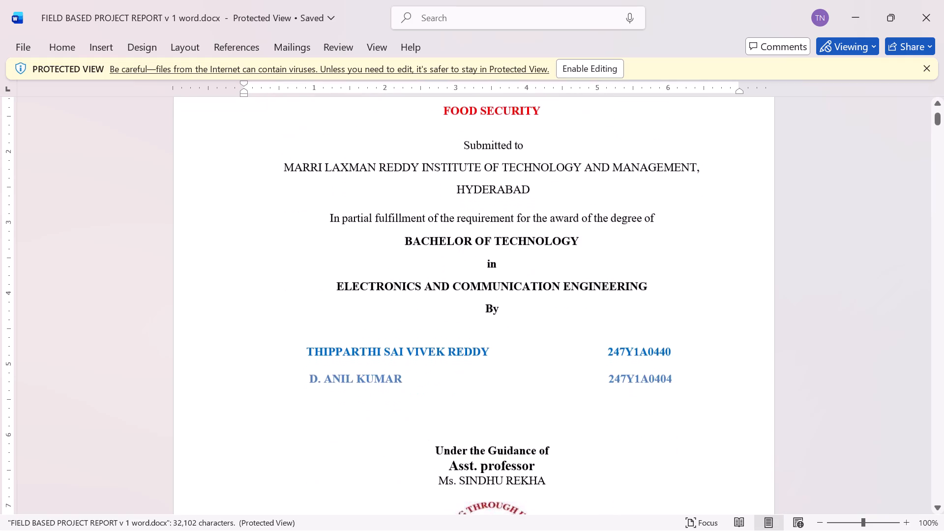
{"action": "scroll", "coordinate": [387, 295], "scroll_direction": "down", "scroll_amount": 1}
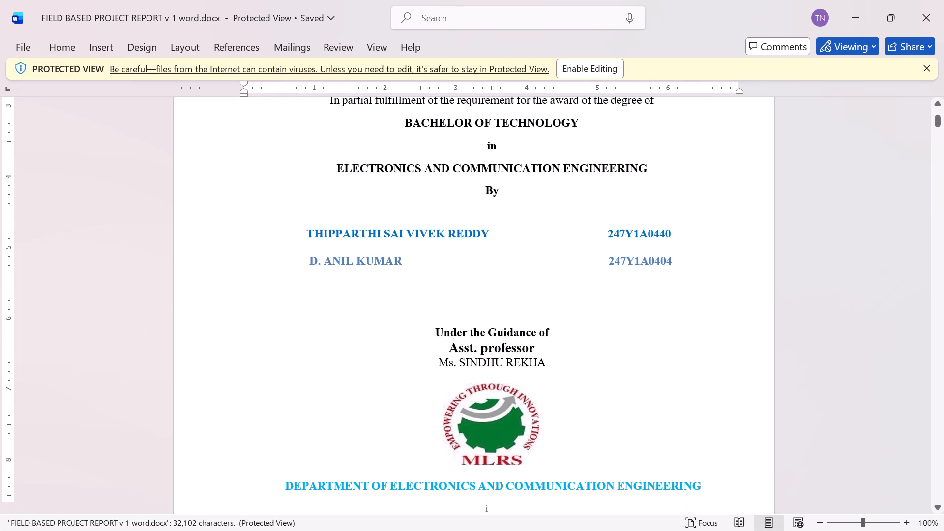
{"action": "scroll", "coordinate": [387, 295], "scroll_direction": "down", "scroll_amount": 1}
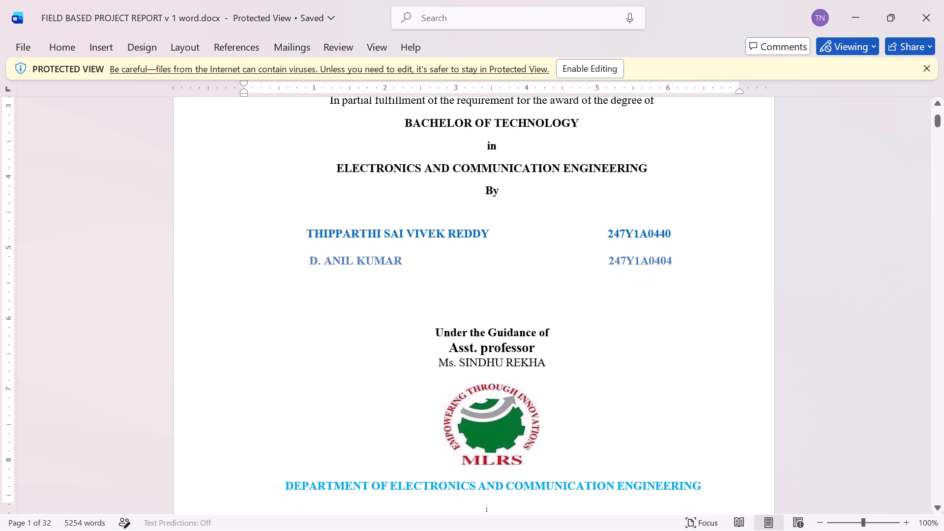
{"action": "scroll", "coordinate": [387, 295], "scroll_direction": "down", "scroll_amount": 2}
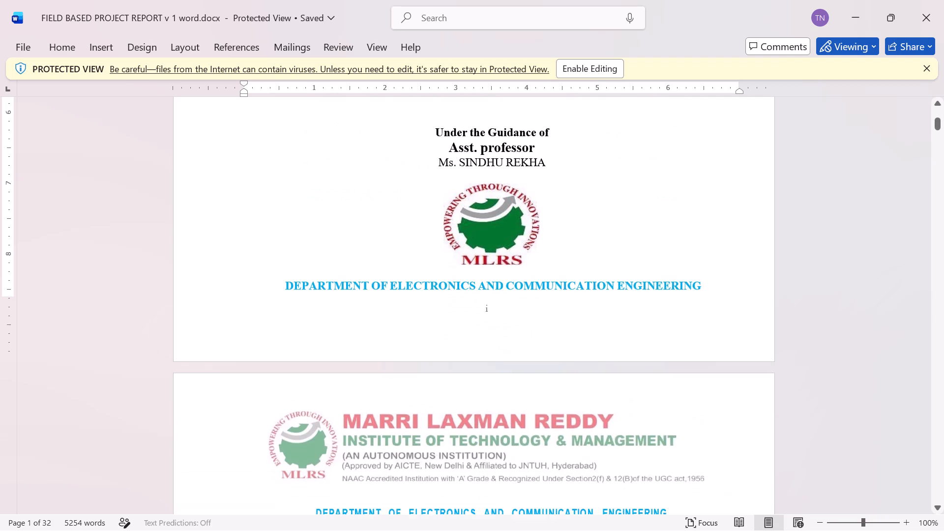
{"action": "scroll", "coordinate": [387, 295], "scroll_direction": "down", "scroll_amount": 3}
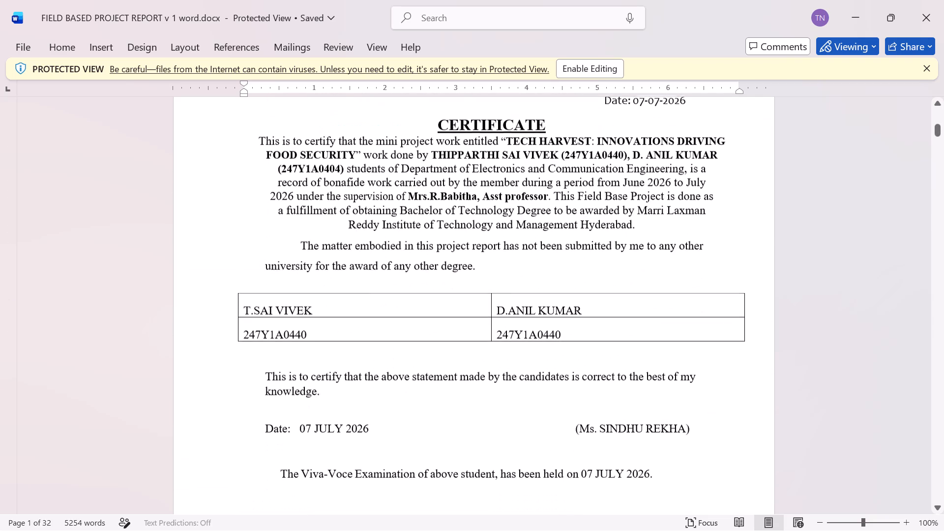
{"action": "scroll", "coordinate": [387, 295], "scroll_direction": "down", "scroll_amount": 3}
{"action": "scroll", "coordinate": [387, 295], "scroll_direction": "up", "scroll_amount": 1}
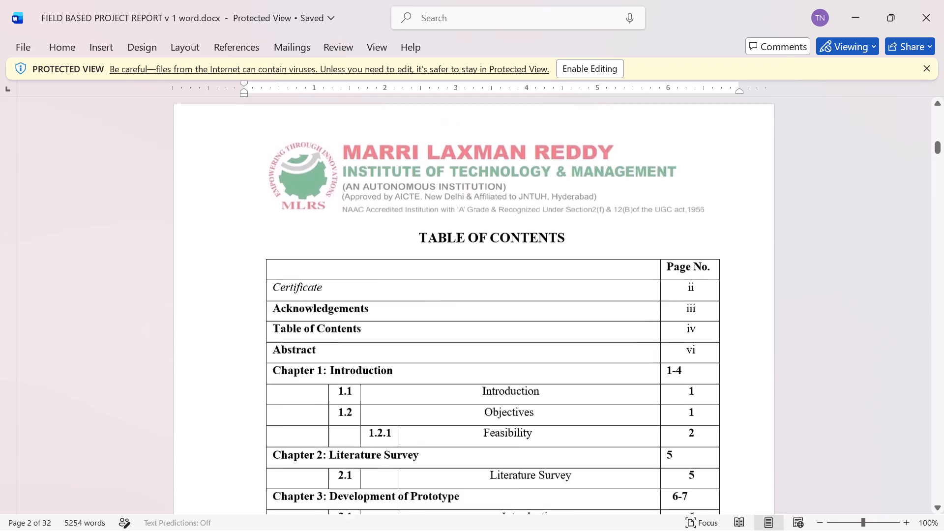
{"action": "scroll", "coordinate": [387, 295], "scroll_direction": "up", "scroll_amount": 1}
{"action": "scroll", "coordinate": [387, 295], "scroll_direction": "right", "scroll_amount": 1}
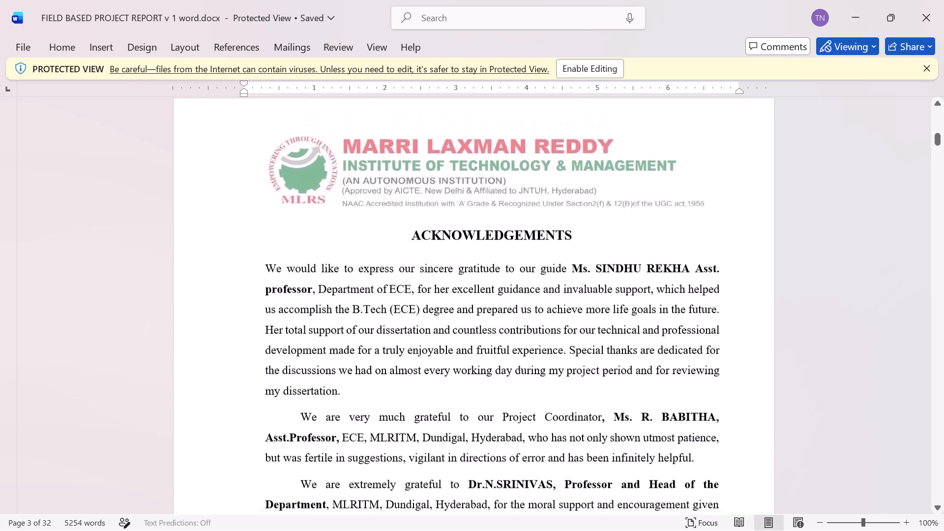
{"action": "scroll", "coordinate": [387, 295], "scroll_direction": "right", "scroll_amount": 1}
{"action": "scroll", "coordinate": [387, 295], "scroll_direction": "up", "scroll_amount": 4}
{"action": "scroll", "coordinate": [387, 295], "scroll_direction": "down", "scroll_amount": 1}
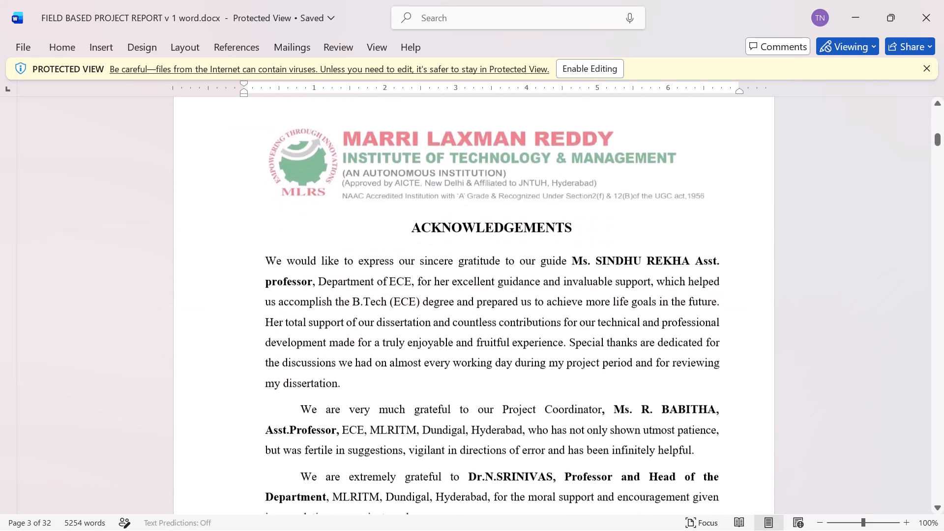
{"action": "scroll", "coordinate": [387, 295], "scroll_direction": "down", "scroll_amount": 3}
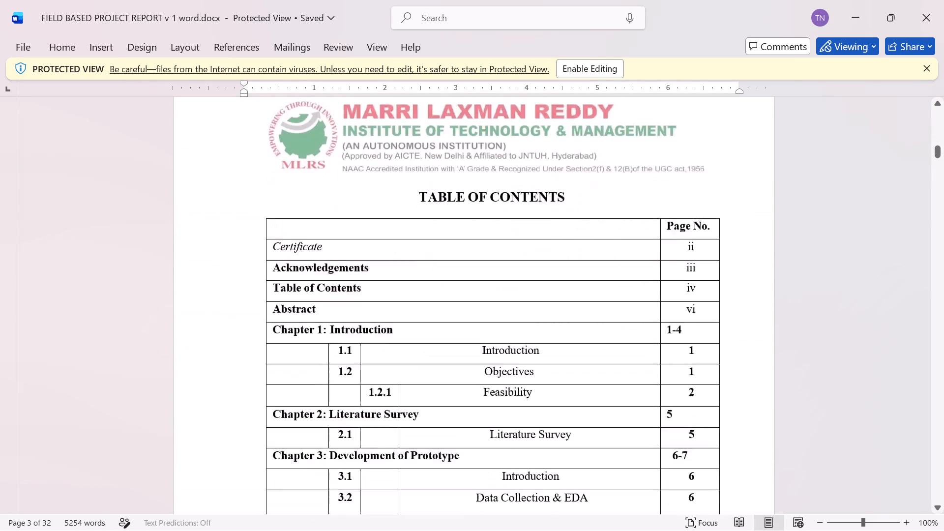
{"action": "scroll", "coordinate": [387, 295], "scroll_direction": "down", "scroll_amount": 3}
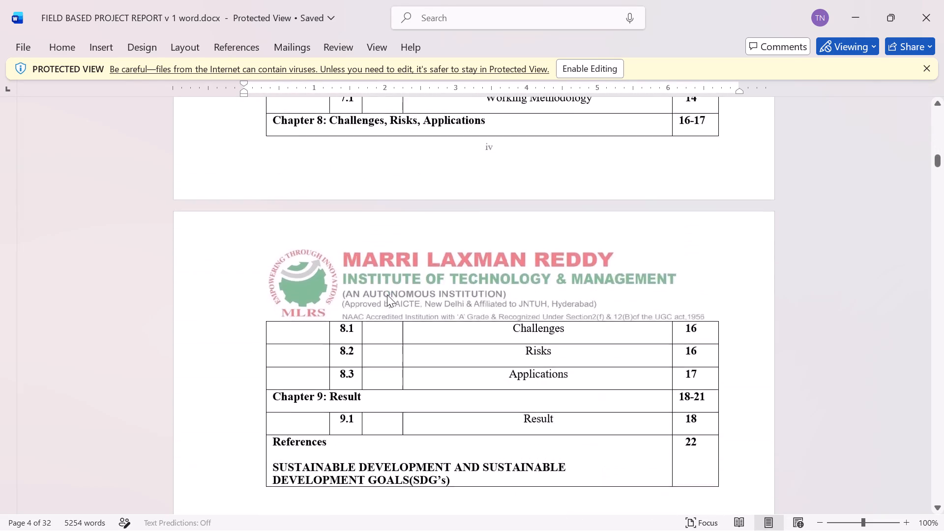
{"action": "scroll", "coordinate": [387, 295], "scroll_direction": "down", "scroll_amount": 5}
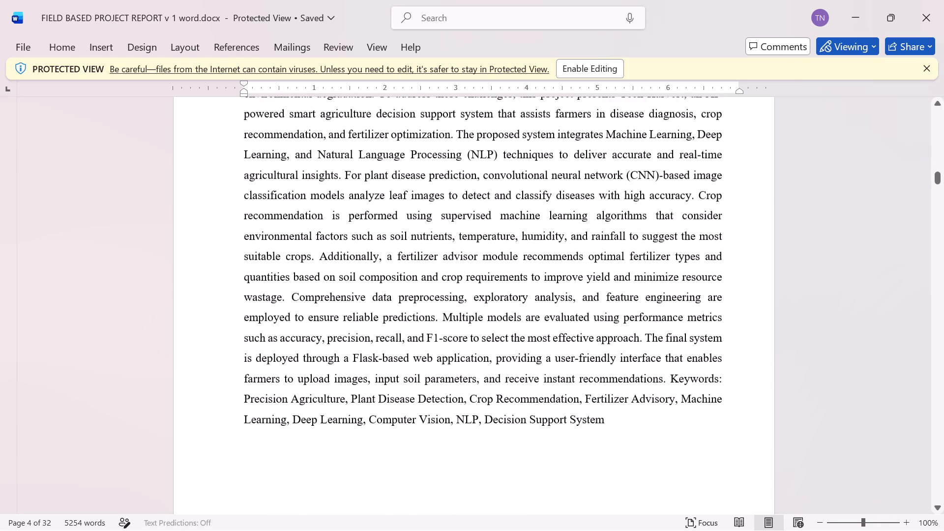
{"action": "scroll", "coordinate": [387, 295], "scroll_direction": "down", "scroll_amount": 3}
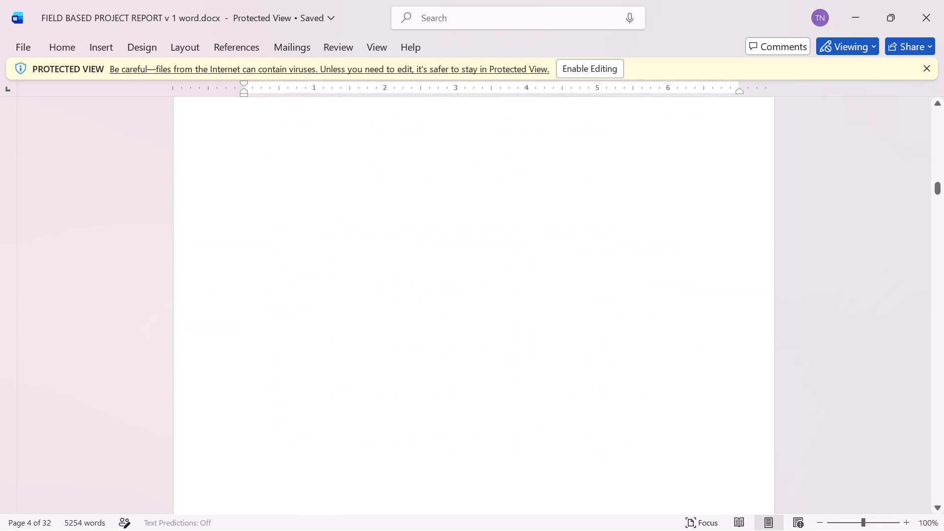
{"action": "scroll", "coordinate": [387, 295], "scroll_direction": "down", "scroll_amount": 3}
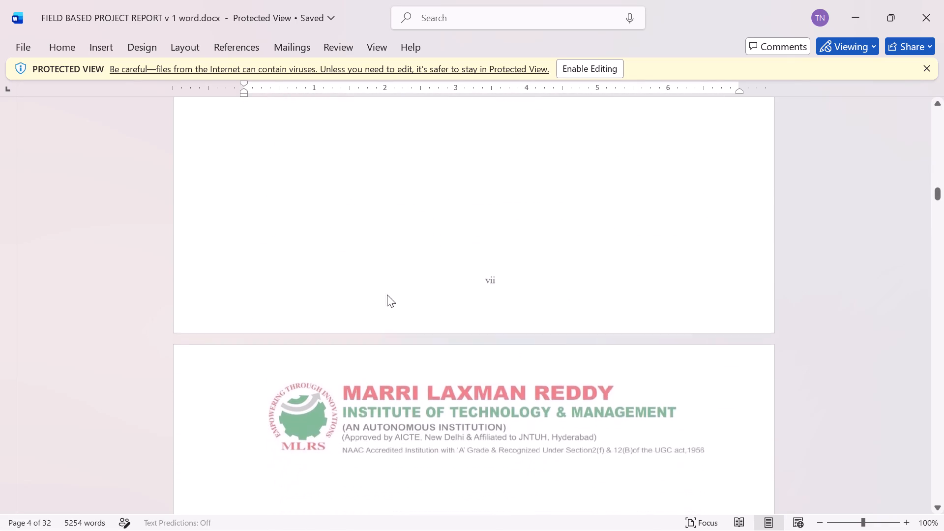
{"action": "scroll", "coordinate": [387, 295], "scroll_direction": "down", "scroll_amount": 3}
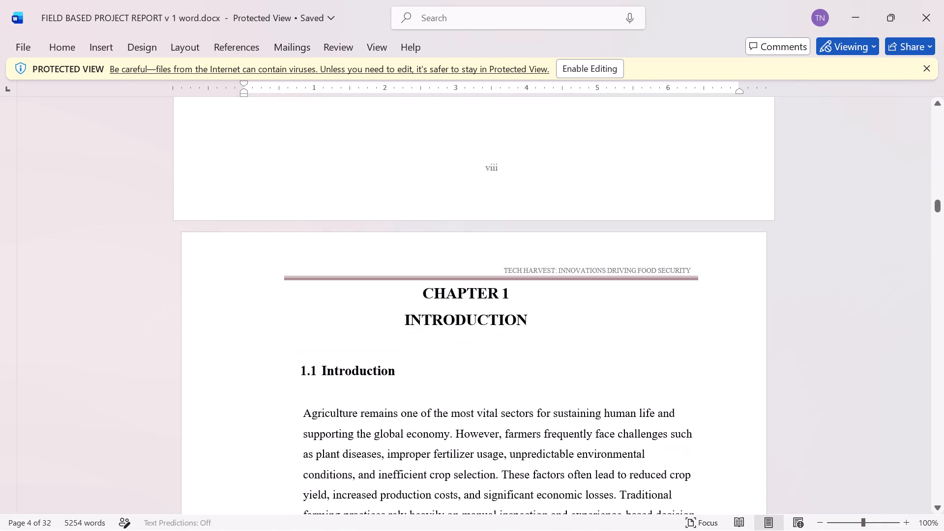
Review the report's body chapters, from the Chapter 1 introduction through Chapter VIII on challenges, risks and applications.
{"action": "scroll", "coordinate": [387, 295], "scroll_direction": "down", "scroll_amount": 4}
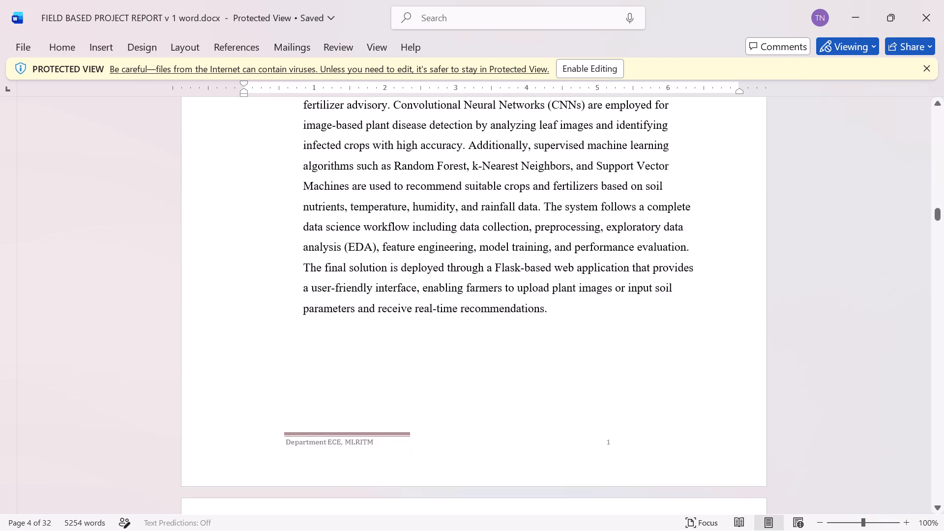
{"action": "scroll", "coordinate": [387, 295], "scroll_direction": "down", "scroll_amount": 8}
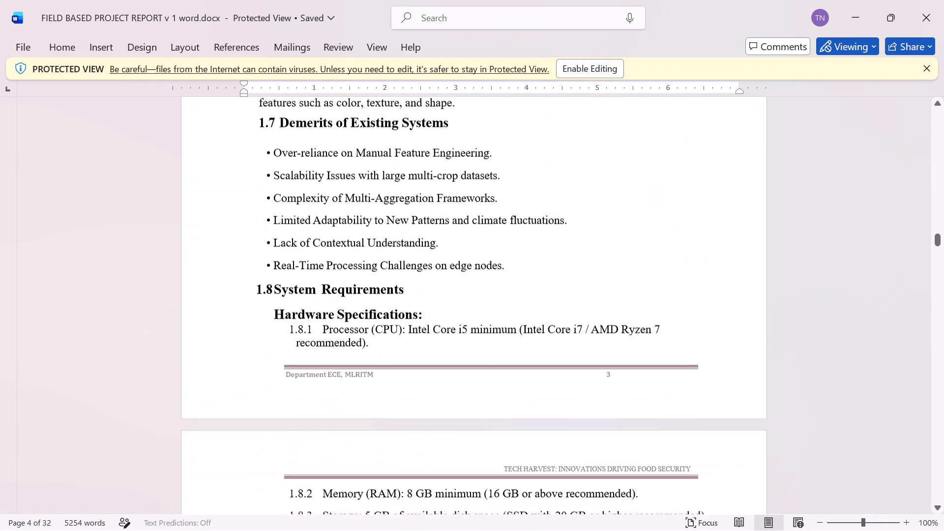
{"action": "scroll", "coordinate": [387, 295], "scroll_direction": "down", "scroll_amount": 4}
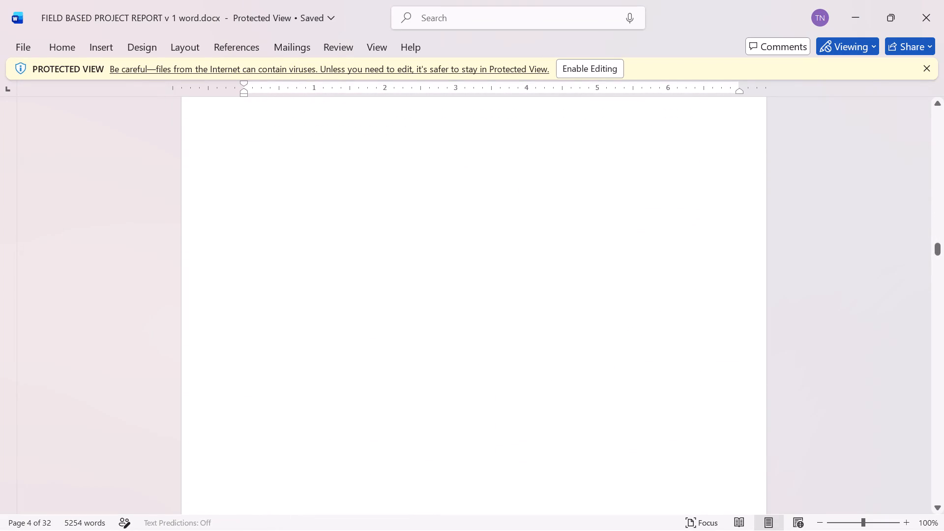
{"action": "scroll", "coordinate": [387, 295], "scroll_direction": "down", "scroll_amount": 4}
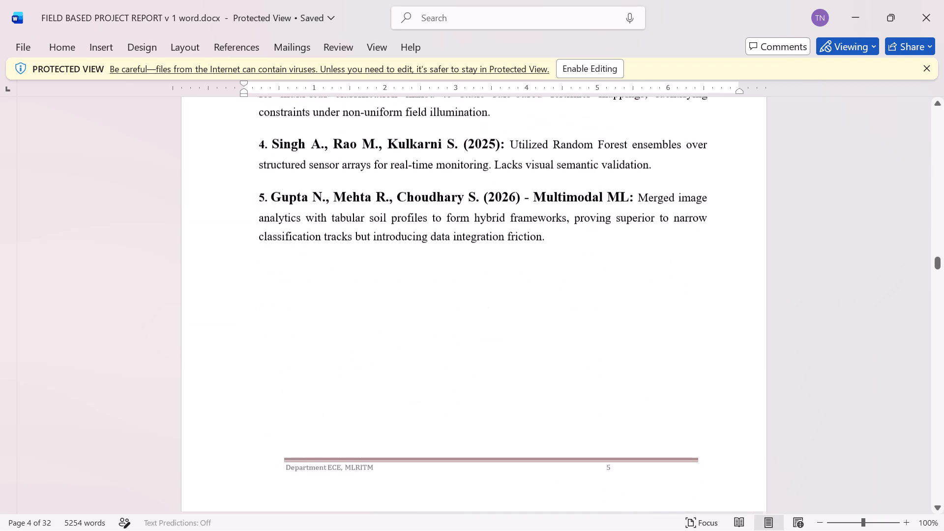
{"action": "scroll", "coordinate": [387, 295], "scroll_direction": "down", "scroll_amount": 5}
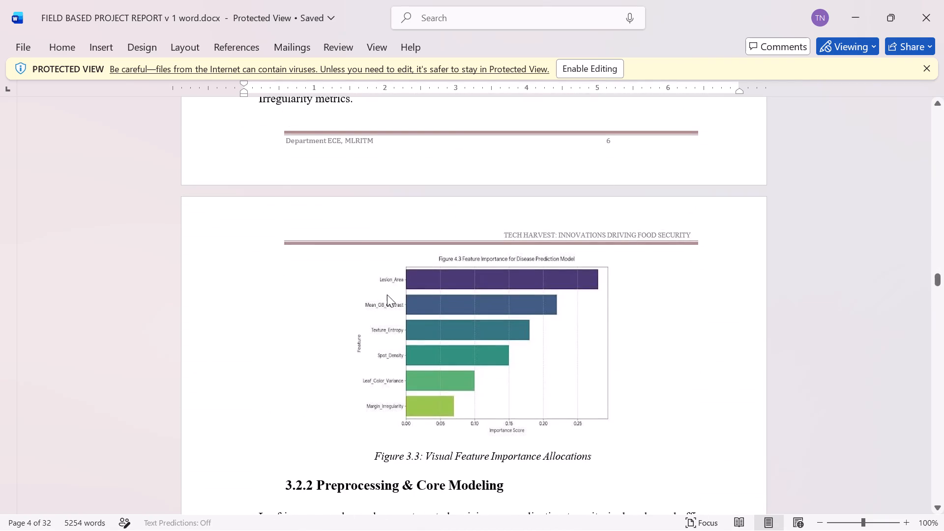
{"action": "scroll", "coordinate": [387, 295], "scroll_direction": "down", "scroll_amount": 5}
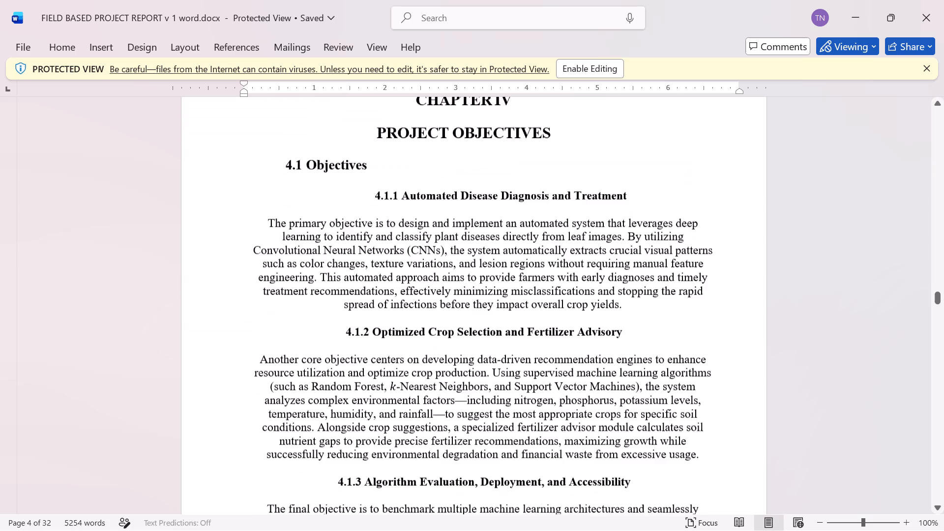
{"action": "scroll", "coordinate": [387, 295], "scroll_direction": "down", "scroll_amount": 5}
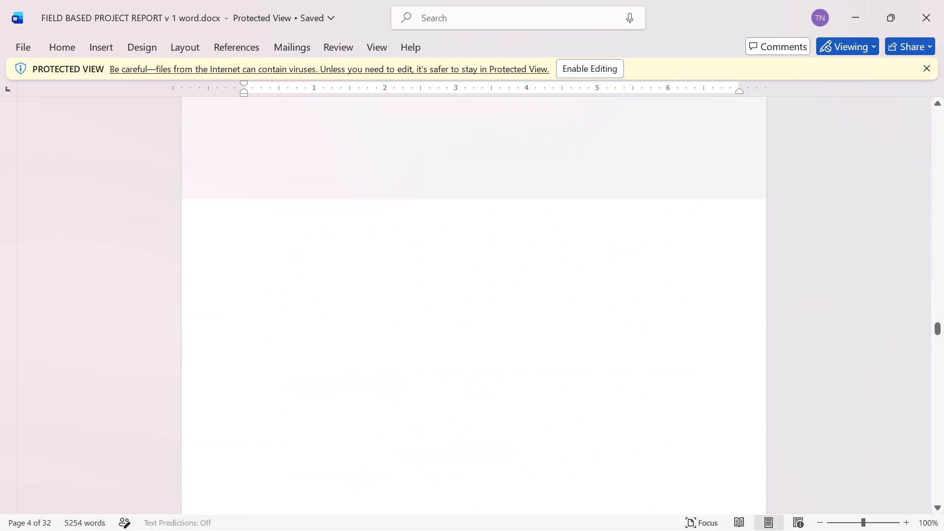
{"action": "scroll", "coordinate": [387, 295], "scroll_direction": "down", "scroll_amount": 3}
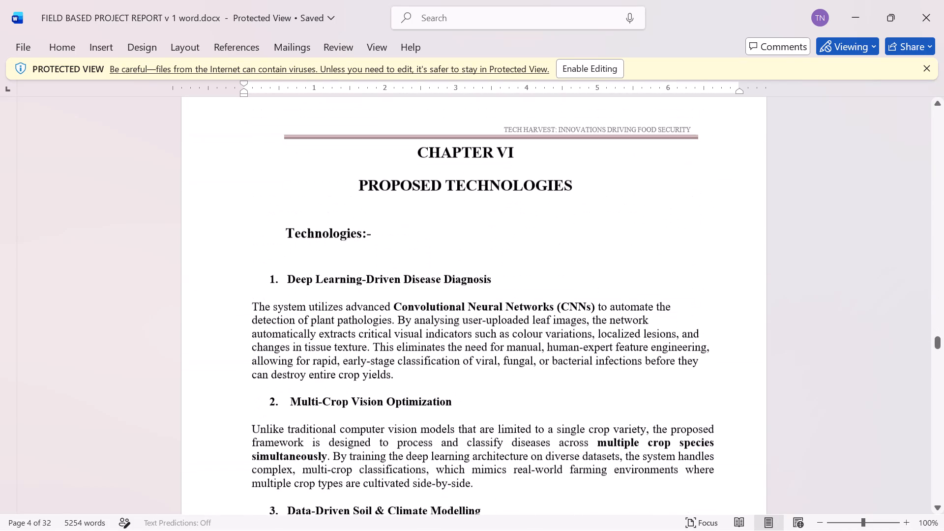
{"action": "scroll", "coordinate": [387, 295], "scroll_direction": "down", "scroll_amount": 3}
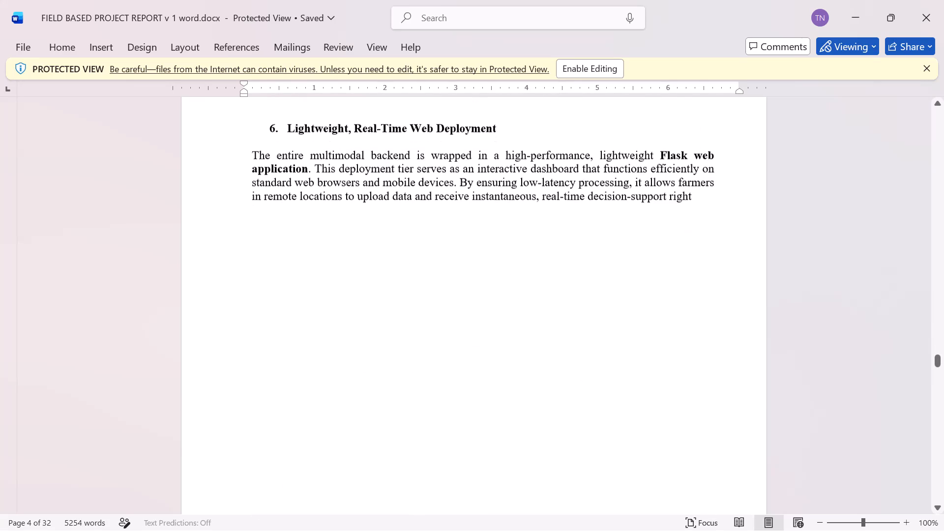
{"action": "scroll", "coordinate": [387, 295], "scroll_direction": "down", "scroll_amount": 2}
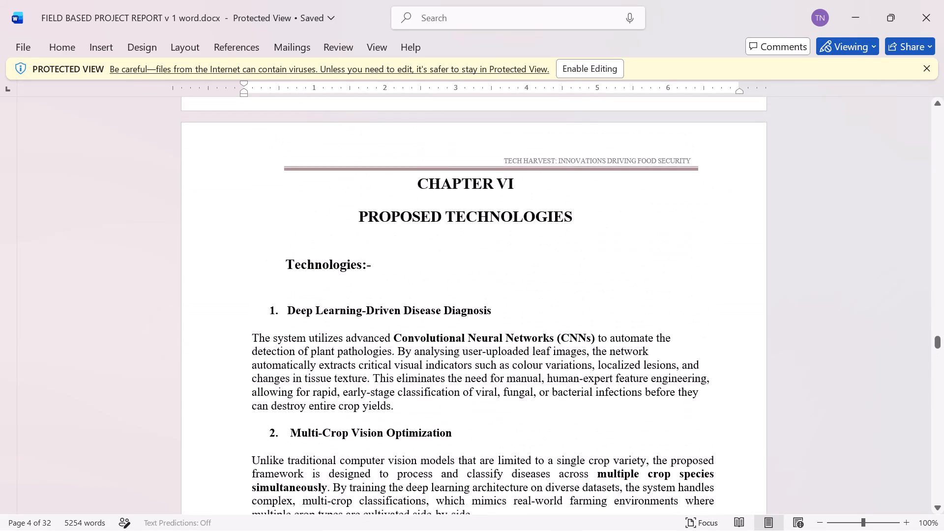
{"action": "scroll", "coordinate": [387, 295], "scroll_direction": "down", "scroll_amount": 2}
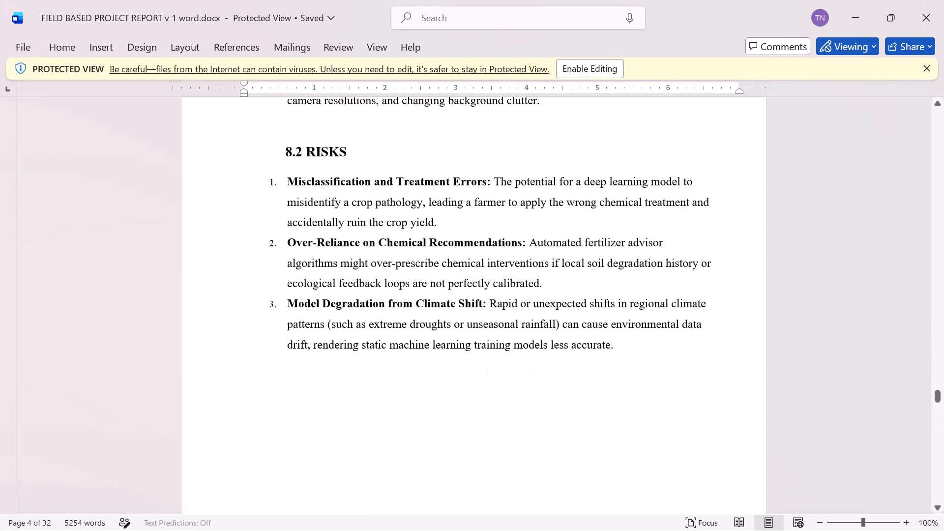
{"action": "scroll", "coordinate": [387, 295], "scroll_direction": "up", "scroll_amount": 3}
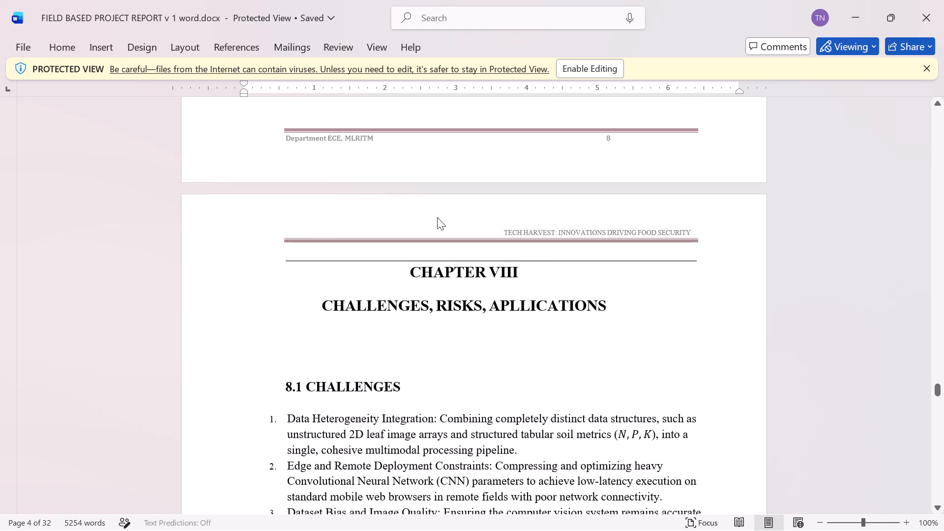
Enable editing of the protected report document.
{"action": "left_click", "coordinate": [576, 66]}
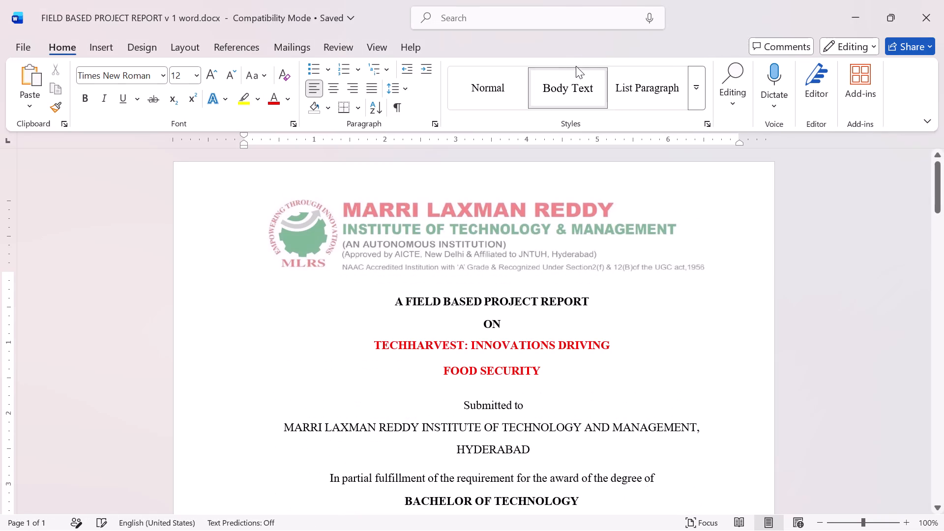
Examine the front matter again, from the cover page down to the blank letterhead pages before Chapter 1.
{"action": "scroll", "coordinate": [516, 207], "scroll_direction": "down", "scroll_amount": 7}
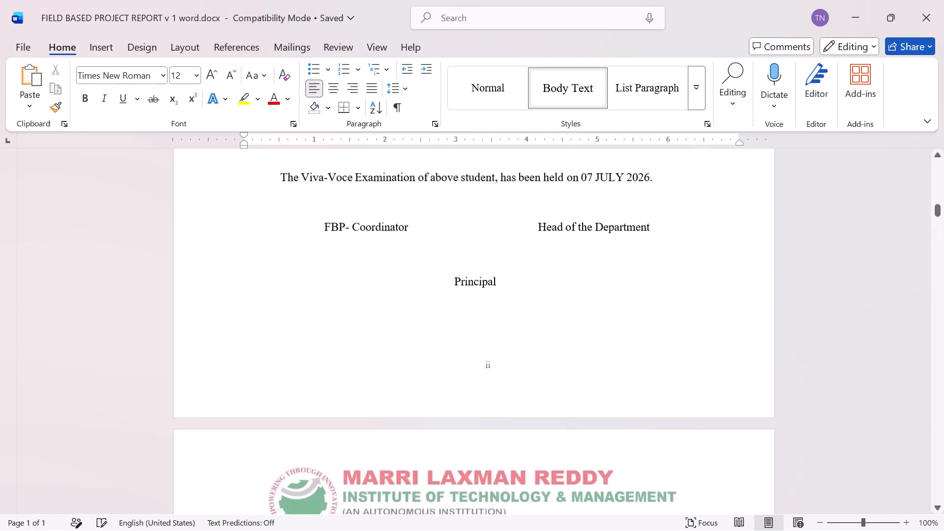
{"action": "scroll", "coordinate": [516, 207], "scroll_direction": "down", "scroll_amount": 9}
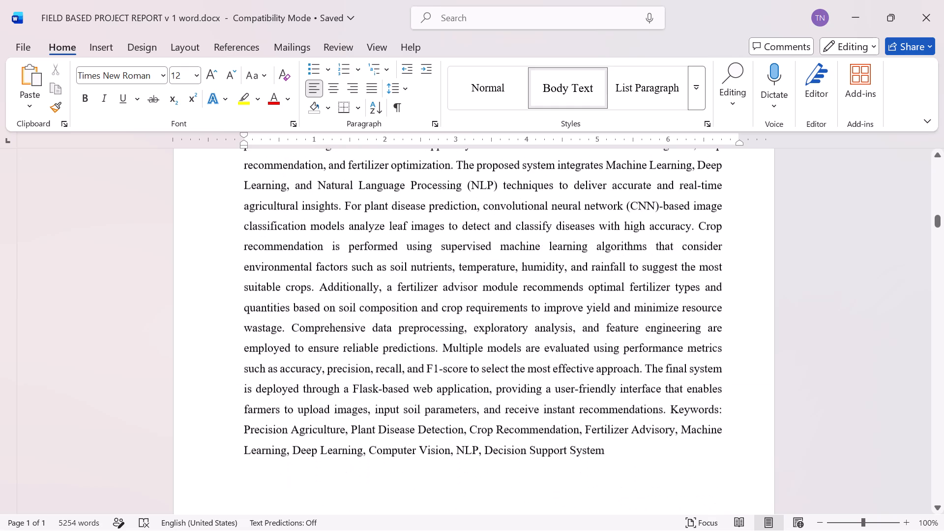
{"action": "scroll", "coordinate": [516, 207], "scroll_direction": "down", "scroll_amount": 6}
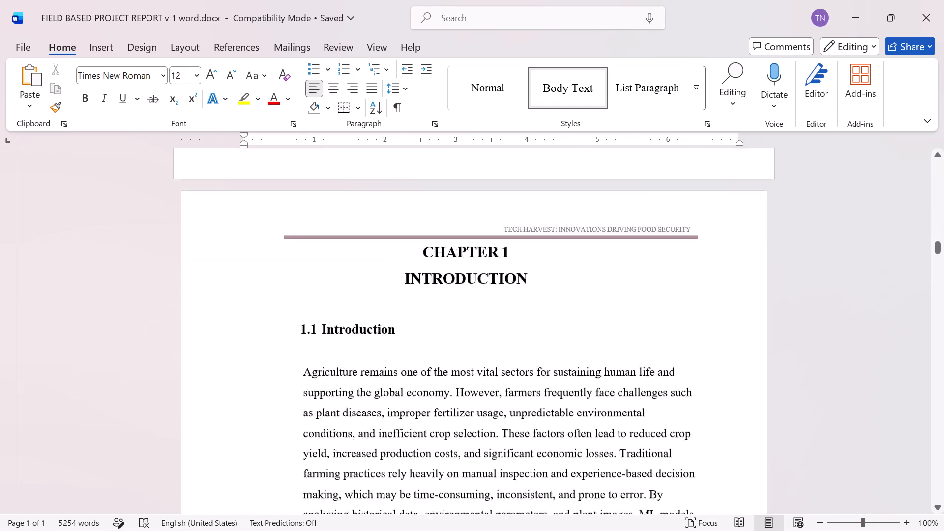
{"action": "scroll", "coordinate": [516, 207], "scroll_direction": "up", "scroll_amount": 4}
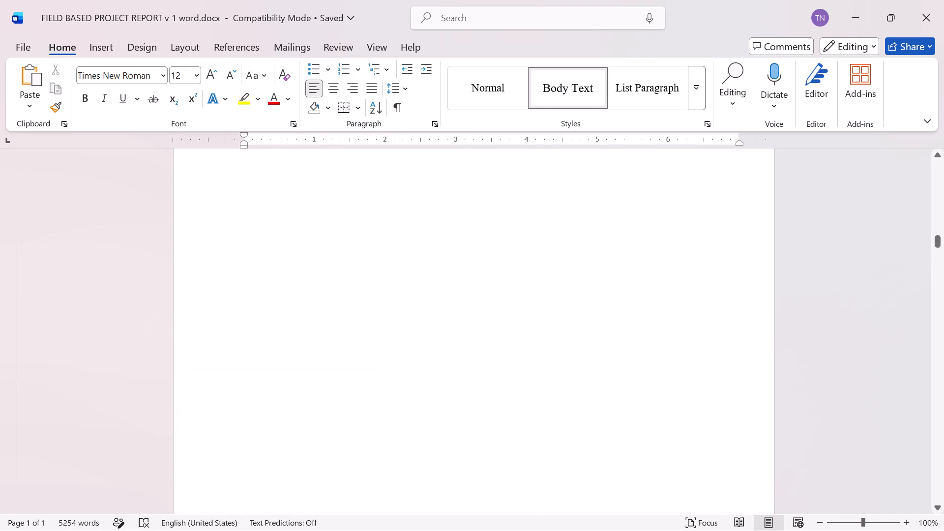
{"action": "scroll", "coordinate": [516, 207], "scroll_direction": "up", "scroll_amount": 1}
{"action": "left_click", "coordinate": [526, 332]}
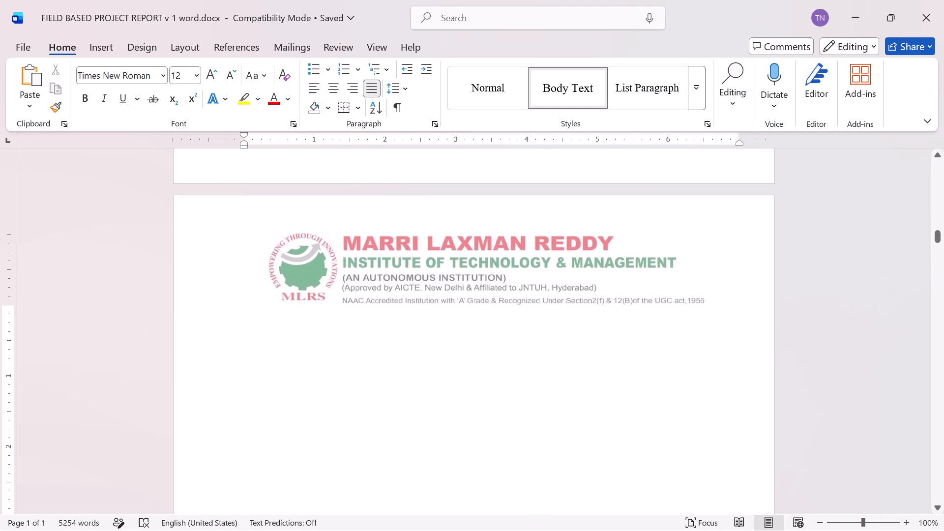
{"action": "scroll", "coordinate": [526, 332], "scroll_direction": "down", "scroll_amount": 5}
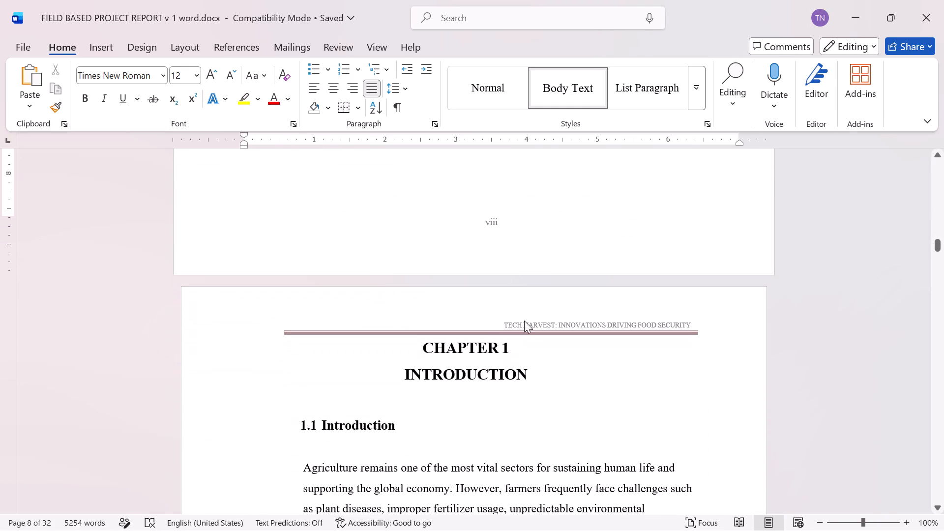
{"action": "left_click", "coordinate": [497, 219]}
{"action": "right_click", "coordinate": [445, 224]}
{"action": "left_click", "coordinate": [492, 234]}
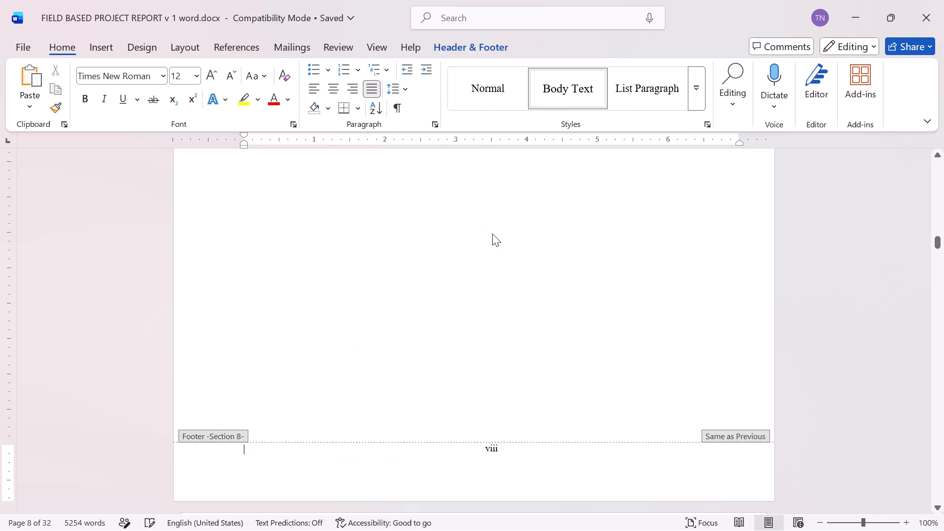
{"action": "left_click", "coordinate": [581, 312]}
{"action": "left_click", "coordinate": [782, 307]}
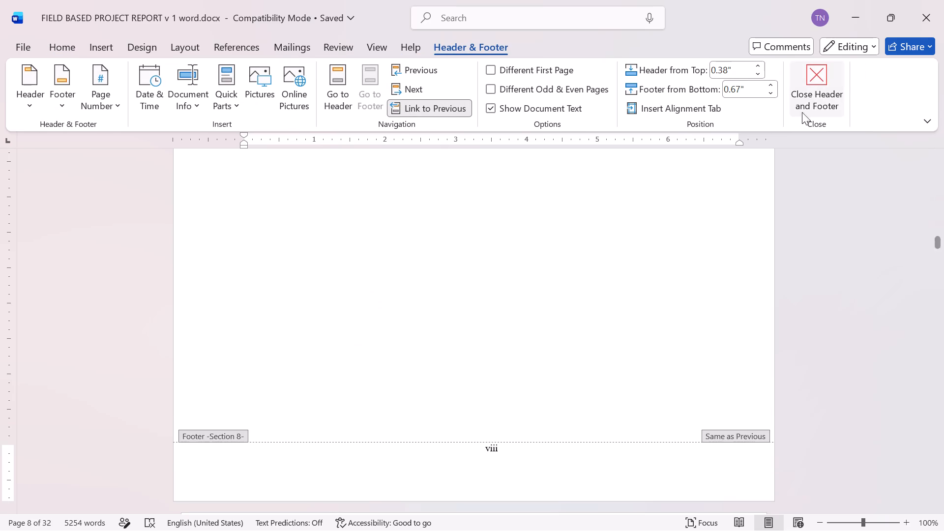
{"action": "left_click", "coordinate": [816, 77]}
Check the pages numbered vi to viii, from the end of the abstract through the blank letterhead pages.
{"action": "scroll", "coordinate": [604, 271], "scroll_direction": "up", "scroll_amount": 2}
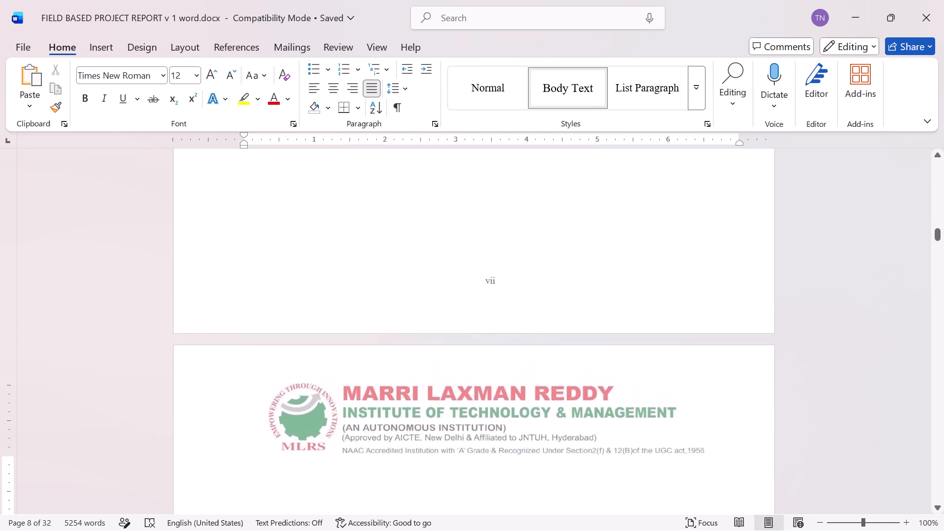
{"action": "scroll", "coordinate": [556, 318], "scroll_direction": "up", "scroll_amount": 4}
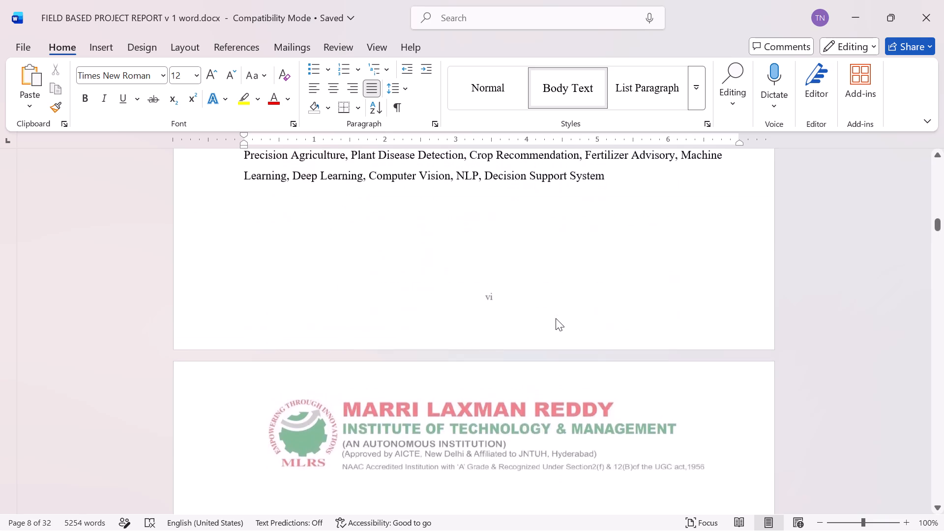
{"action": "scroll", "coordinate": [556, 318], "scroll_direction": "down", "scroll_amount": 3}
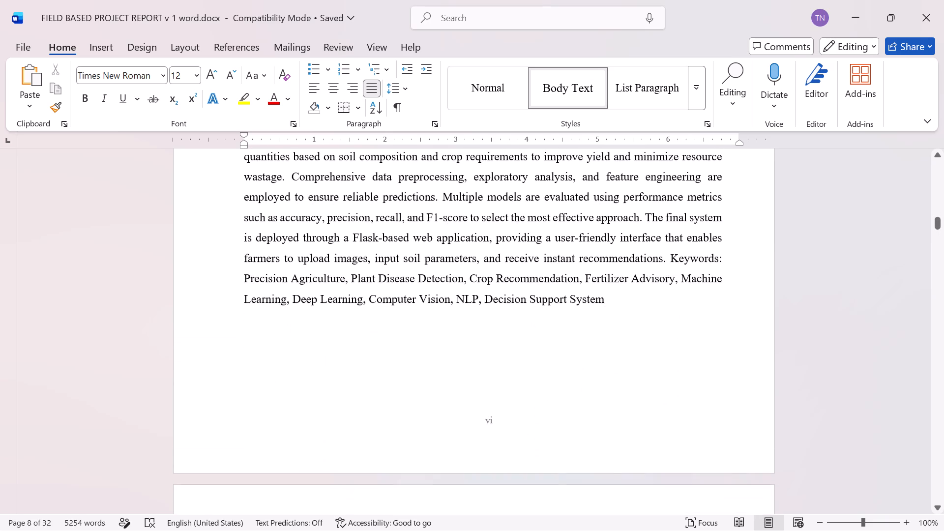
{"action": "scroll", "coordinate": [556, 318], "scroll_direction": "down", "scroll_amount": 5}
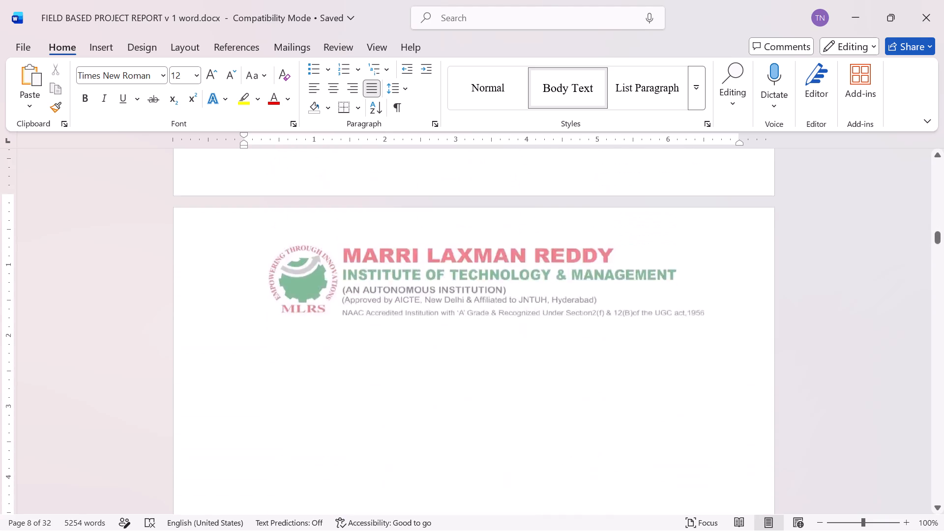
Review Chapter 1 and the Chapter 2 literature survey, including the page numbers in their footers.
{"action": "scroll", "coordinate": [556, 318], "scroll_direction": "down", "scroll_amount": 4}
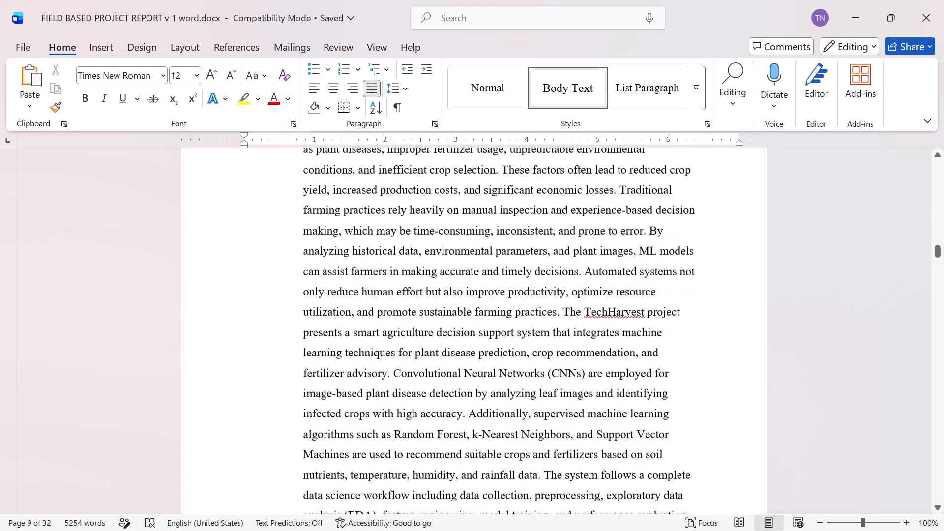
{"action": "scroll", "coordinate": [556, 318], "scroll_direction": "down", "scroll_amount": 4}
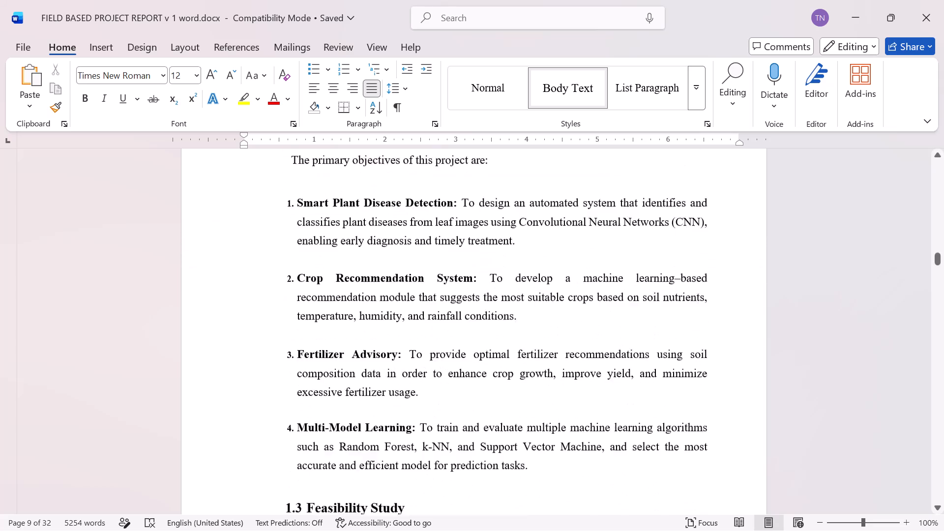
{"action": "scroll", "coordinate": [556, 318], "scroll_direction": "down", "scroll_amount": 4}
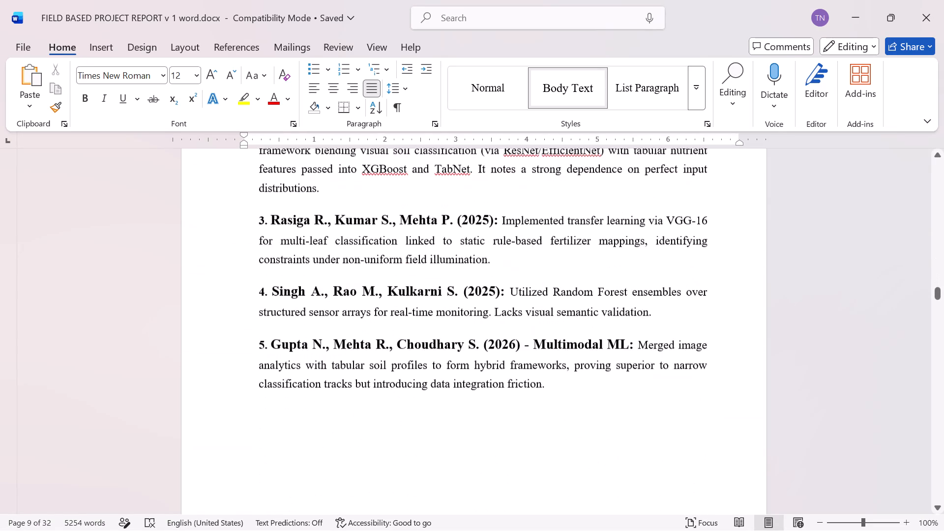
{"action": "scroll", "coordinate": [556, 318], "scroll_direction": "up", "scroll_amount": 4}
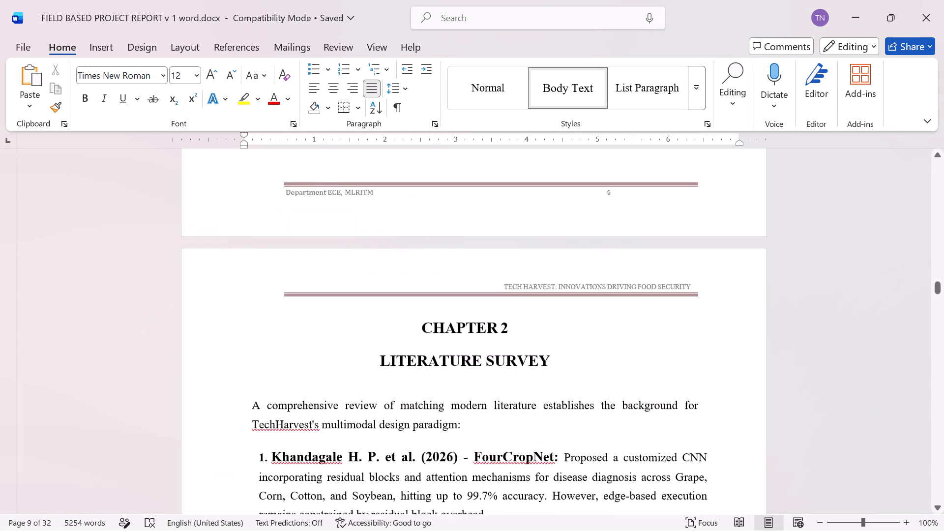
{"action": "scroll", "coordinate": [556, 318], "scroll_direction": "down", "scroll_amount": 6}
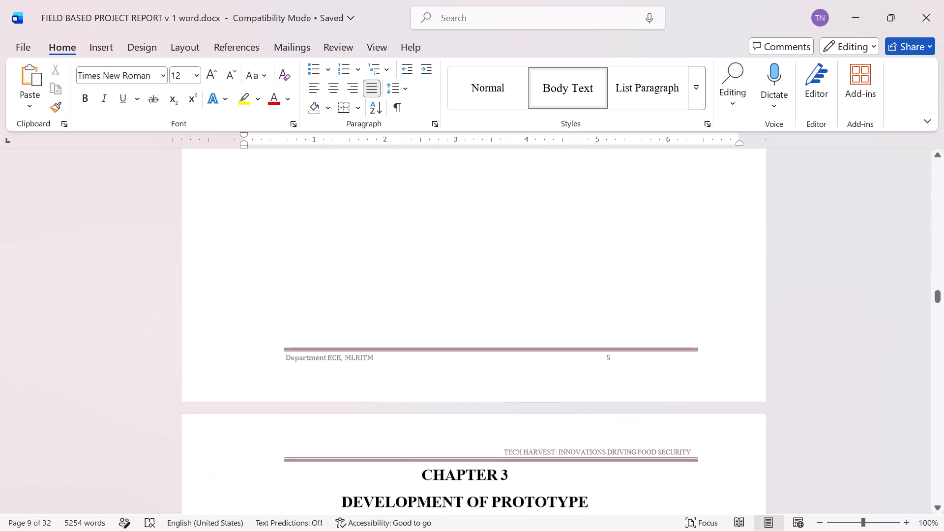
Review Chapter 3 on prototype development through Chapter V on existing technologies, down to the first Chapter V page's footer.
{"action": "scroll", "coordinate": [556, 318], "scroll_direction": "down", "scroll_amount": 4}
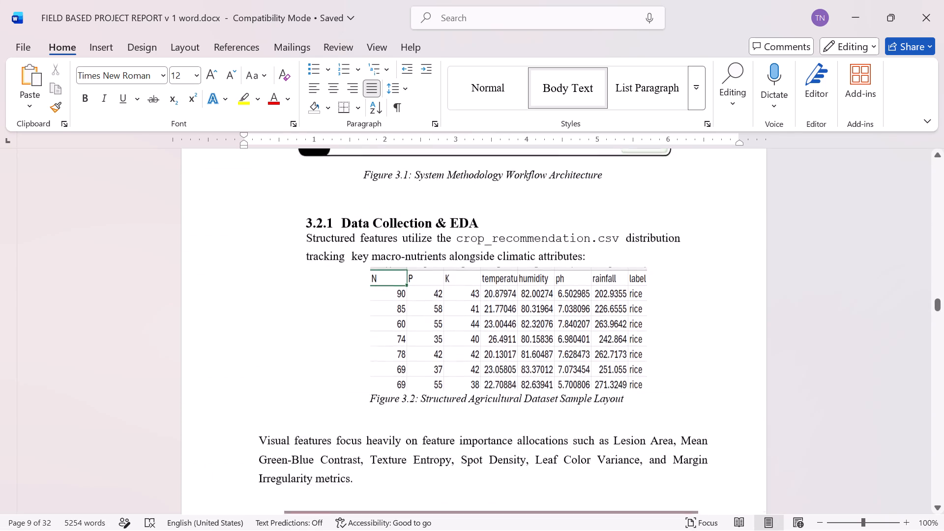
{"action": "scroll", "coordinate": [556, 318], "scroll_direction": "down", "scroll_amount": 2}
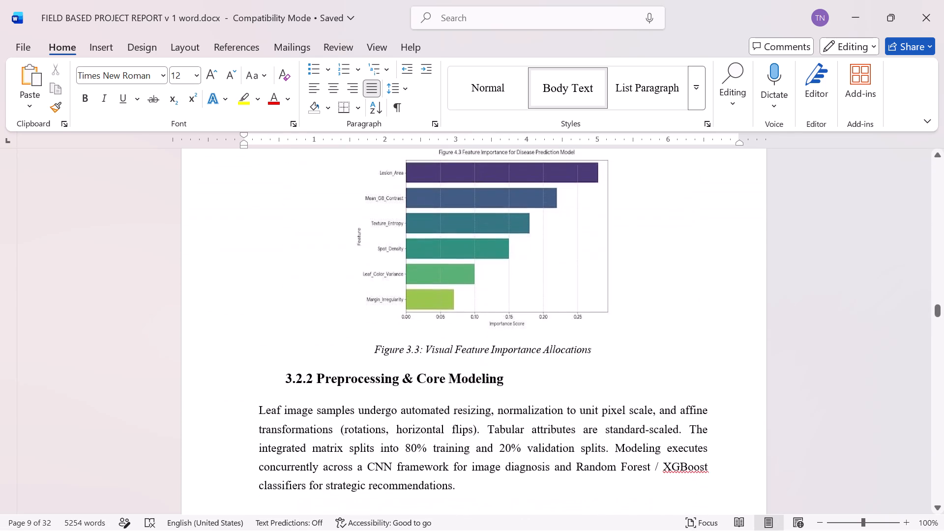
{"action": "scroll", "coordinate": [556, 318], "scroll_direction": "down", "scroll_amount": 3}
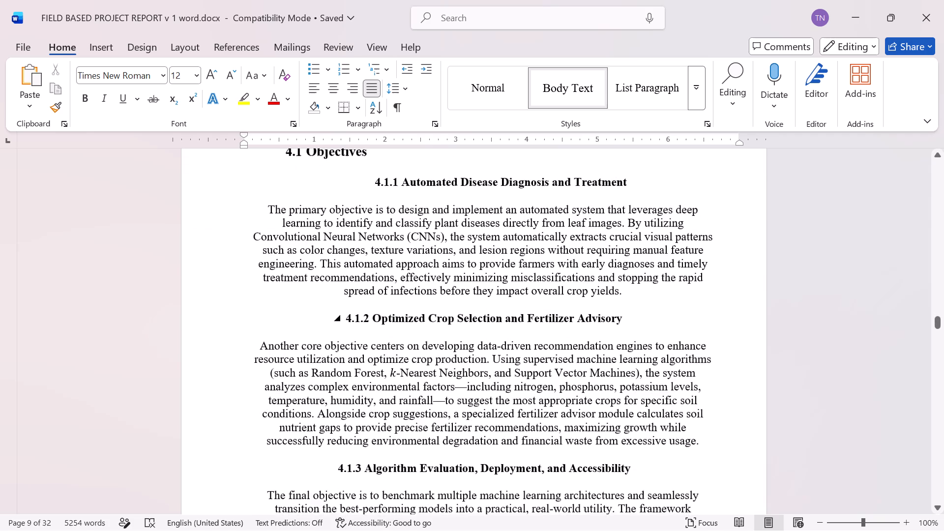
{"action": "scroll", "coordinate": [556, 318], "scroll_direction": "down", "scroll_amount": 4}
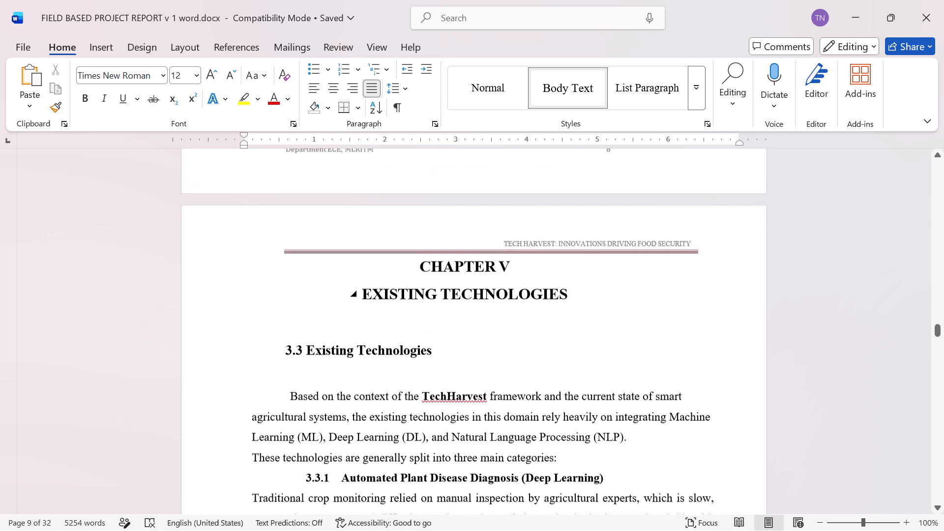
{"action": "scroll", "coordinate": [556, 318], "scroll_direction": "down", "scroll_amount": 2}
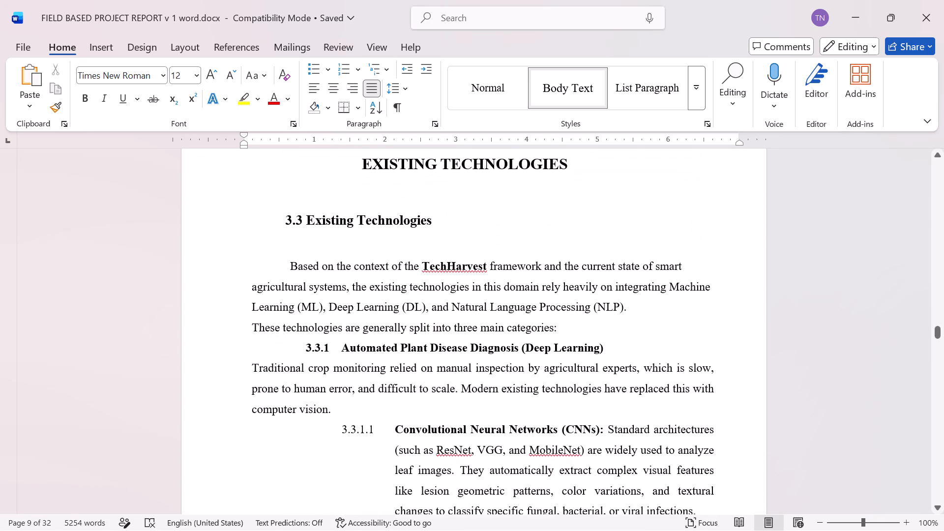
{"action": "scroll", "coordinate": [513, 334], "scroll_direction": "down", "scroll_amount": 4}
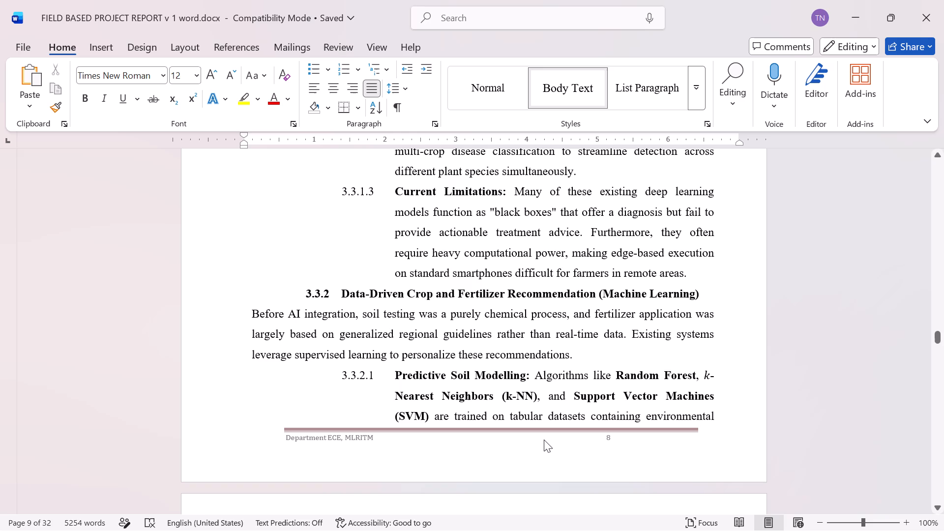
Change the footer page number on the first page of Chapter V, Existing Technologies, to 9.
{"action": "right_click", "coordinate": [544, 440]}
{"action": "left_click", "coordinate": [564, 451]}
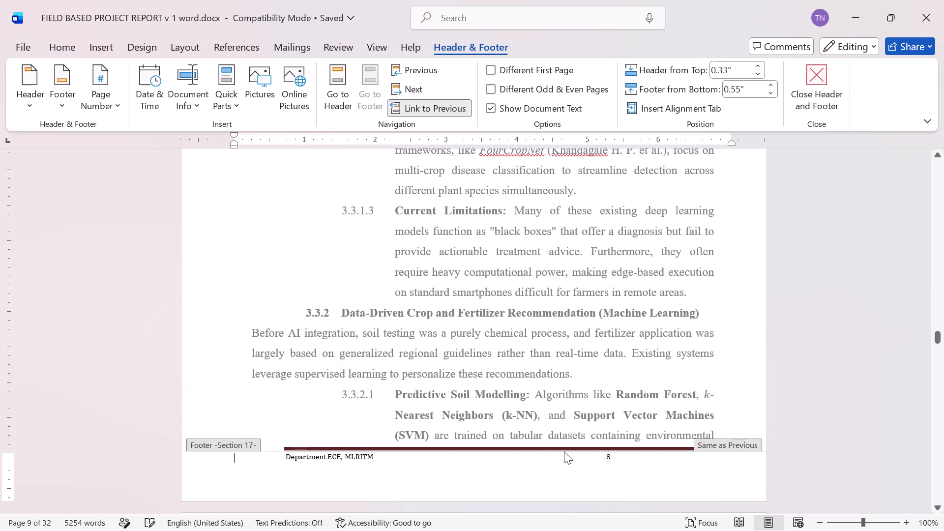
{"action": "left_click", "coordinate": [620, 456]}
{"action": "key", "text": "BackSpace"}
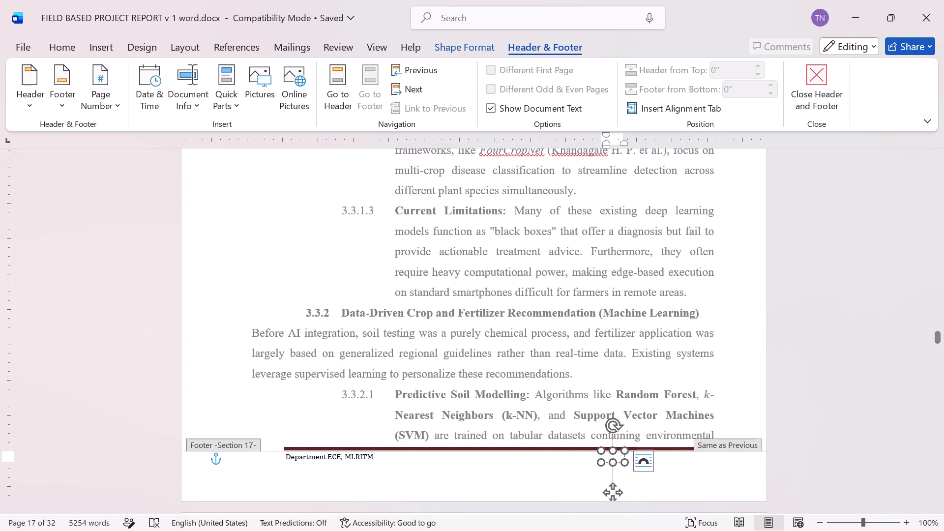
{"action": "key", "text": "9"}
{"action": "key", "text": "Return"}
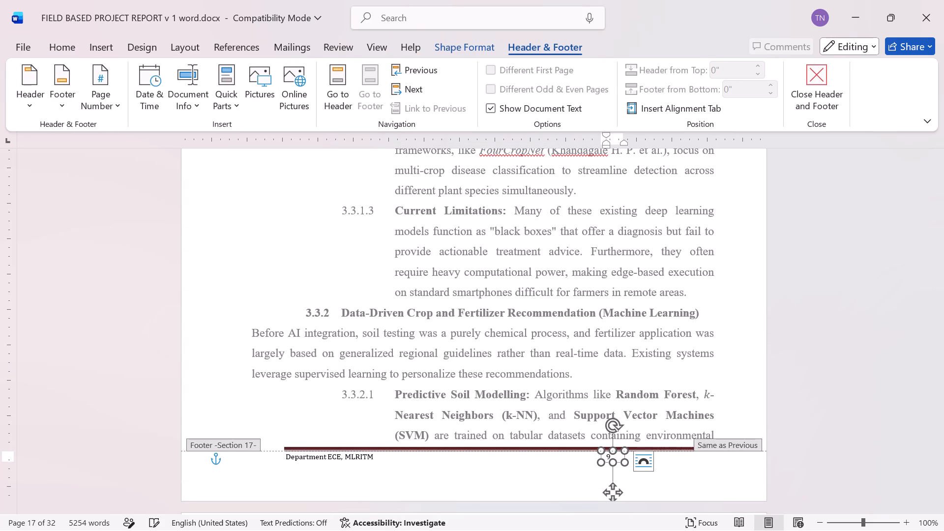
{"action": "left_click", "coordinate": [839, 382]}
Change the footer page number on the second page of Chapter V, where section 3.3.2.2 starts, to 10.
{"action": "scroll", "coordinate": [839, 382], "scroll_direction": "down", "scroll_amount": 2}
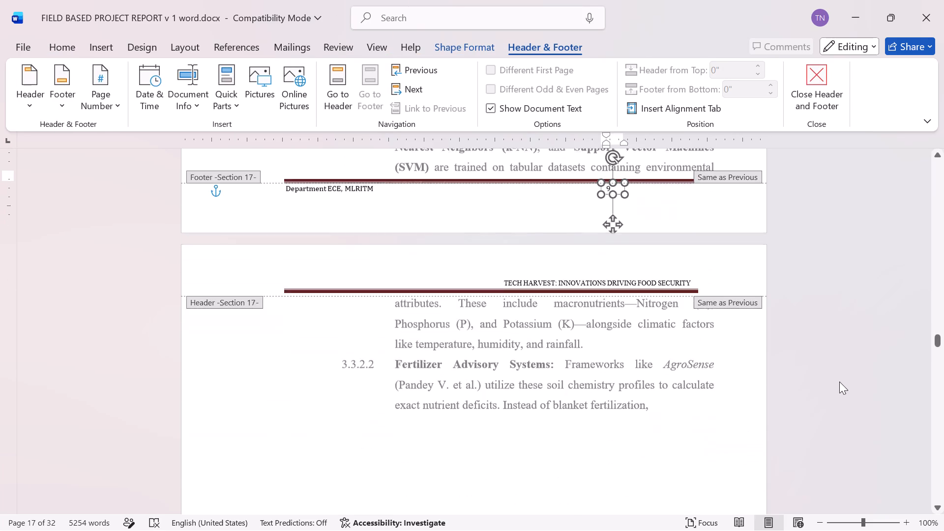
{"action": "scroll", "coordinate": [839, 382], "scroll_direction": "down", "scroll_amount": 3}
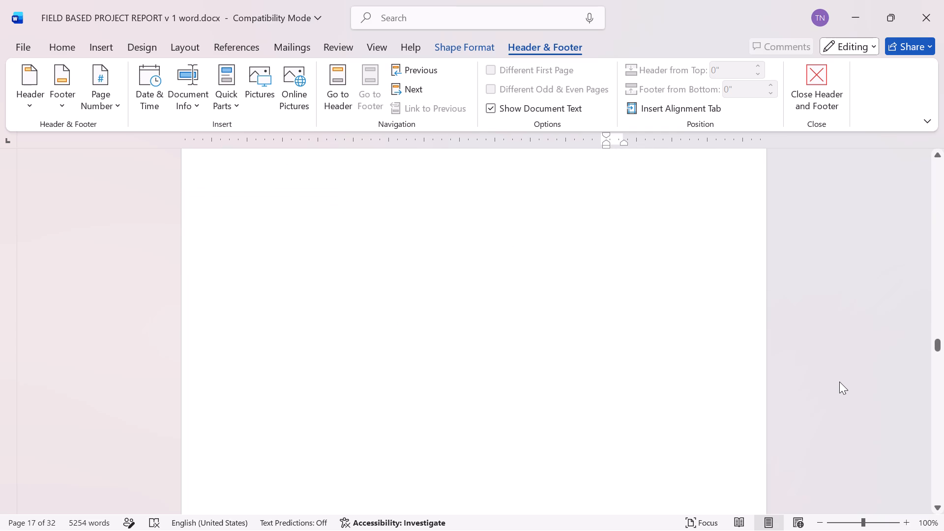
{"action": "scroll", "coordinate": [839, 382], "scroll_direction": "down", "scroll_amount": 3}
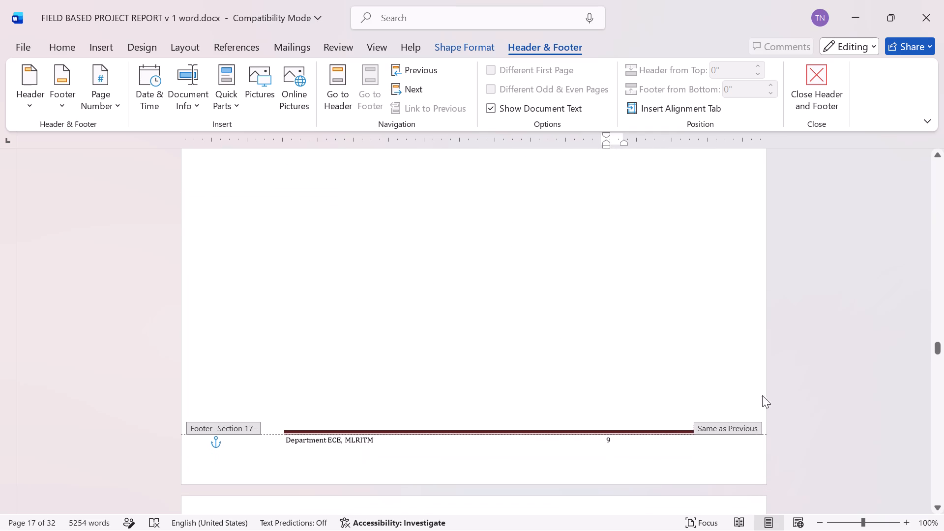
{"action": "scroll", "coordinate": [632, 432], "scroll_direction": "up", "scroll_amount": 2}
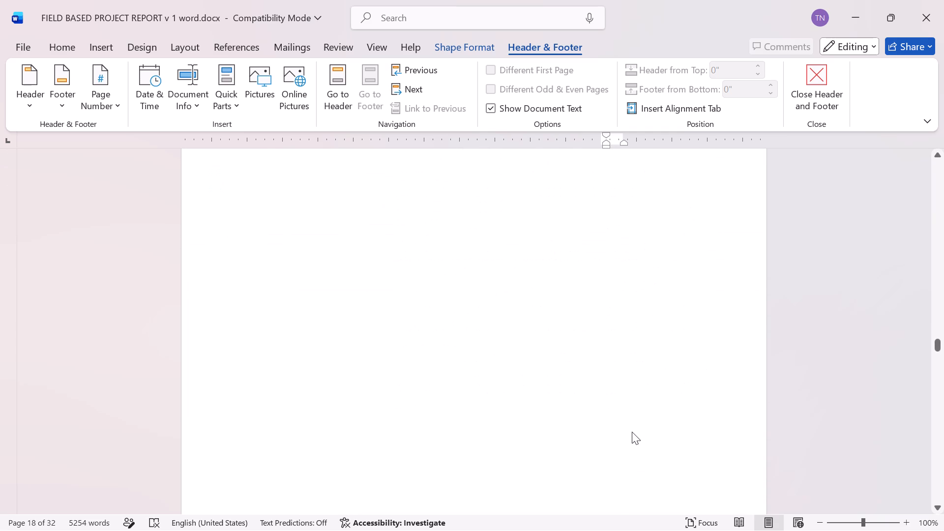
{"action": "scroll", "coordinate": [632, 432], "scroll_direction": "down", "scroll_amount": 2}
{"action": "left_click", "coordinate": [610, 431]}
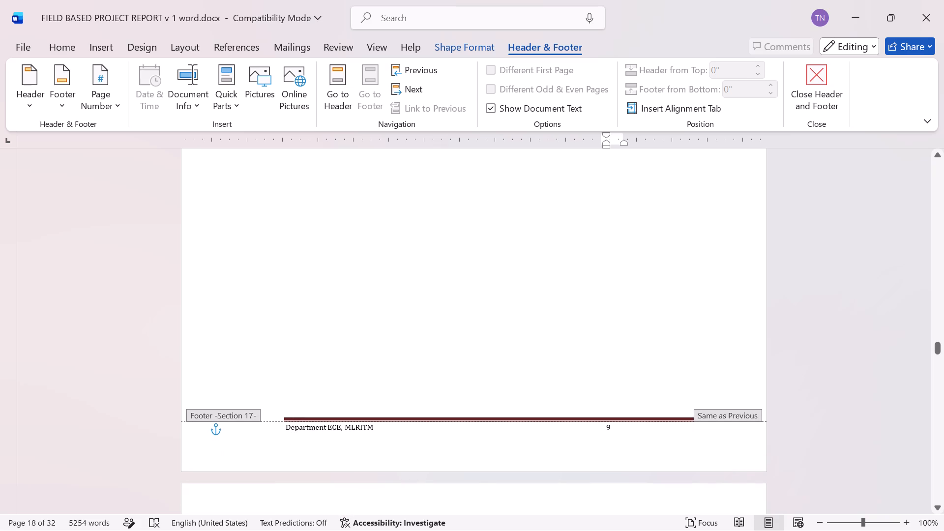
{"action": "key", "text": "BackSpace"}
{"action": "type", "text": "10"}
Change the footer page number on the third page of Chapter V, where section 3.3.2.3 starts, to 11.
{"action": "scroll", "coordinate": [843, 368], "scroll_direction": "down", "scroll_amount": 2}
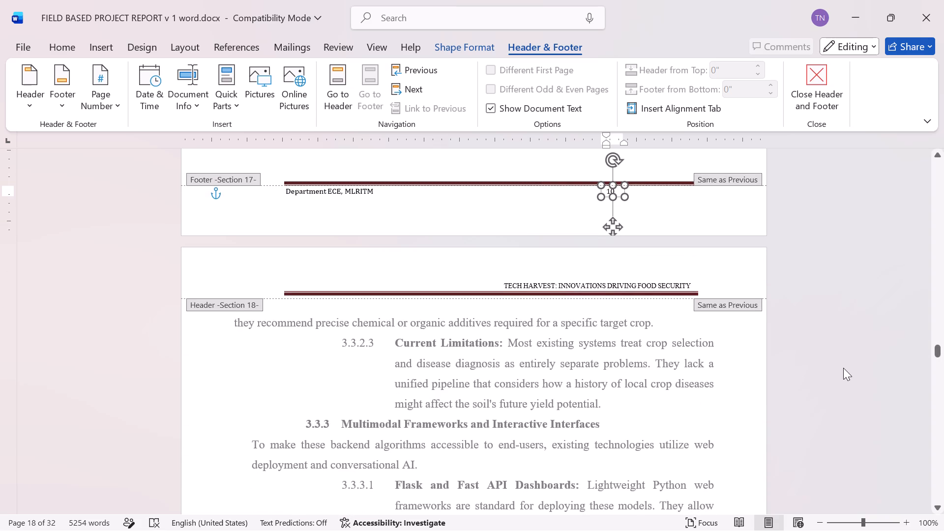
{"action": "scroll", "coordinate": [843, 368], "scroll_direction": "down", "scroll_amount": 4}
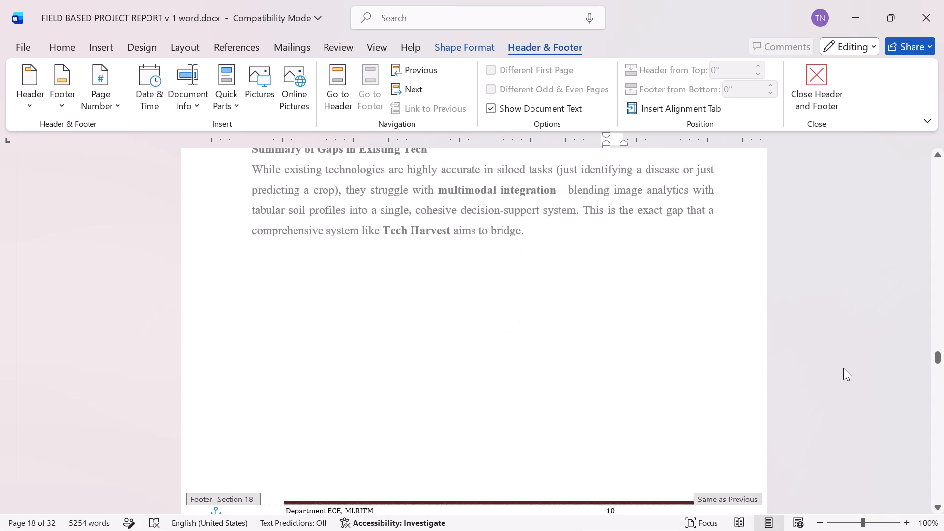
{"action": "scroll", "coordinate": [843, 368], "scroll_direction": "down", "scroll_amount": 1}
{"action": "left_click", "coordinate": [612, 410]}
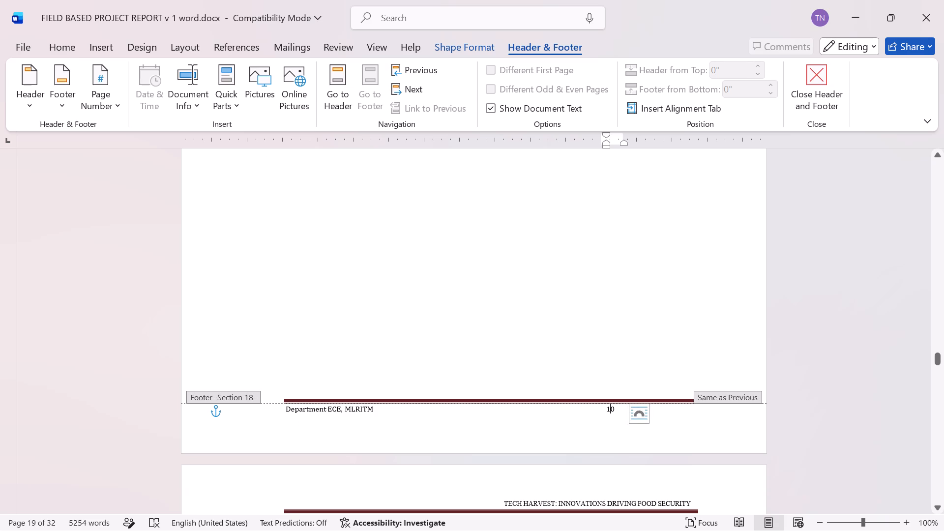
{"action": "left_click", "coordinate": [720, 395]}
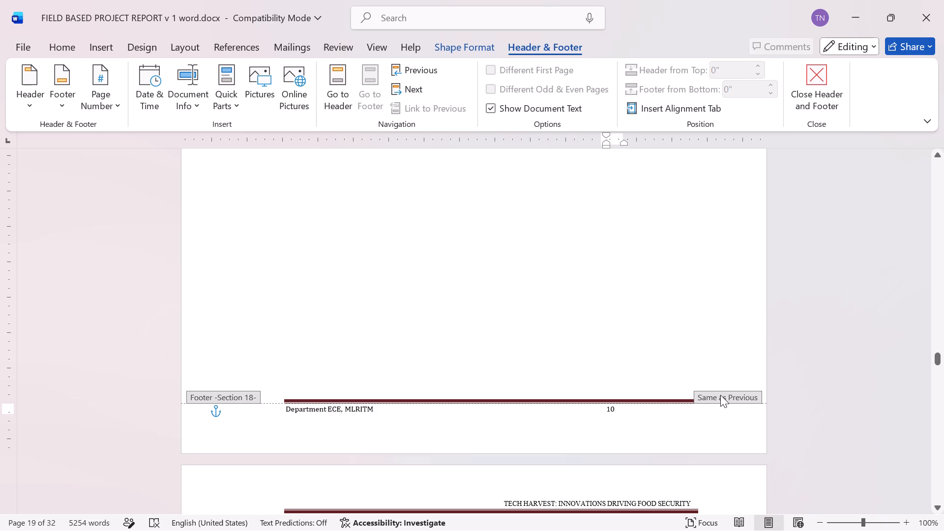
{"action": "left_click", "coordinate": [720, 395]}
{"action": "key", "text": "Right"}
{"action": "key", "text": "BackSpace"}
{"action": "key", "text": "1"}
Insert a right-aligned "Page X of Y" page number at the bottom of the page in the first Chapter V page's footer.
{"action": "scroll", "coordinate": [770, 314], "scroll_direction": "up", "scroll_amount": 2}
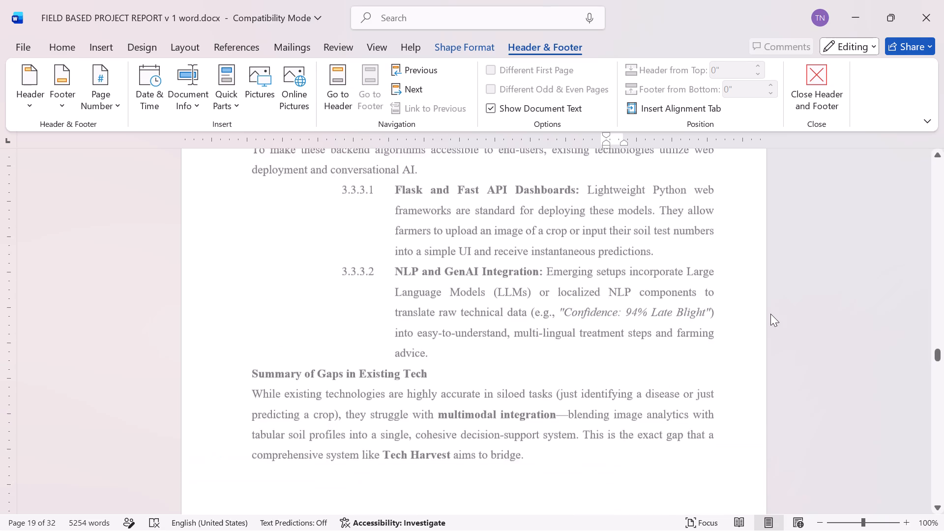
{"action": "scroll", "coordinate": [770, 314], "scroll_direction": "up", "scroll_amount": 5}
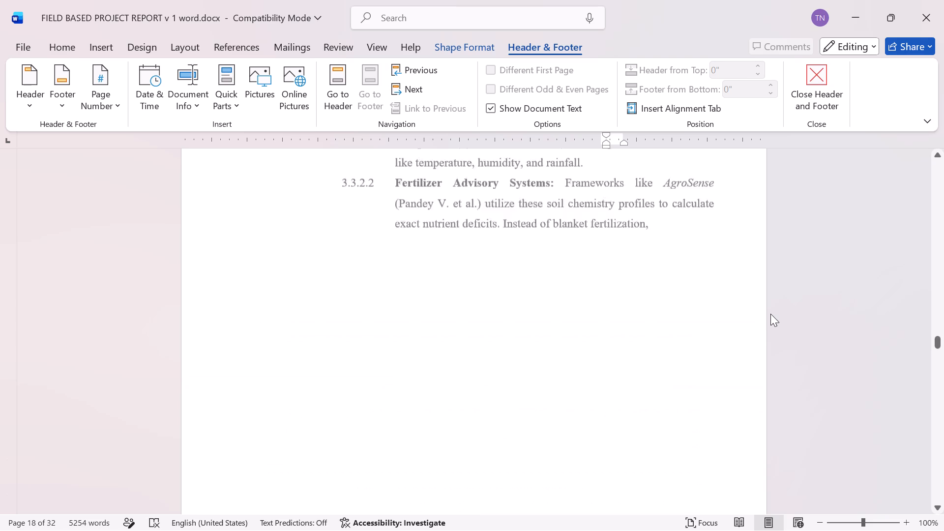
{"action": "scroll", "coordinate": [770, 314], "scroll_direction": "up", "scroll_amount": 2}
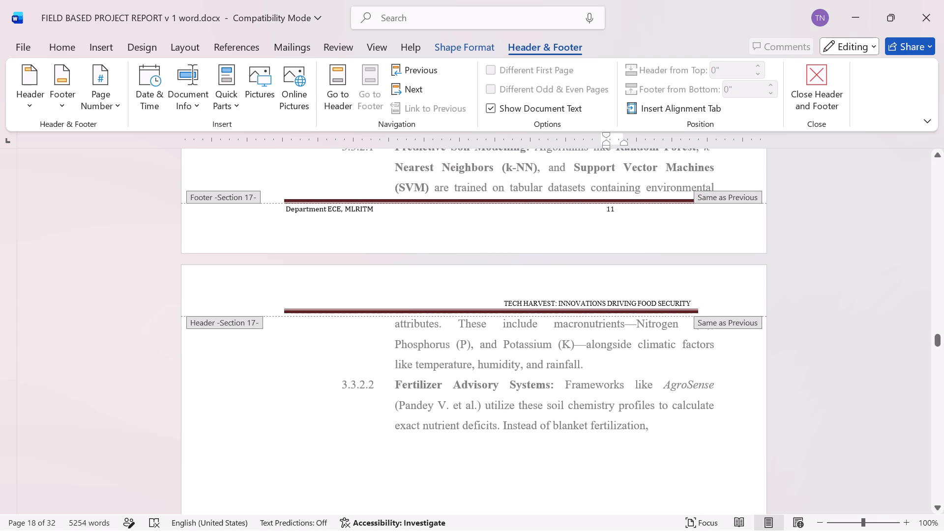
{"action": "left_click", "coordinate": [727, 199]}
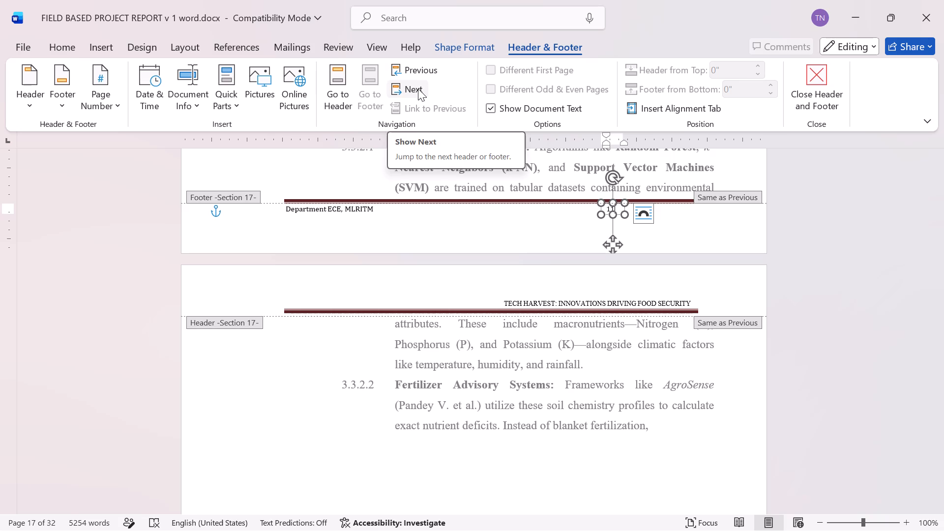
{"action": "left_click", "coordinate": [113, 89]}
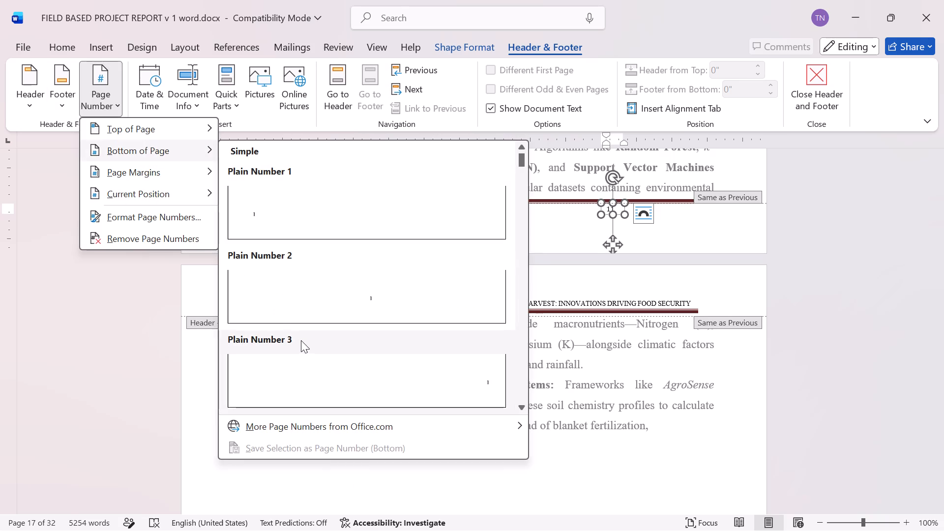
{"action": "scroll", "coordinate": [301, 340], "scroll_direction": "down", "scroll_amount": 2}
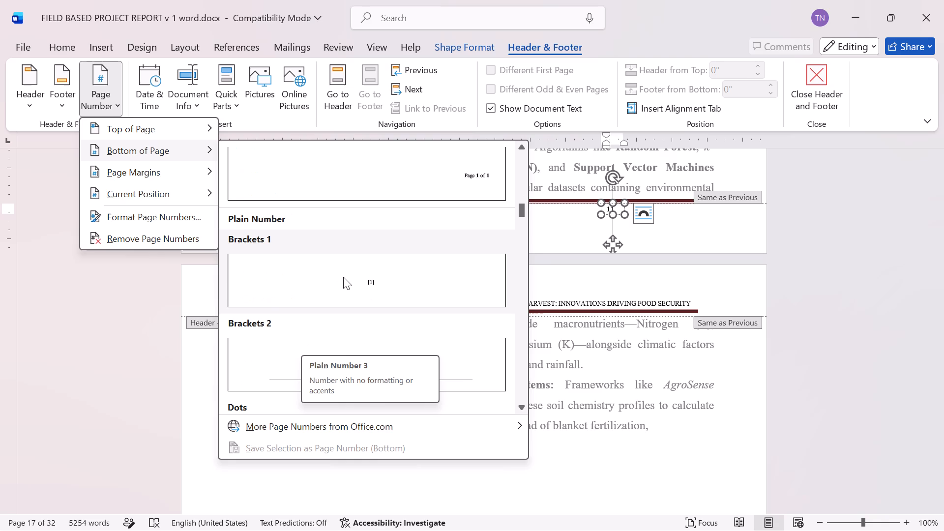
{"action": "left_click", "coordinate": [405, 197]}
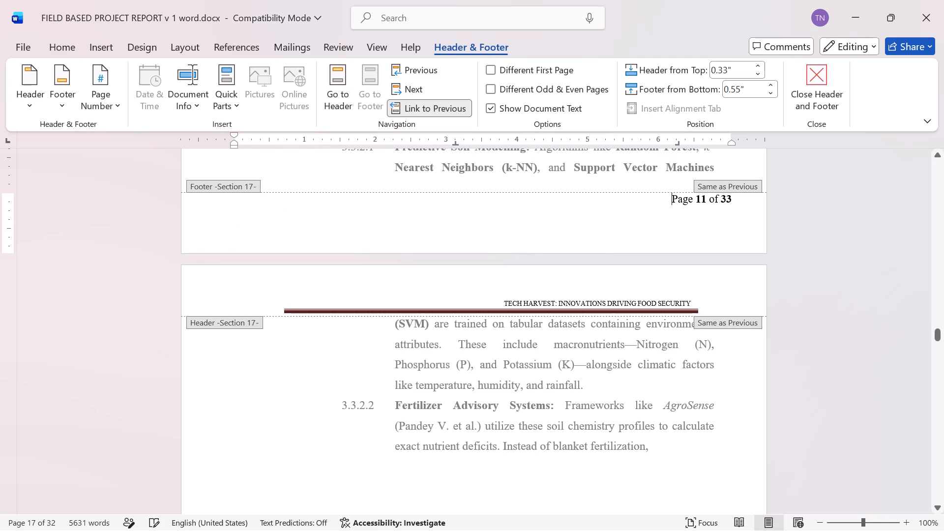
Insert the Plain Number 3 bottom-of-page number in the first Chapter V page's footer in place of the "Page X of Y" format.
{"action": "scroll", "coordinate": [672, 256], "scroll_direction": "down", "scroll_amount": 3}
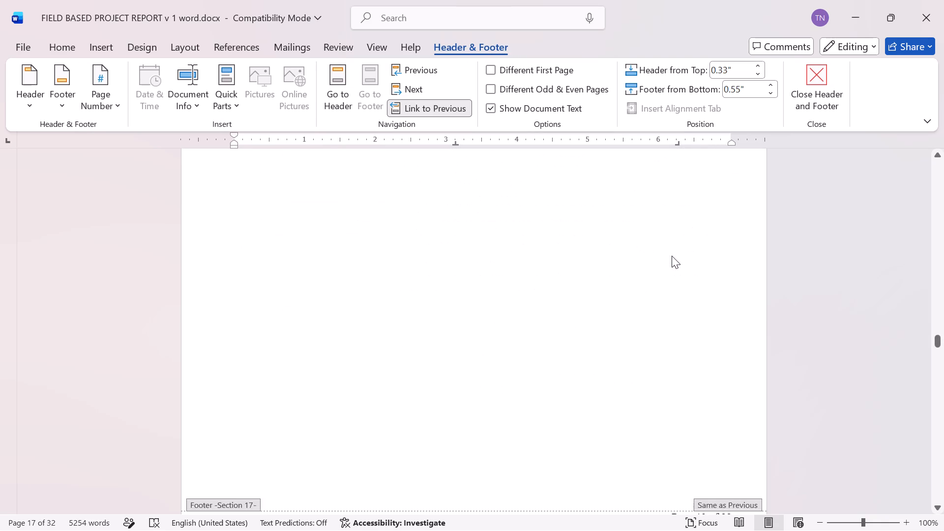
{"action": "scroll", "coordinate": [672, 256], "scroll_direction": "up", "scroll_amount": 1}
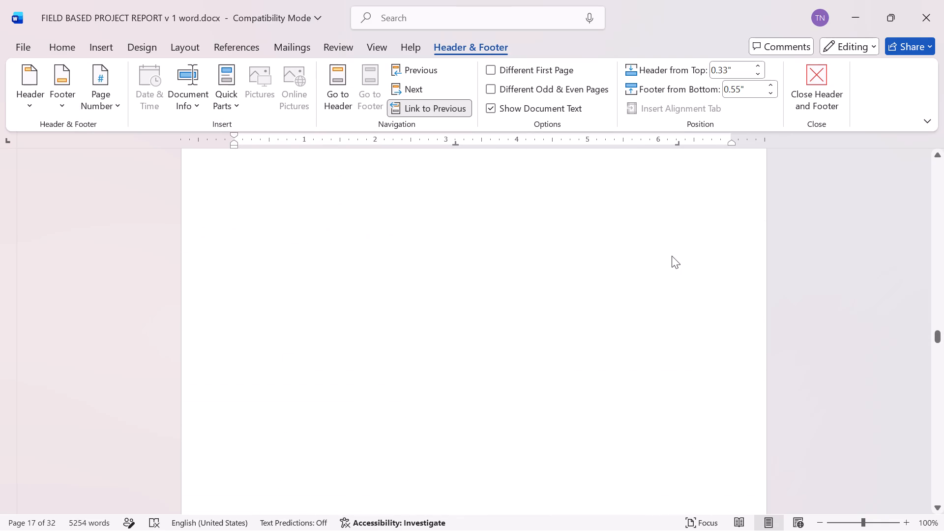
{"action": "scroll", "coordinate": [672, 256], "scroll_direction": "up", "scroll_amount": 4}
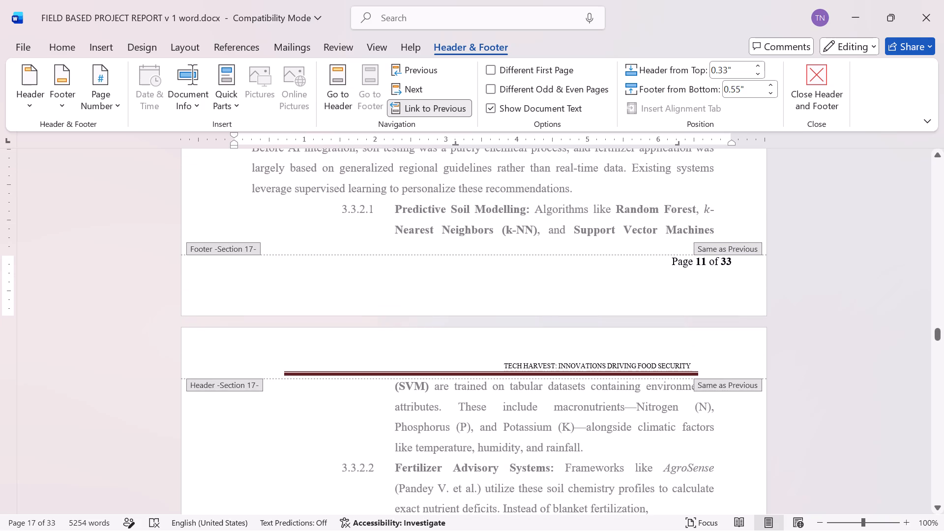
{"action": "left_click", "coordinate": [114, 85]}
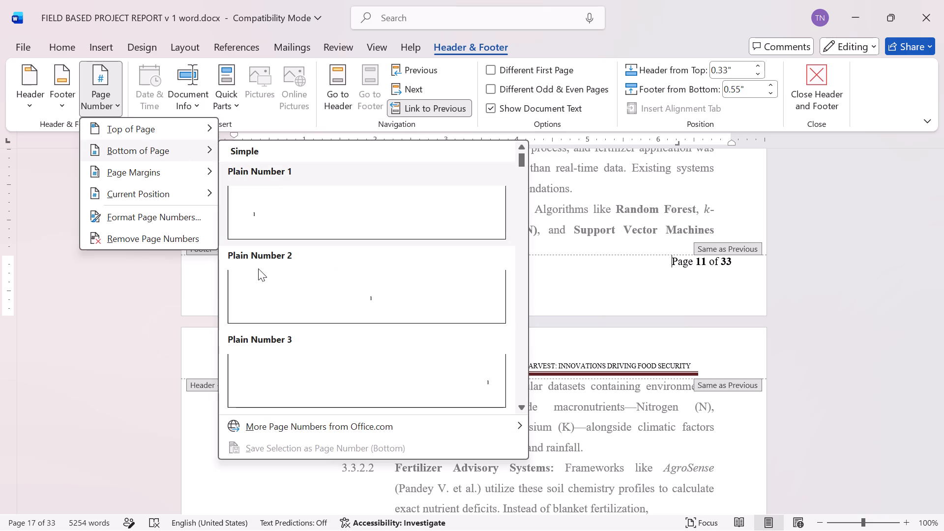
{"action": "left_click", "coordinate": [306, 368]}
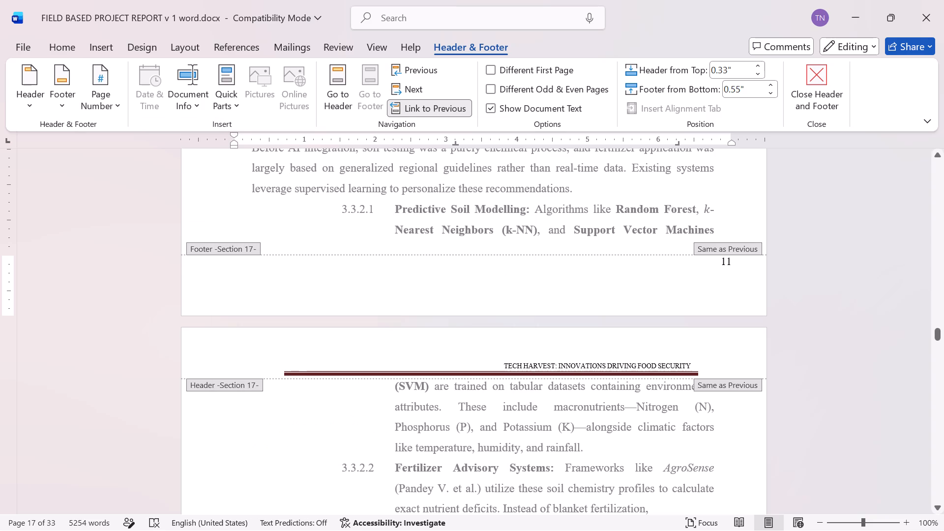
{"action": "left_click", "coordinate": [733, 242]}
Compare the page numbers and layout of the footers from the end of Chapter 3 through Chapter V.
{"action": "scroll", "coordinate": [726, 279], "scroll_direction": "down", "scroll_amount": 3}
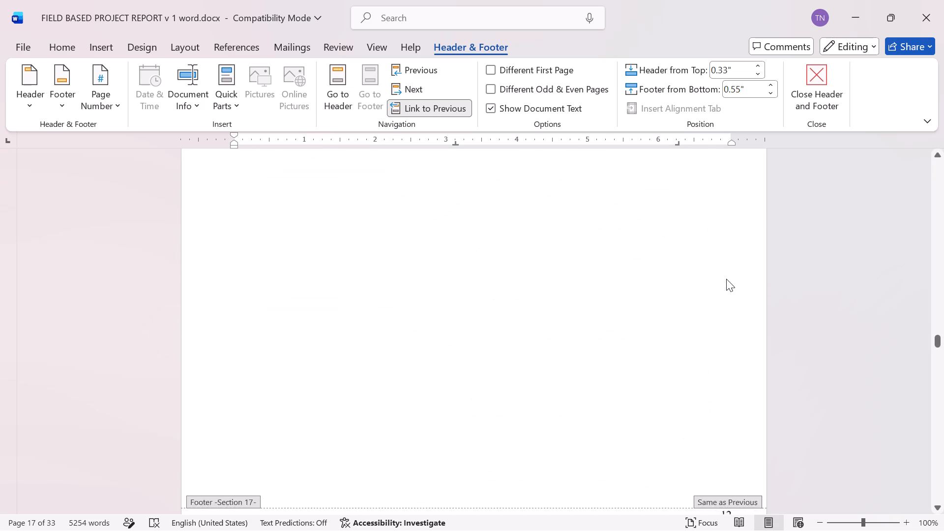
{"action": "scroll", "coordinate": [726, 279], "scroll_direction": "down", "scroll_amount": 1}
{"action": "scroll", "coordinate": [726, 279], "scroll_direction": "up", "scroll_amount": 5}
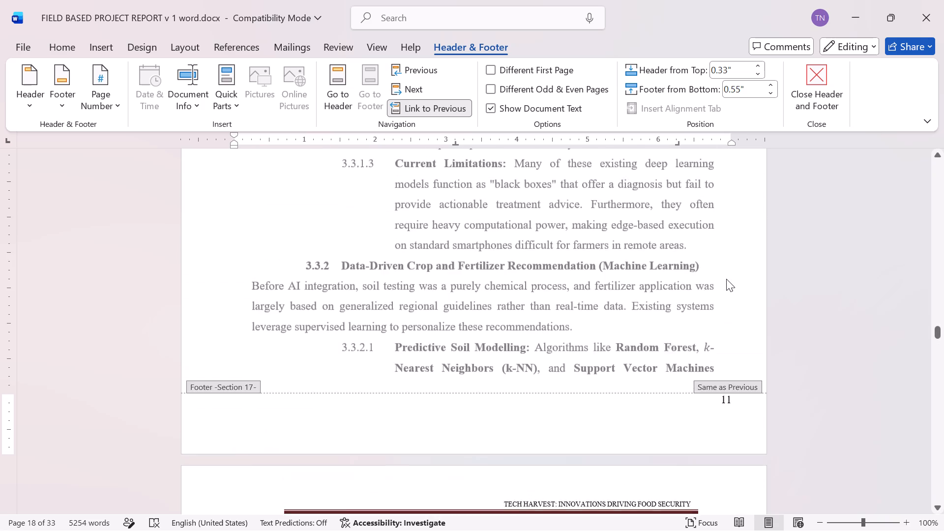
{"action": "scroll", "coordinate": [726, 279], "scroll_direction": "up", "scroll_amount": 5}
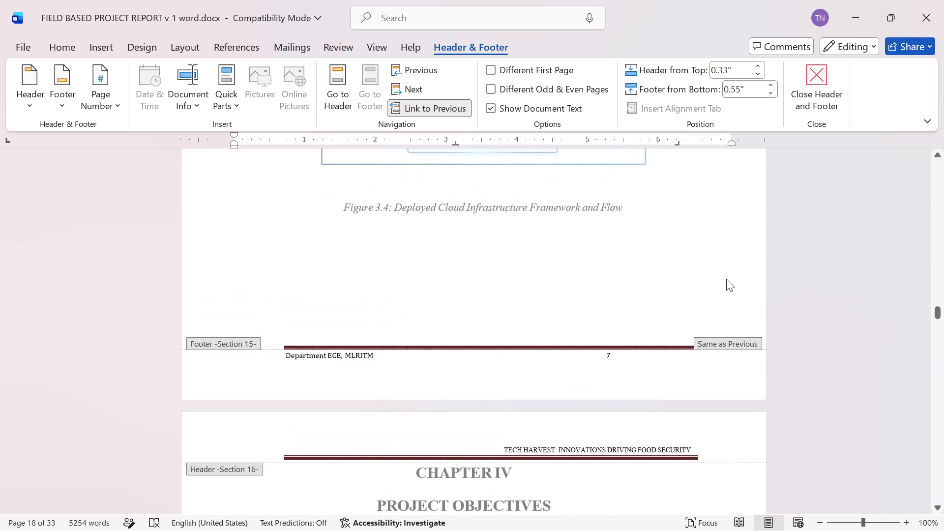
{"action": "scroll", "coordinate": [726, 279], "scroll_direction": "down", "scroll_amount": 3}
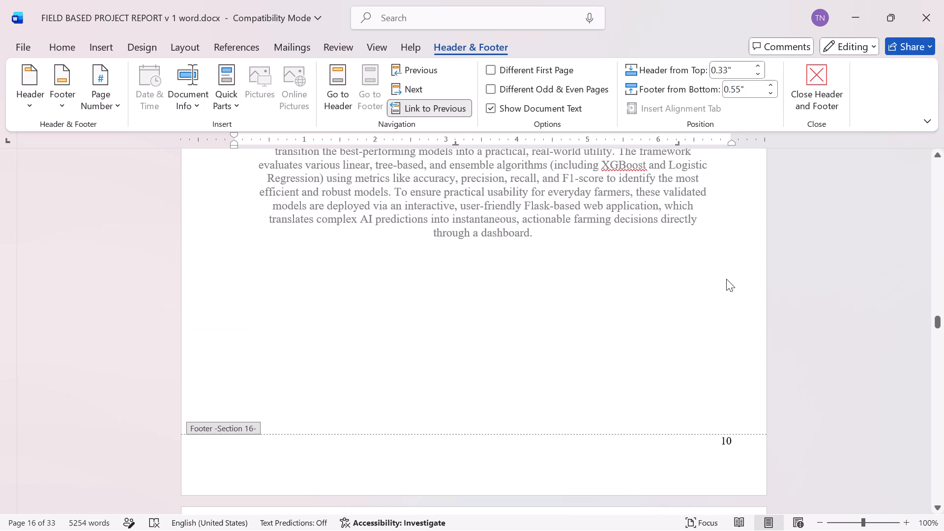
{"action": "scroll", "coordinate": [726, 279], "scroll_direction": "up", "scroll_amount": 5}
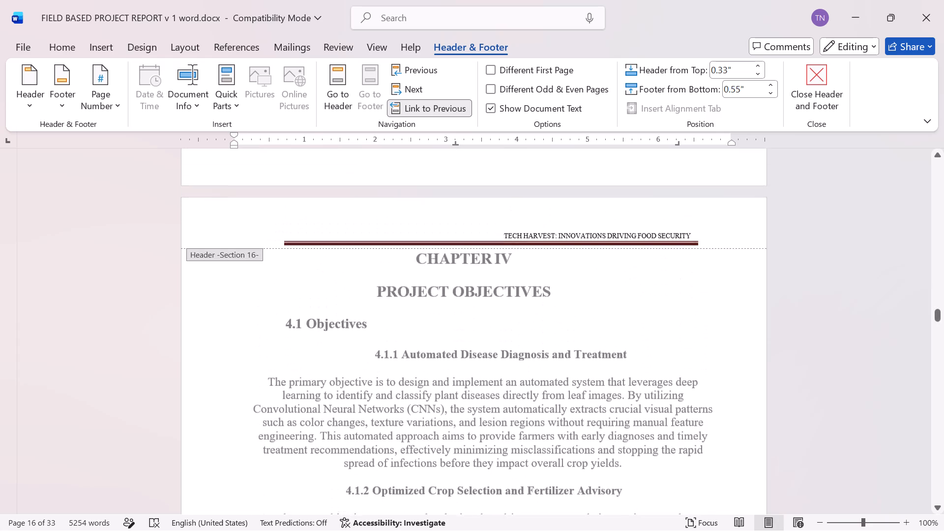
{"action": "scroll", "coordinate": [726, 279], "scroll_direction": "up", "scroll_amount": 2}
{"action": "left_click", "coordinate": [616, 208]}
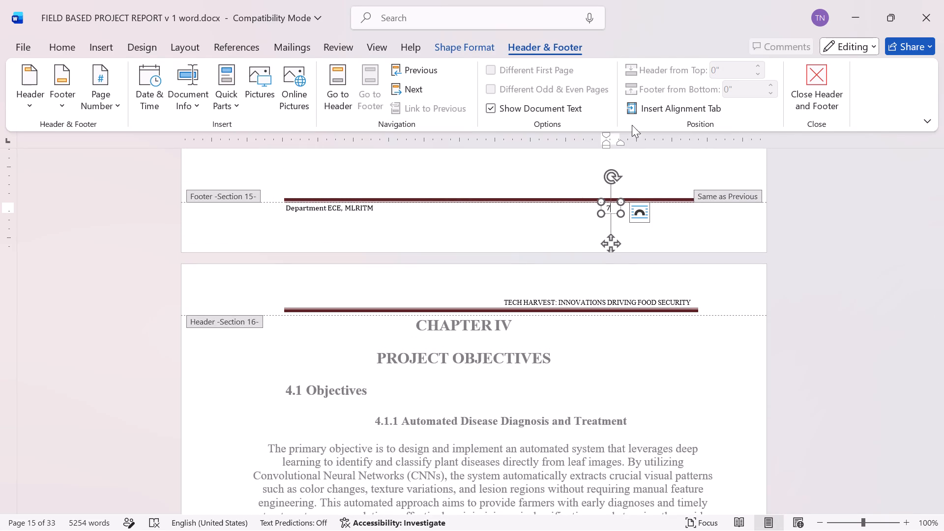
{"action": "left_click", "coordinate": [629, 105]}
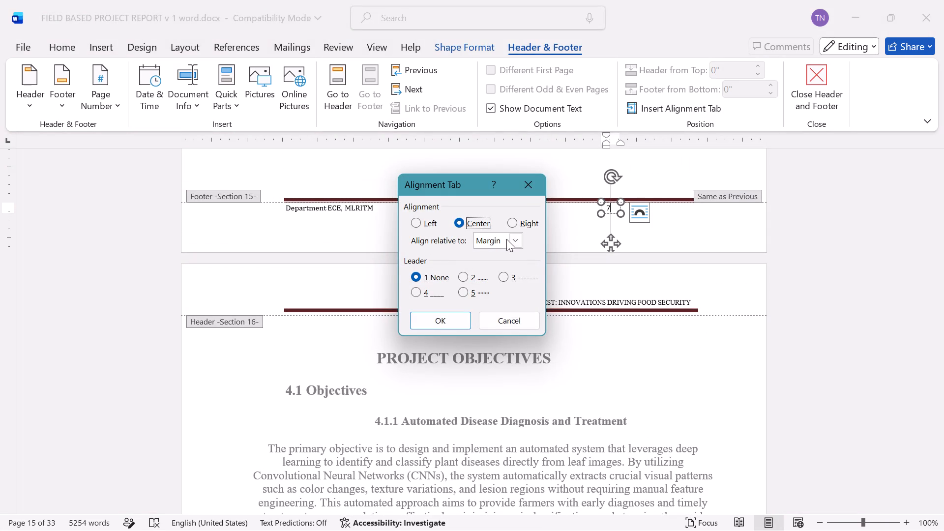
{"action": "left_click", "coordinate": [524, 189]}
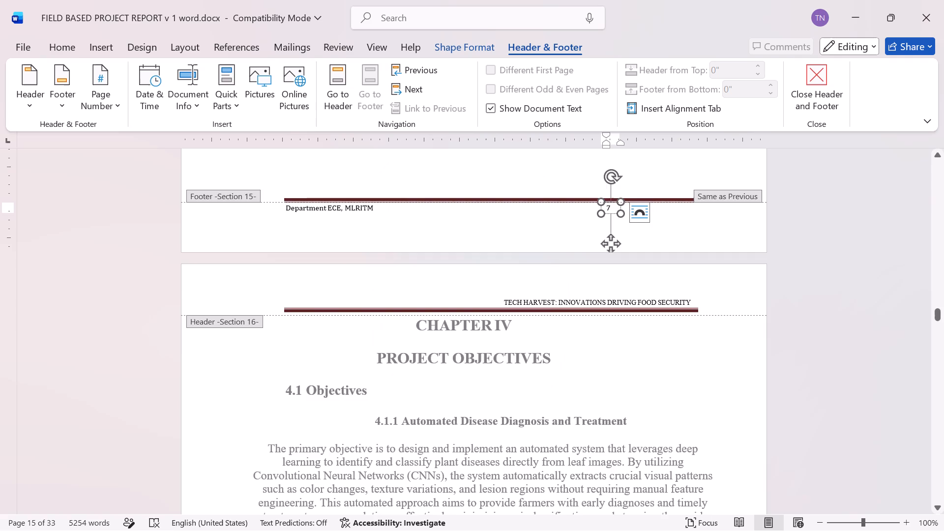
Check the footers from the Figure 3.2 page through the end of Chapter IV for page-number continuity and matching layout.
{"action": "scroll", "coordinate": [711, 279], "scroll_direction": "up", "scroll_amount": 5}
{"action": "scroll", "coordinate": [711, 279], "scroll_direction": "down", "scroll_amount": 1}
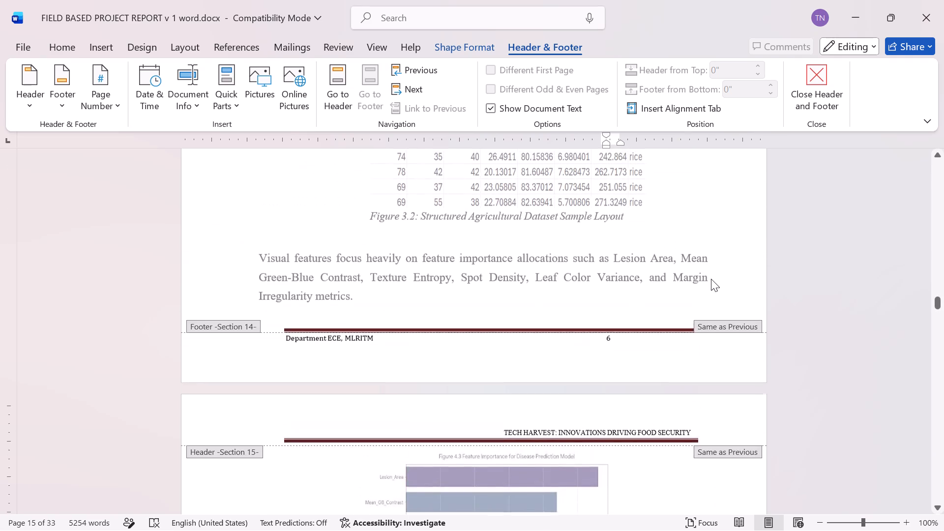
{"action": "scroll", "coordinate": [711, 279], "scroll_direction": "down", "scroll_amount": 5}
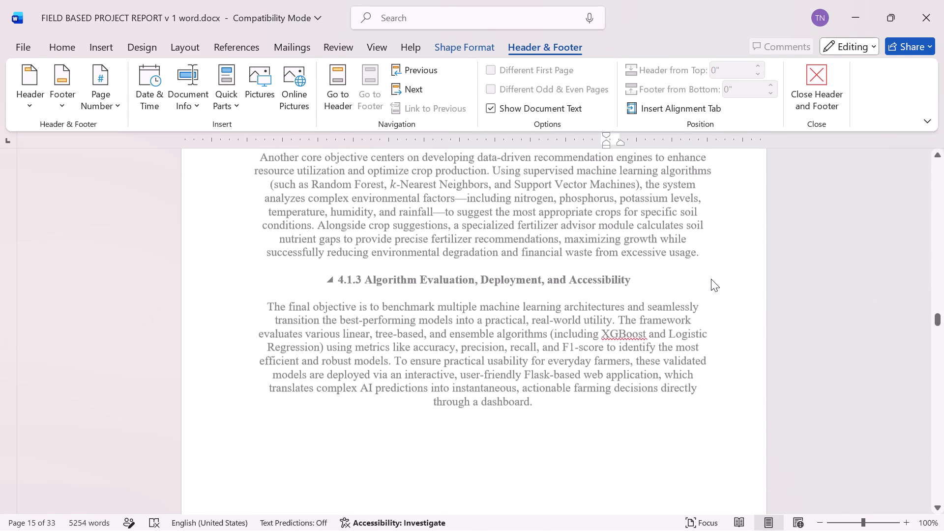
{"action": "scroll", "coordinate": [711, 279], "scroll_direction": "down", "scroll_amount": 2}
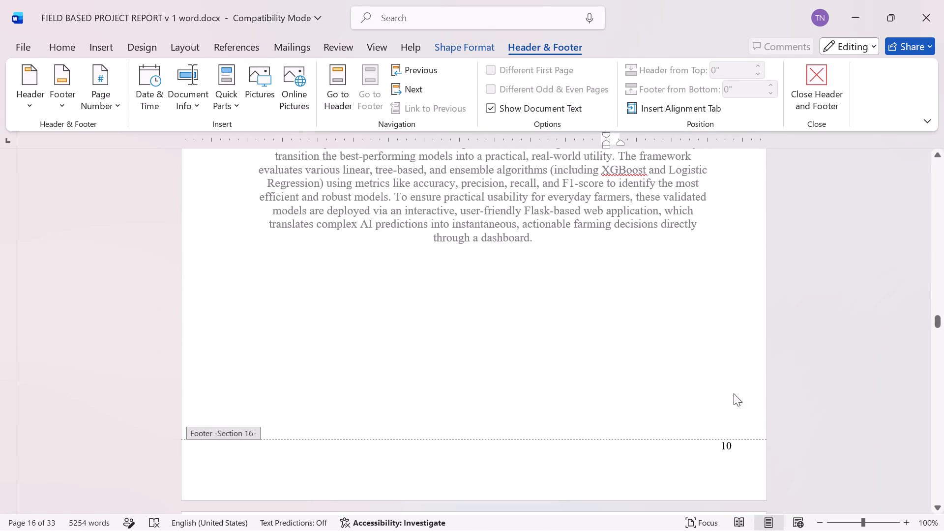
{"action": "scroll", "coordinate": [728, 425], "scroll_direction": "up", "scroll_amount": 3}
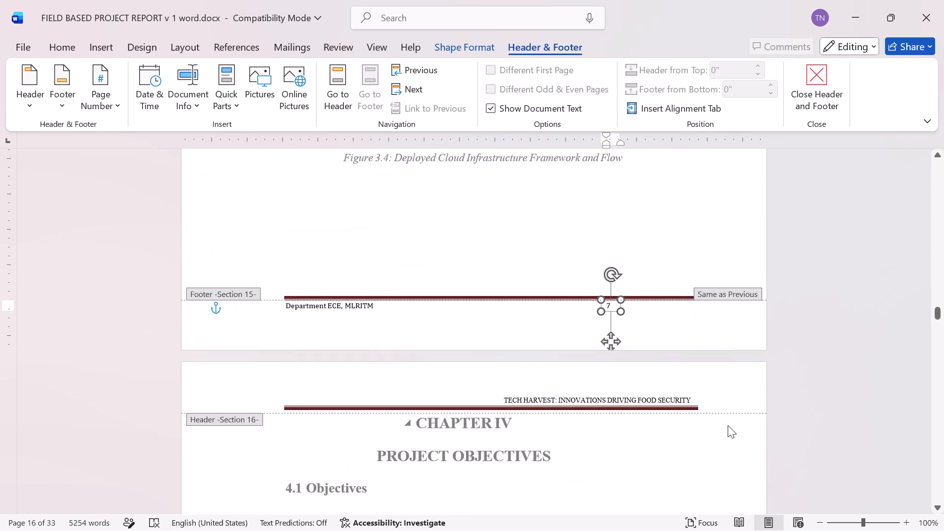
{"action": "scroll", "coordinate": [728, 425], "scroll_direction": "up", "scroll_amount": 1}
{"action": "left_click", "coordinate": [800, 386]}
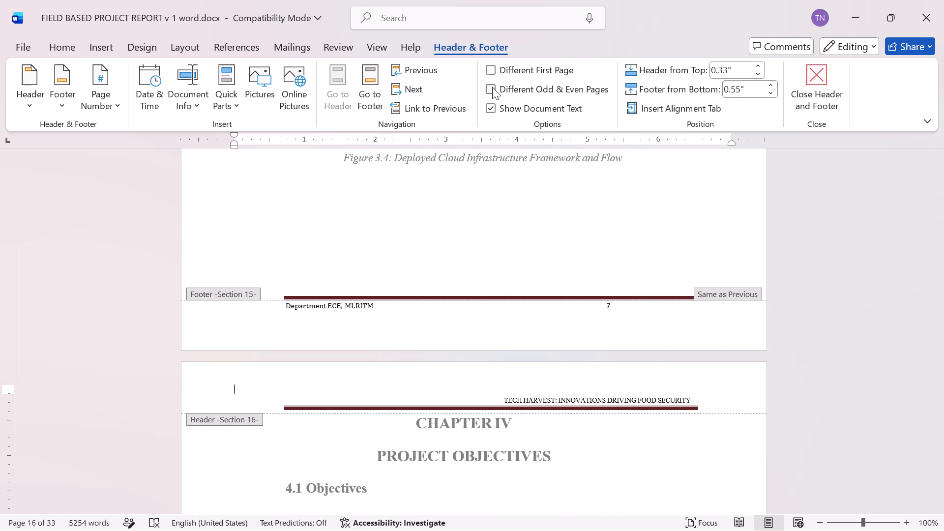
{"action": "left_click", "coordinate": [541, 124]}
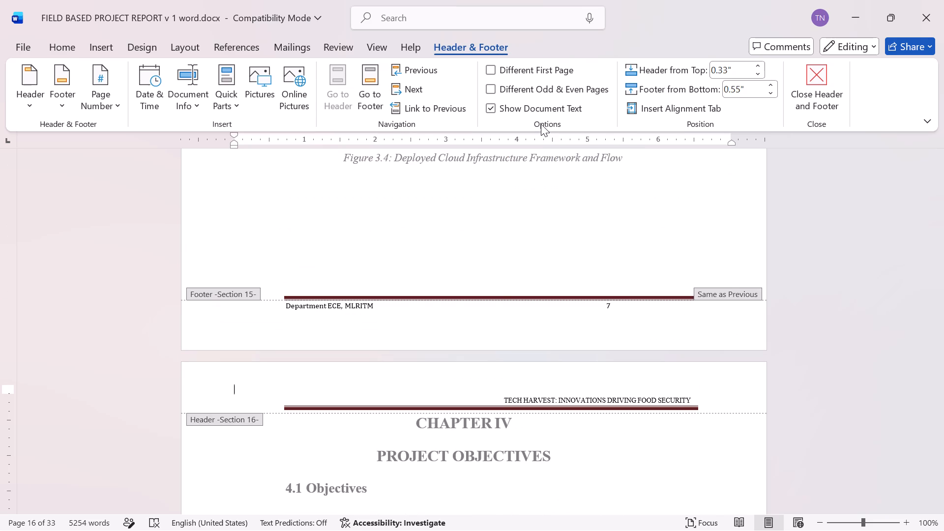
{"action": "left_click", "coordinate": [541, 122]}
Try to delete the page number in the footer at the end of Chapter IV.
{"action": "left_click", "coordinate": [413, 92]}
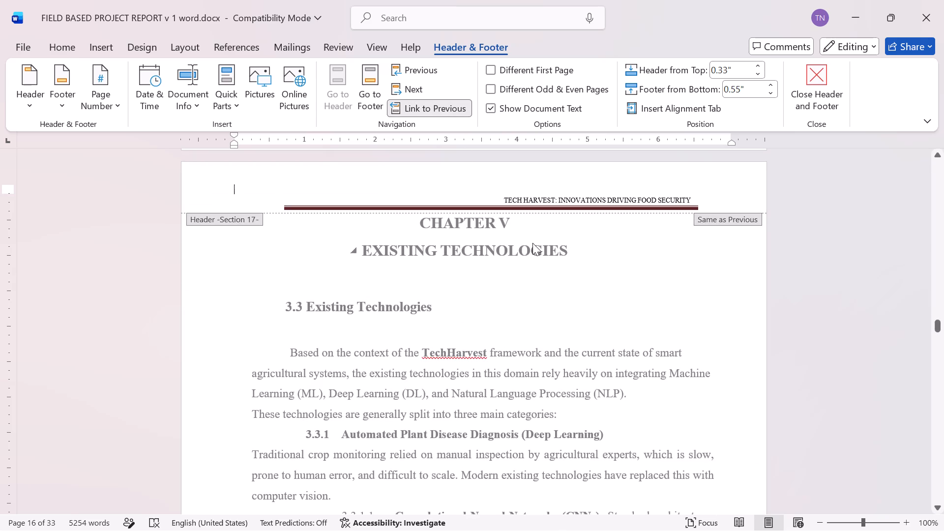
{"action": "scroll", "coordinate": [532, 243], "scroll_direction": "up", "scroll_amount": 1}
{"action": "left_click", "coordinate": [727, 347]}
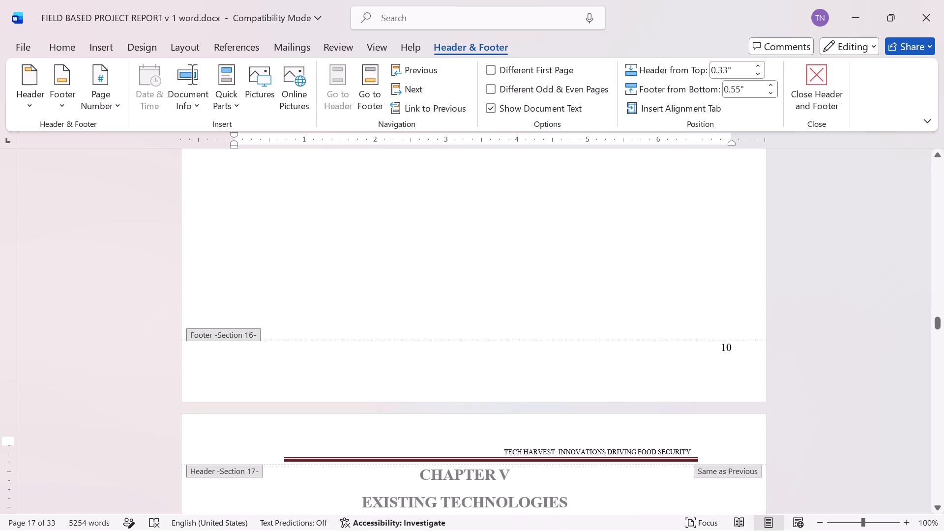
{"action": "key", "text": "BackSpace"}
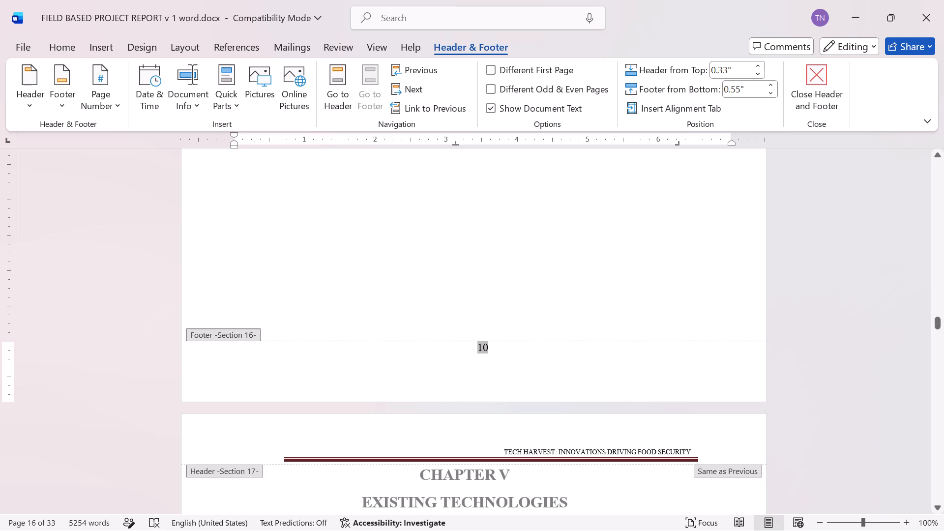
Remove the page number from the linked footer on the Figure 3.4 page, just before Chapter IV.
{"action": "scroll", "coordinate": [727, 347], "scroll_direction": "up", "scroll_amount": 5}
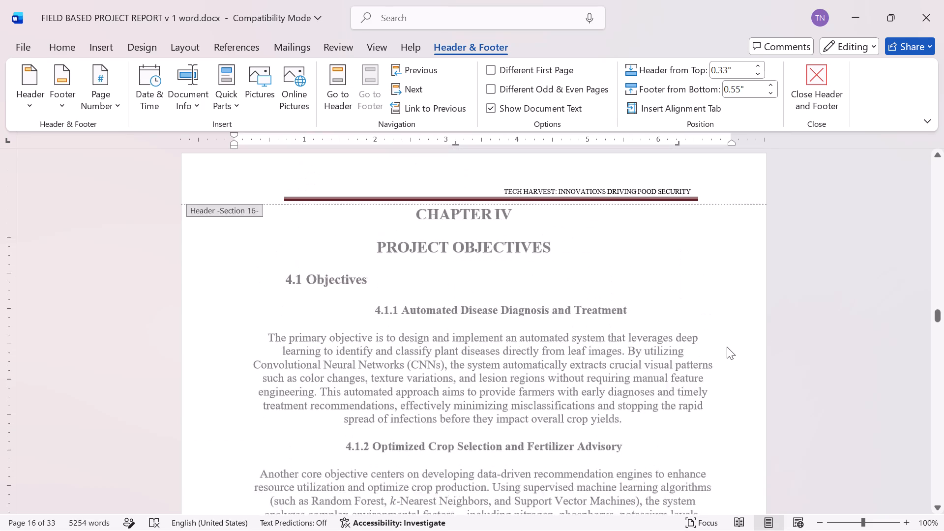
{"action": "scroll", "coordinate": [727, 347], "scroll_direction": "up", "scroll_amount": 1}
{"action": "left_click", "coordinate": [618, 203]}
{"action": "key", "text": "BackSpace"}
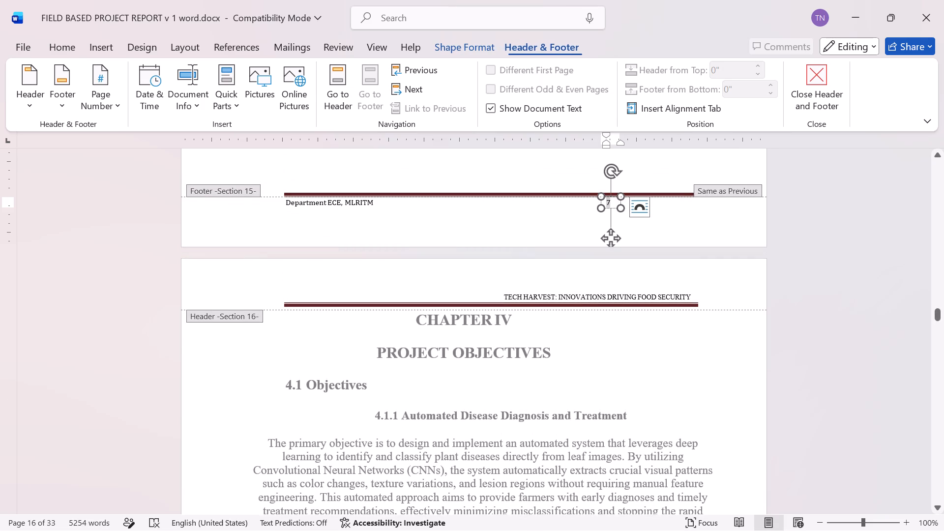
{"action": "key", "text": "BackSpace"}
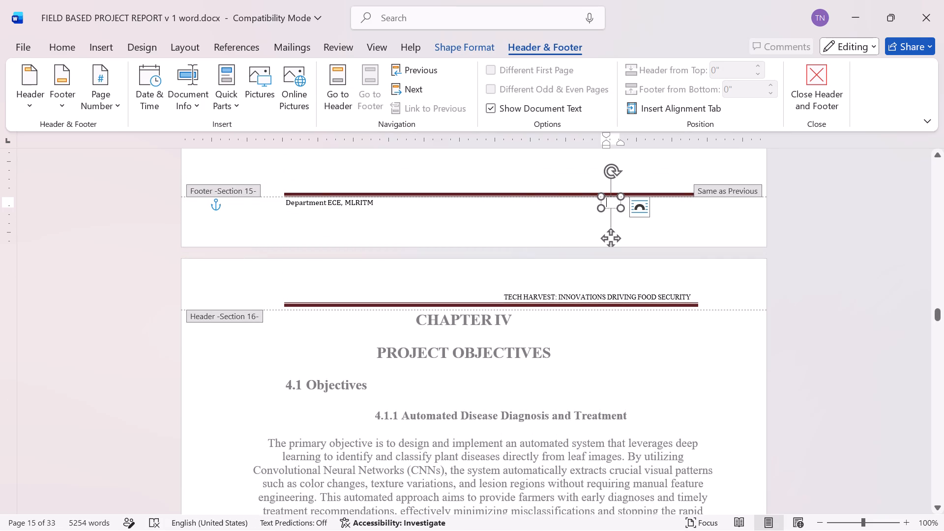
{"action": "left_click", "coordinate": [72, 100]}
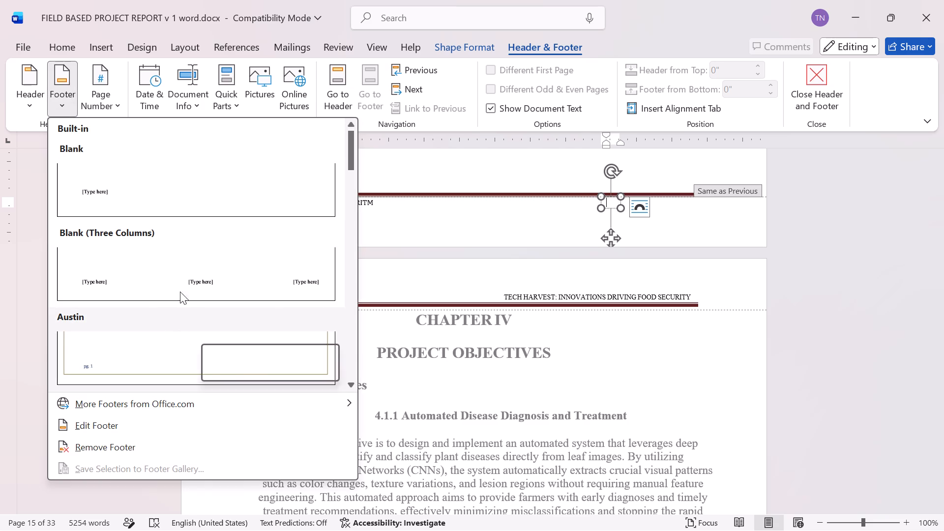
{"action": "left_click", "coordinate": [122, 102]}
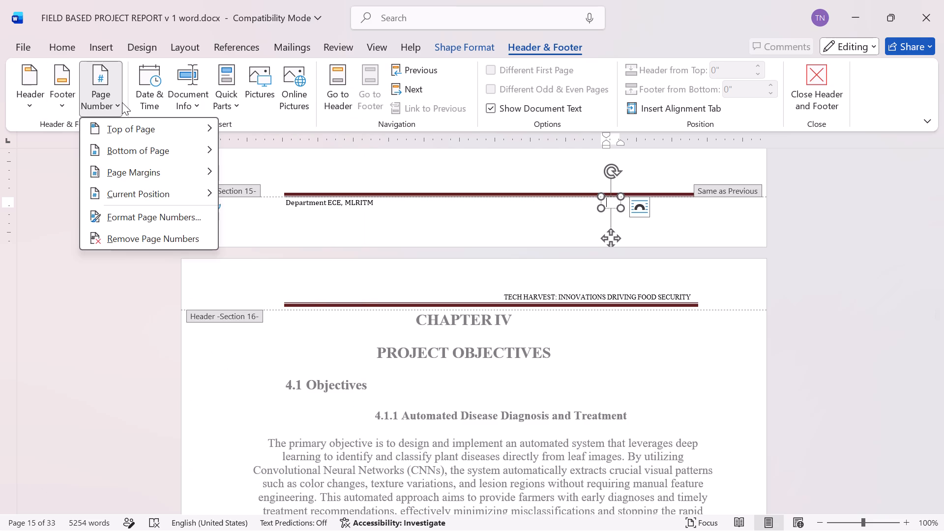
{"action": "left_click", "coordinate": [155, 236]}
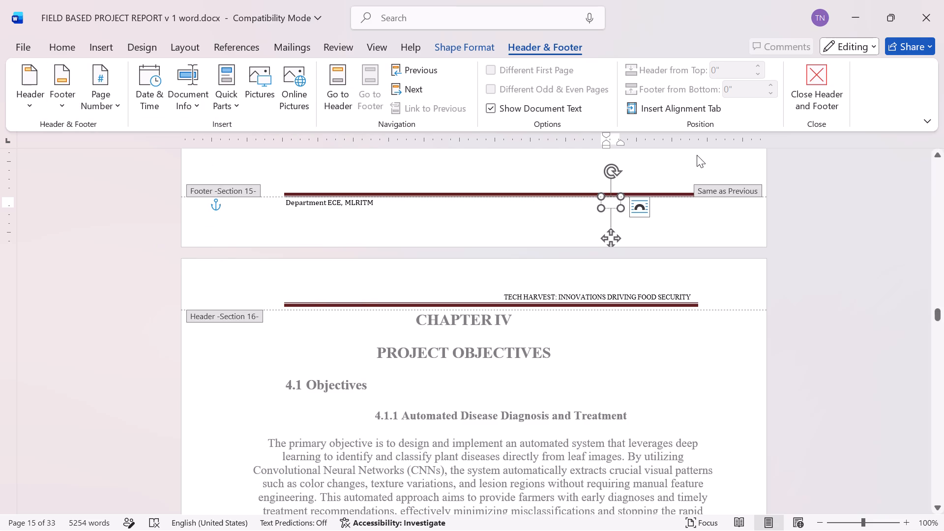
{"action": "left_click", "coordinate": [855, 206]}
Check the footers of the contents pages, abstract and first Chapter 1 page for page numbers.
{"action": "scroll", "coordinate": [855, 206], "scroll_direction": "up", "scroll_amount": 1}
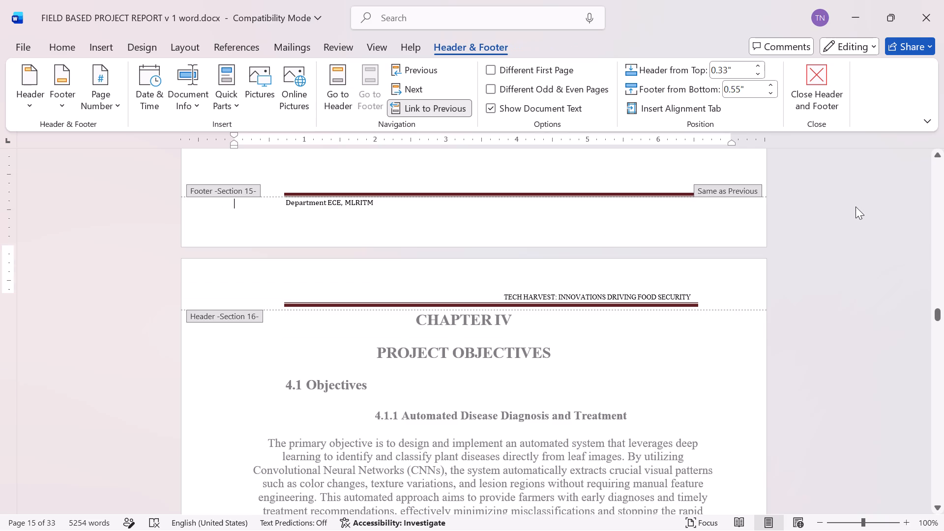
{"action": "scroll", "coordinate": [855, 206], "scroll_direction": "up", "scroll_amount": 15}
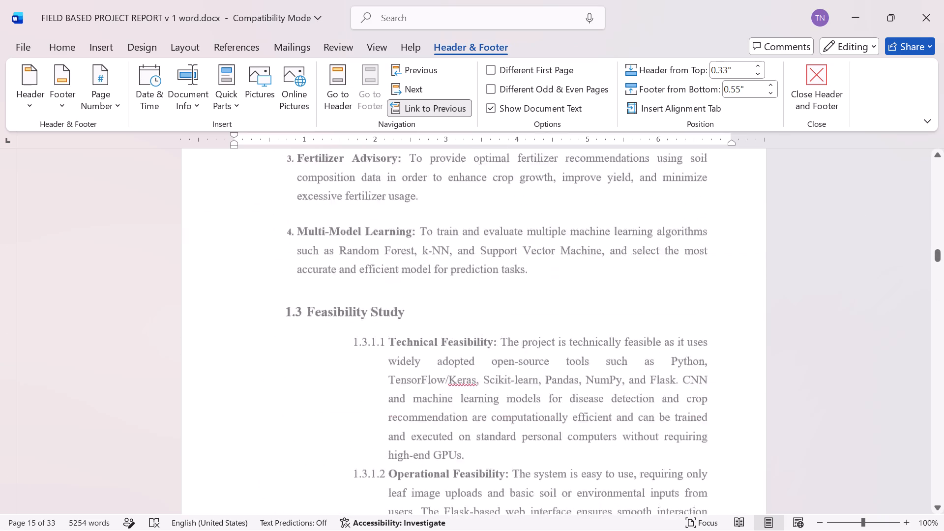
{"action": "scroll", "coordinate": [855, 206], "scroll_direction": "up", "scroll_amount": 11}
{"action": "scroll", "coordinate": [855, 206], "scroll_direction": "down", "scroll_amount": 2}
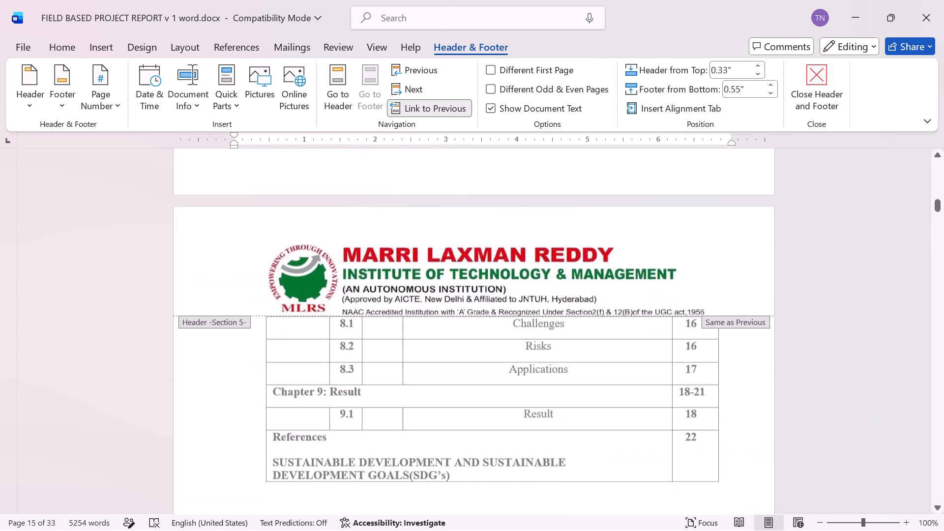
{"action": "scroll", "coordinate": [855, 206], "scroll_direction": "down", "scroll_amount": 6}
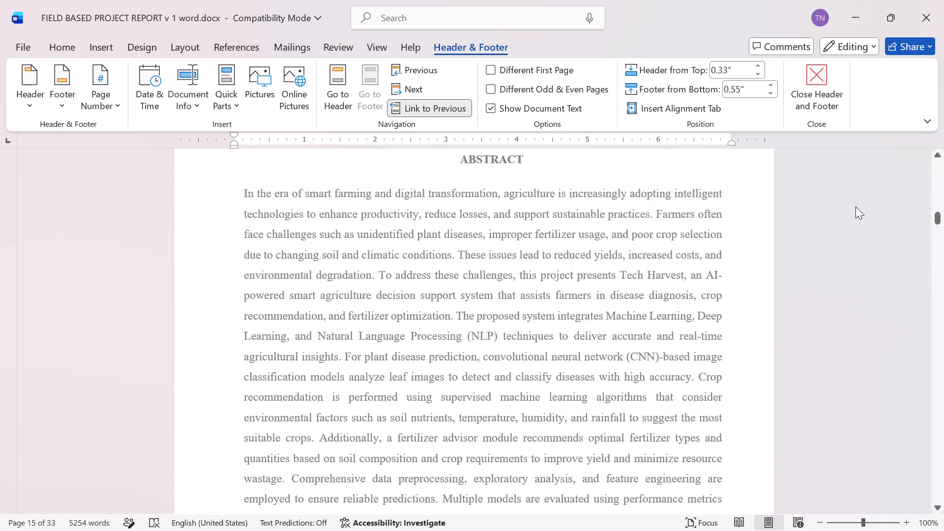
{"action": "scroll", "coordinate": [855, 206], "scroll_direction": "down", "scroll_amount": 3}
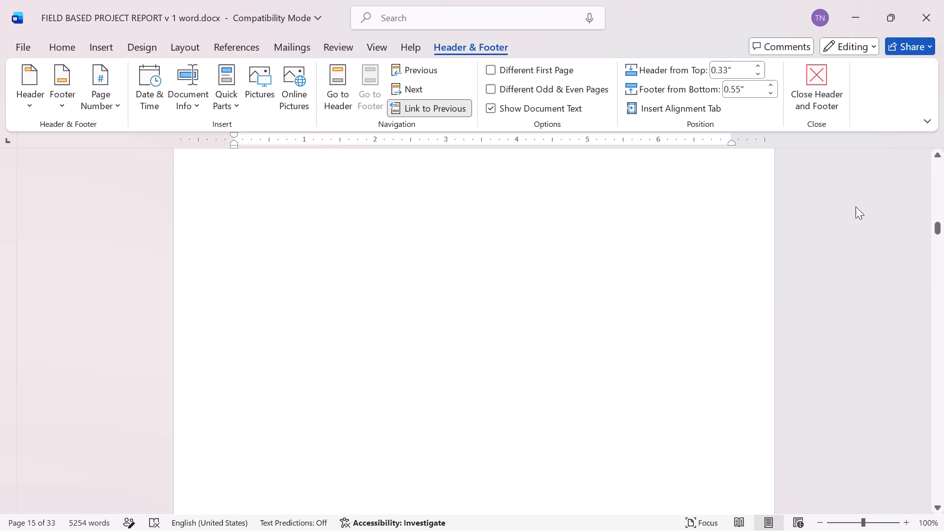
{"action": "scroll", "coordinate": [855, 206], "scroll_direction": "down", "scroll_amount": 4}
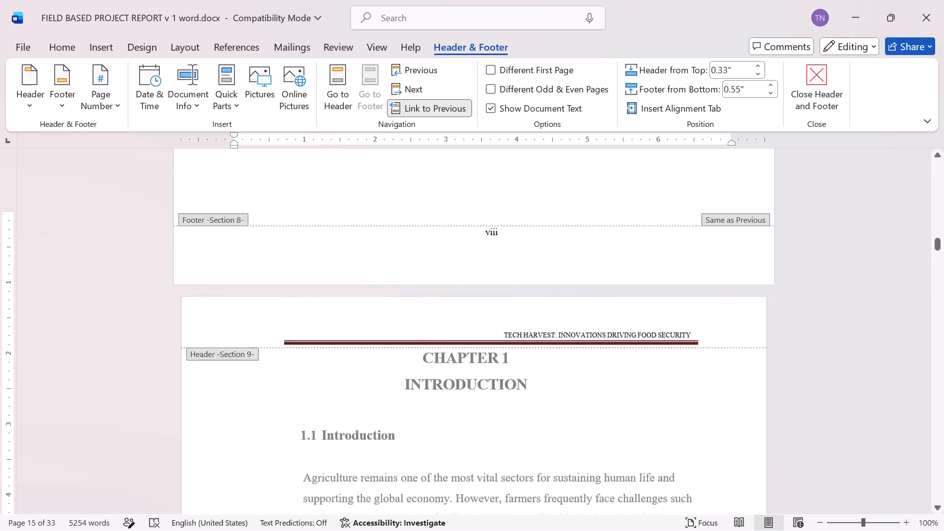
{"action": "scroll", "coordinate": [855, 206], "scroll_direction": "down", "scroll_amount": 2}
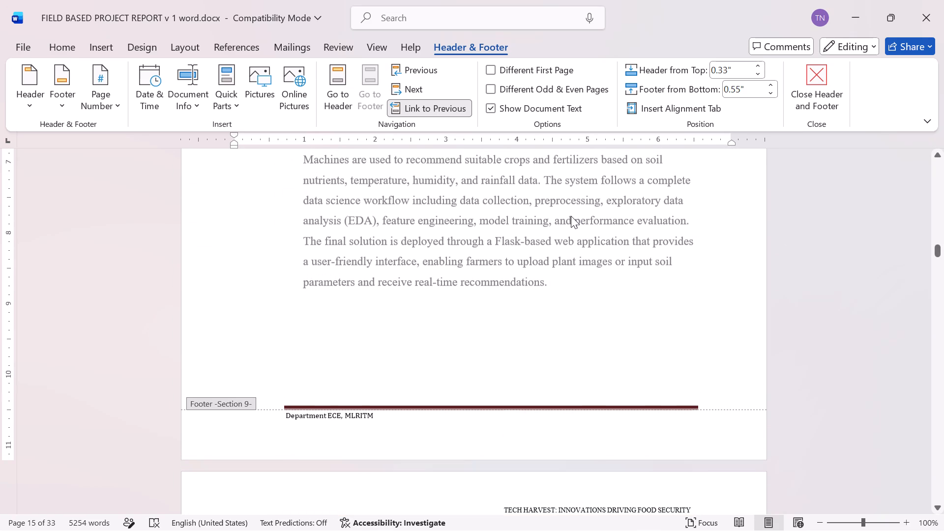
Insert a right-aligned page number at the bottom of the page in the linked footers of Chapters 1 to 3.
{"action": "left_click", "coordinate": [100, 109]}
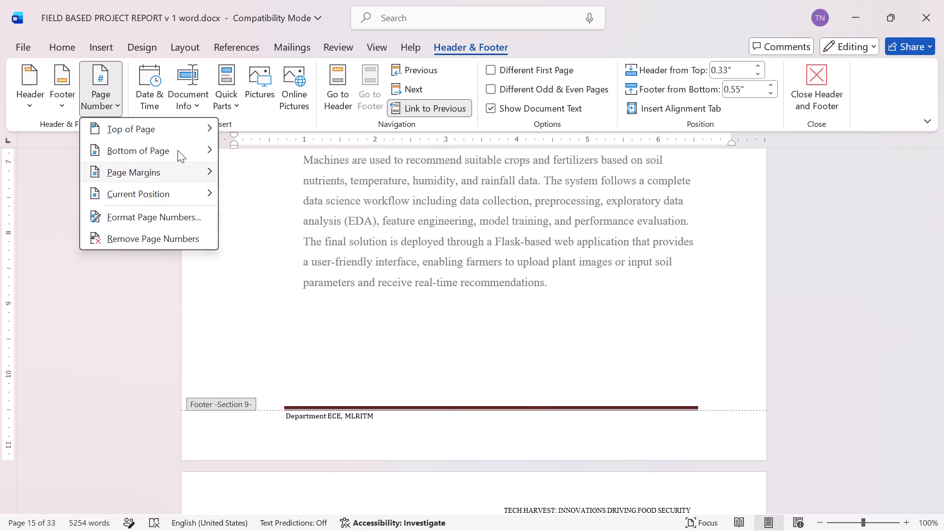
{"action": "left_click", "coordinate": [317, 361]}
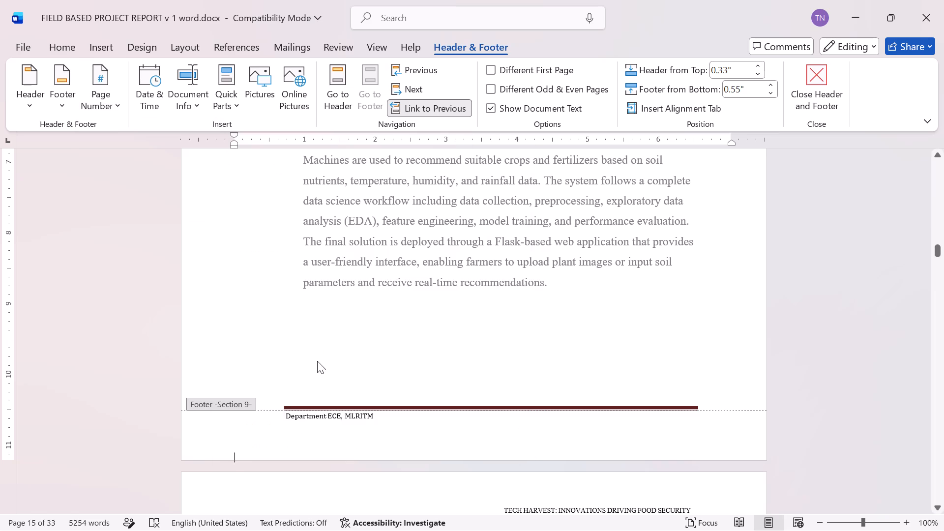
Check the page numbers in the footers from Chapter 1 through the start of Chapter V for continuity.
{"action": "scroll", "coordinate": [481, 409], "scroll_direction": "down", "scroll_amount": 3}
{"action": "scroll", "coordinate": [481, 409], "scroll_direction": "up", "scroll_amount": 4}
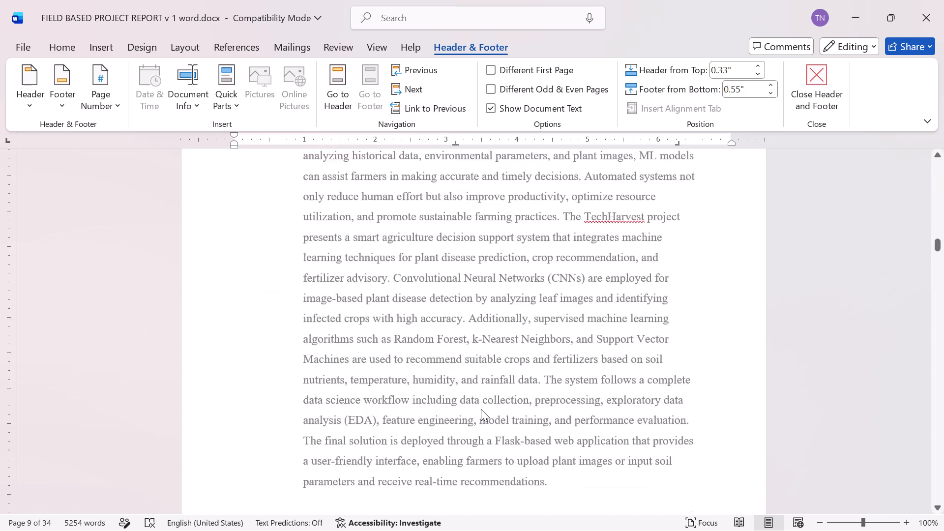
{"action": "scroll", "coordinate": [481, 409], "scroll_direction": "right", "scroll_amount": 2}
{"action": "scroll", "coordinate": [481, 409], "scroll_direction": "down", "scroll_amount": 3}
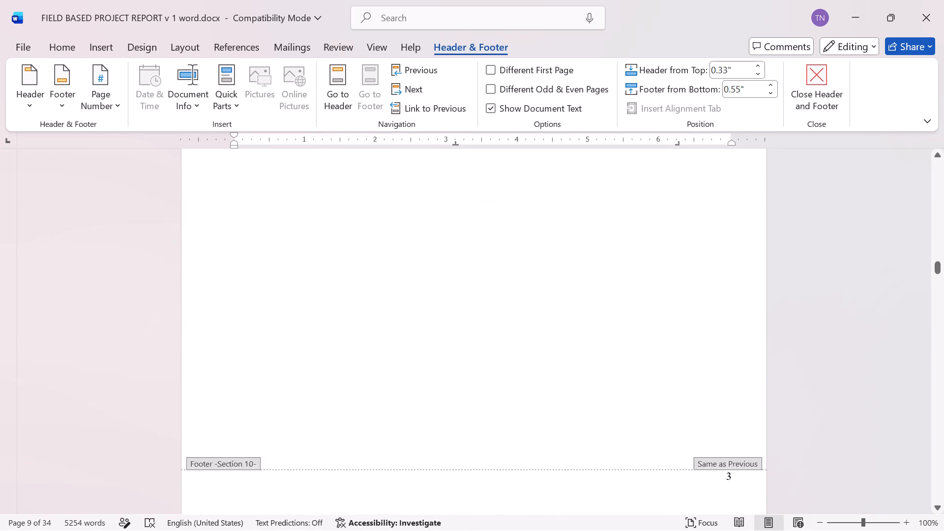
{"action": "scroll", "coordinate": [481, 409], "scroll_direction": "down", "scroll_amount": 5}
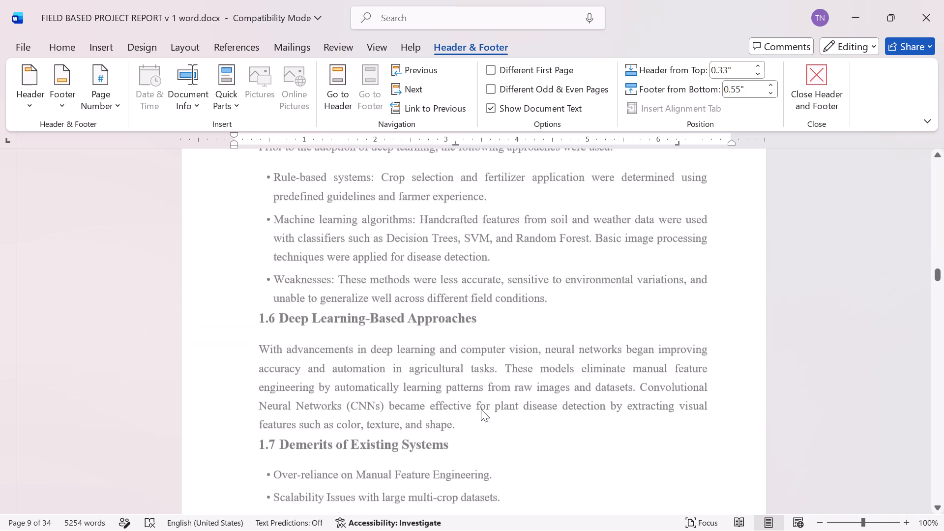
{"action": "scroll", "coordinate": [481, 409], "scroll_direction": "down", "scroll_amount": 3}
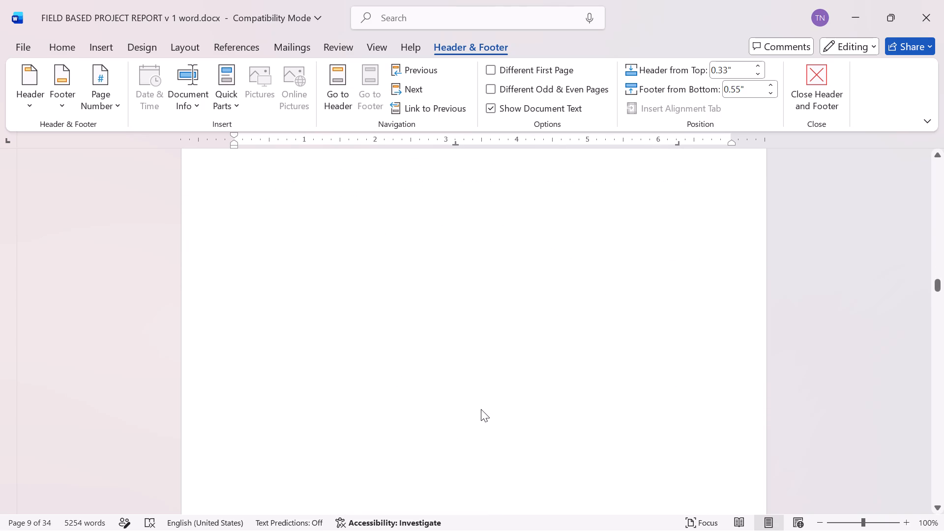
{"action": "scroll", "coordinate": [481, 409], "scroll_direction": "down", "scroll_amount": 4}
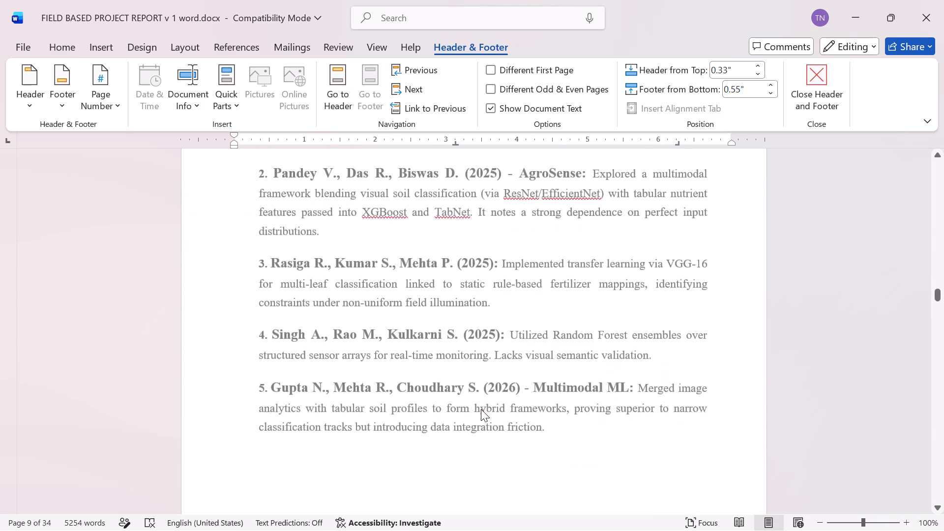
{"action": "scroll", "coordinate": [481, 409], "scroll_direction": "down", "scroll_amount": 4}
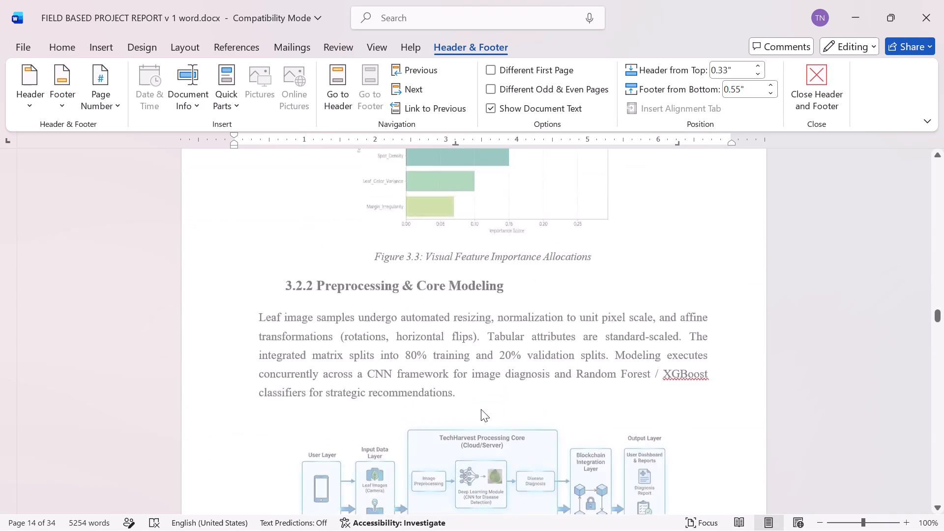
{"action": "scroll", "coordinate": [481, 409], "scroll_direction": "down", "scroll_amount": 1}
Delete the centred page number from the footer at the end of Chapter IV.
{"action": "scroll", "coordinate": [481, 409], "scroll_direction": "up", "scroll_amount": 3}
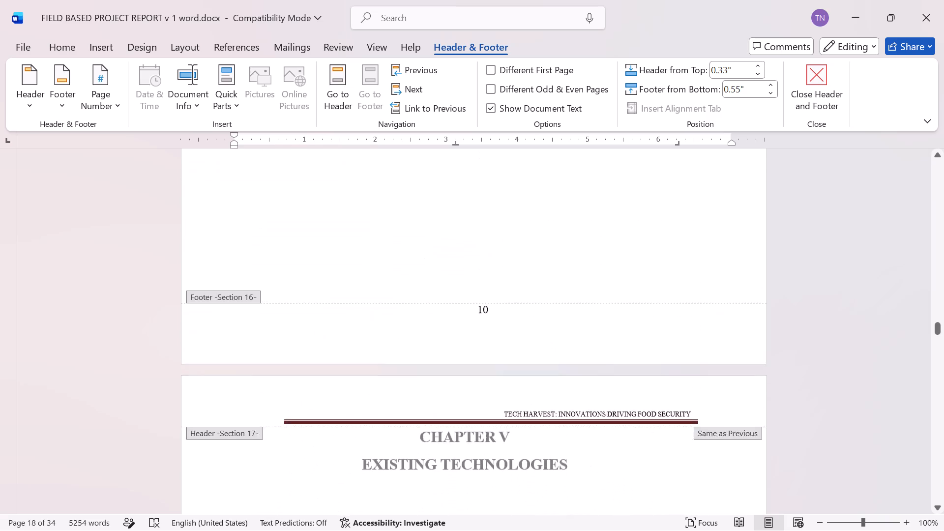
{"action": "scroll", "coordinate": [481, 409], "scroll_direction": "up", "scroll_amount": 4}
{"action": "scroll", "coordinate": [481, 409], "scroll_direction": "right", "scroll_amount": 1}
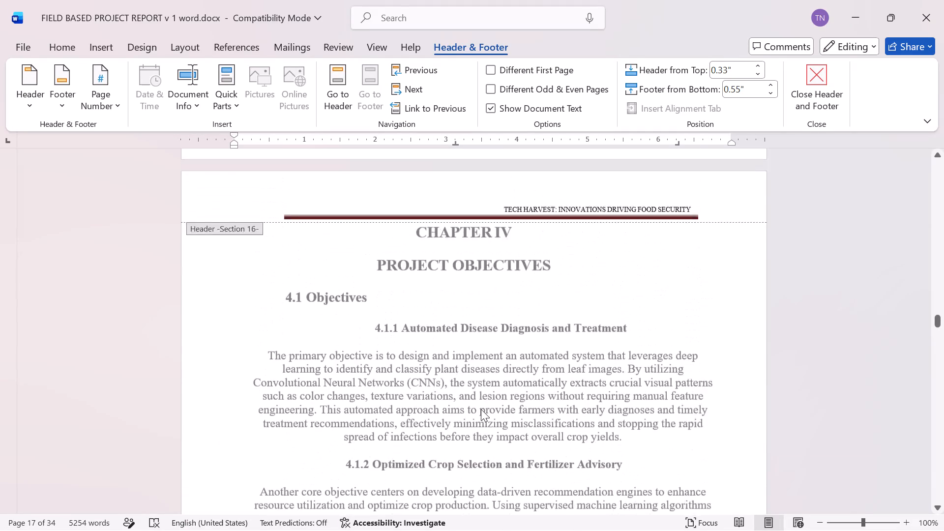
{"action": "scroll", "coordinate": [481, 409], "scroll_direction": "right", "scroll_amount": 1}
{"action": "scroll", "coordinate": [481, 409], "scroll_direction": "down", "scroll_amount": 1}
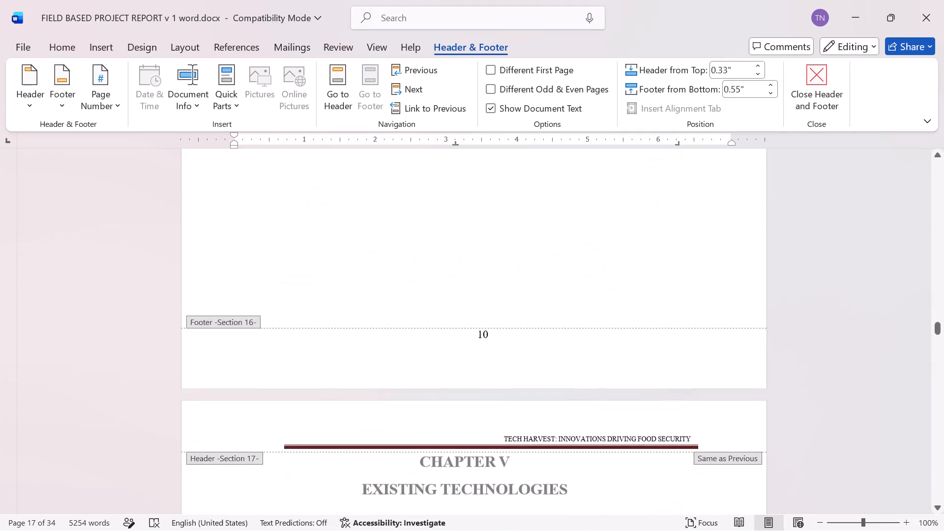
{"action": "scroll", "coordinate": [481, 409], "scroll_direction": "down", "scroll_amount": 1}
{"action": "left_click", "coordinate": [486, 310]}
{"action": "left_click", "coordinate": [491, 301]}
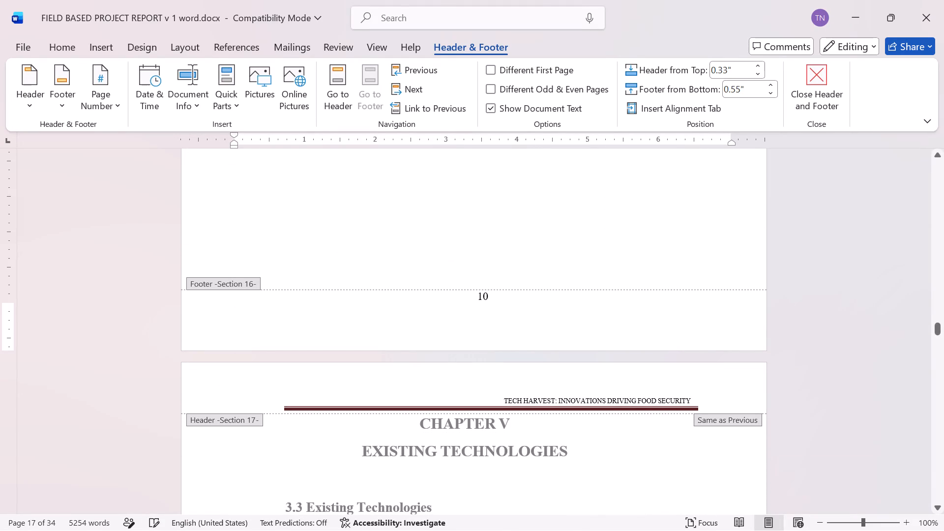
{"action": "key", "text": "BackSpace"}
{"action": "key", "text": "BackSpace"}
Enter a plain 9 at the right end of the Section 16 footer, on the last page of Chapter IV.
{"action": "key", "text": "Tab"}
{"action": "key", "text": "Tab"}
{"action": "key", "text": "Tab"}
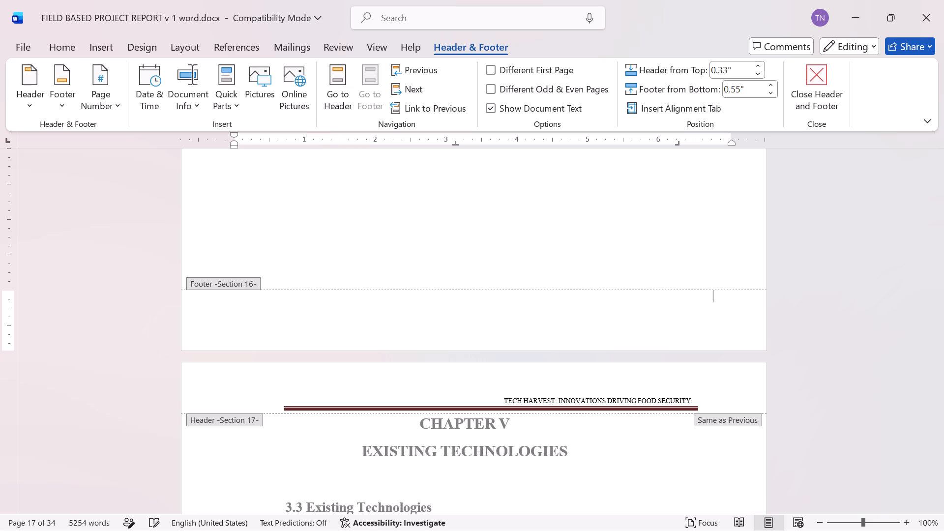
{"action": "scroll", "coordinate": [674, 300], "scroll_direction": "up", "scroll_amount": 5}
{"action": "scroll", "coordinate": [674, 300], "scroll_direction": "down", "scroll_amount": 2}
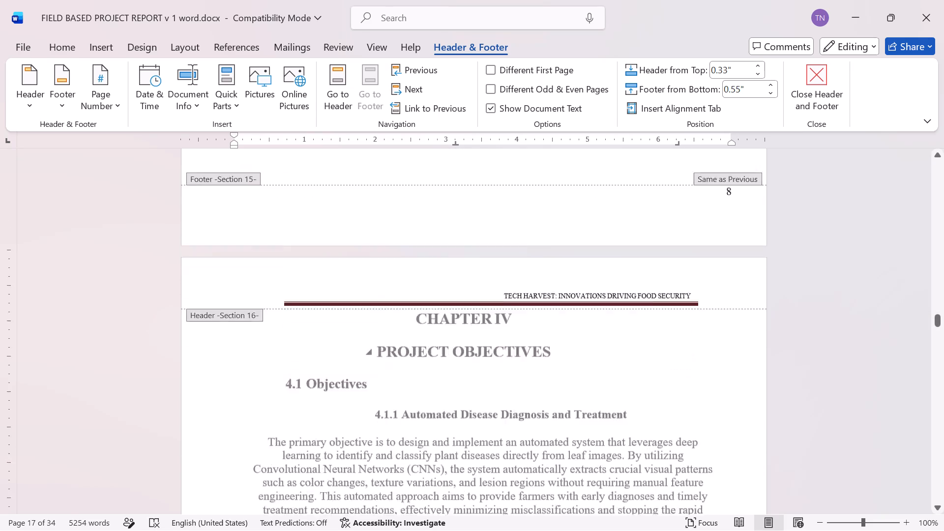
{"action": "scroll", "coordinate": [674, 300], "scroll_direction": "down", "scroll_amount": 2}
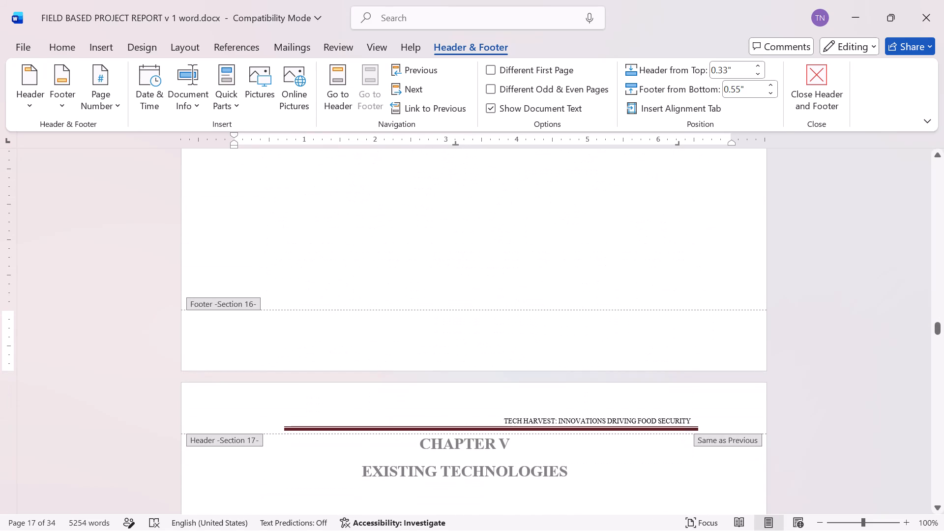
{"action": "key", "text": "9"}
Check the page numbers in the footers from the end of Chapter 3 through the first page of Chapter V.
{"action": "scroll", "coordinate": [684, 355], "scroll_direction": "down", "scroll_amount": 4}
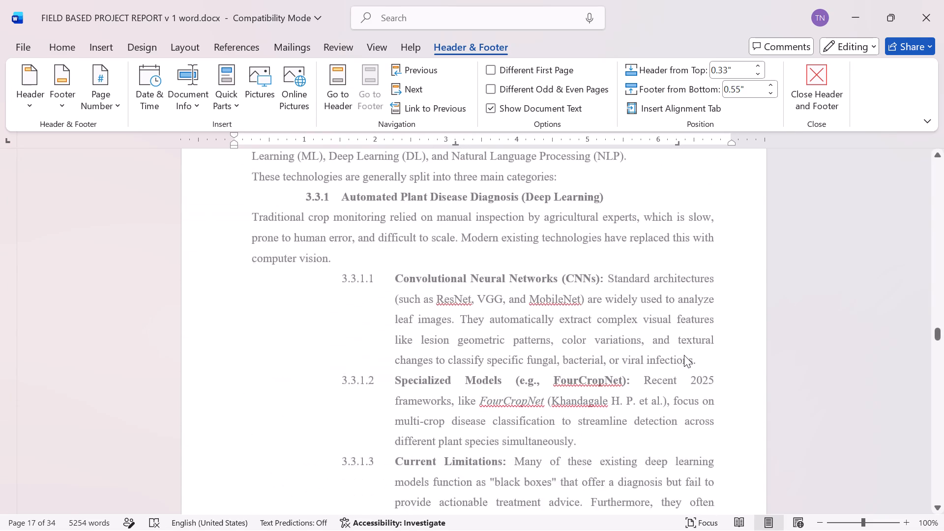
{"action": "scroll", "coordinate": [684, 355], "scroll_direction": "down", "scroll_amount": 3}
{"action": "left_click", "coordinate": [733, 340]}
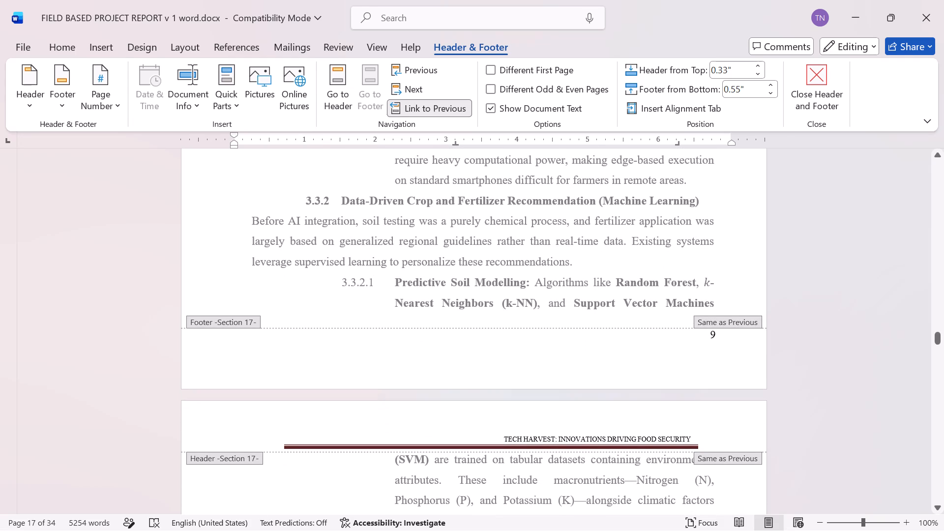
{"action": "double_click", "coordinate": [722, 324]}
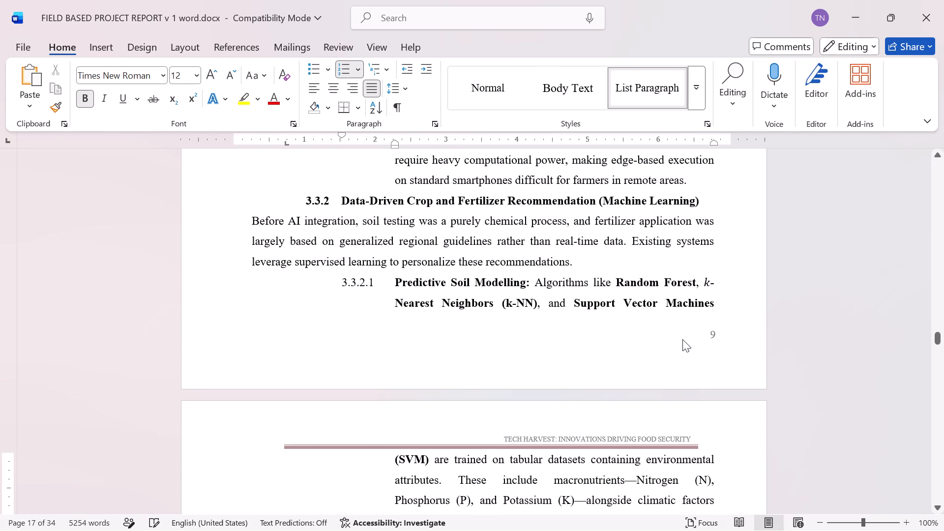
{"action": "scroll", "coordinate": [683, 339], "scroll_direction": "up", "scroll_amount": 6}
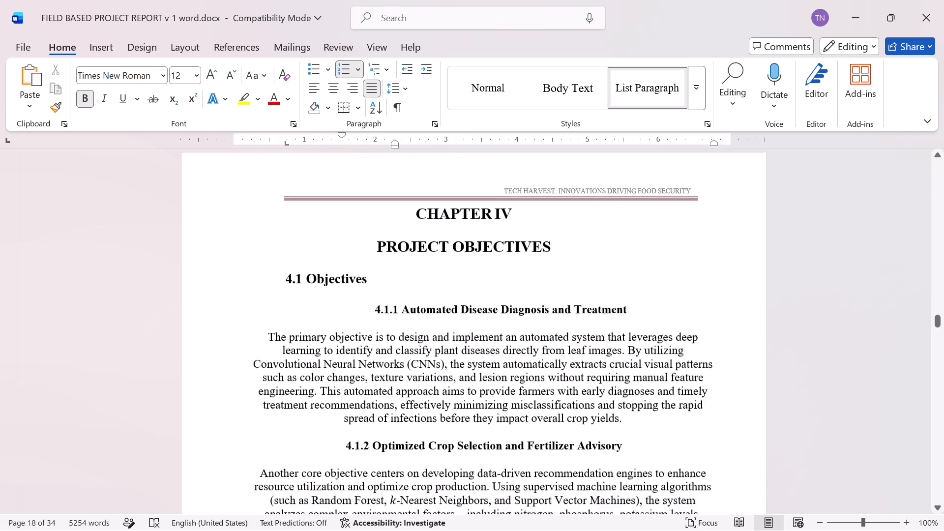
{"action": "scroll", "coordinate": [683, 339], "scroll_direction": "up", "scroll_amount": 2}
{"action": "scroll", "coordinate": [683, 339], "scroll_direction": "down", "scroll_amount": 1}
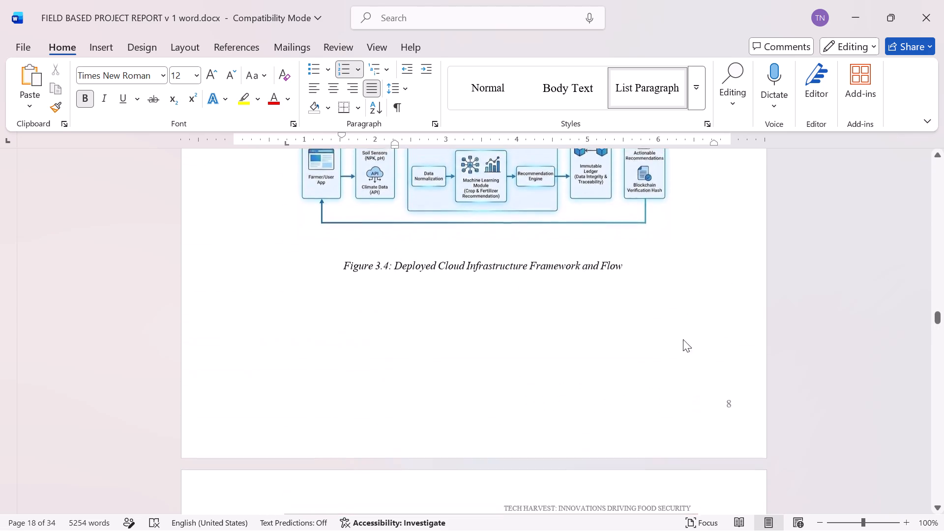
{"action": "scroll", "coordinate": [683, 339], "scroll_direction": "down", "scroll_amount": 4}
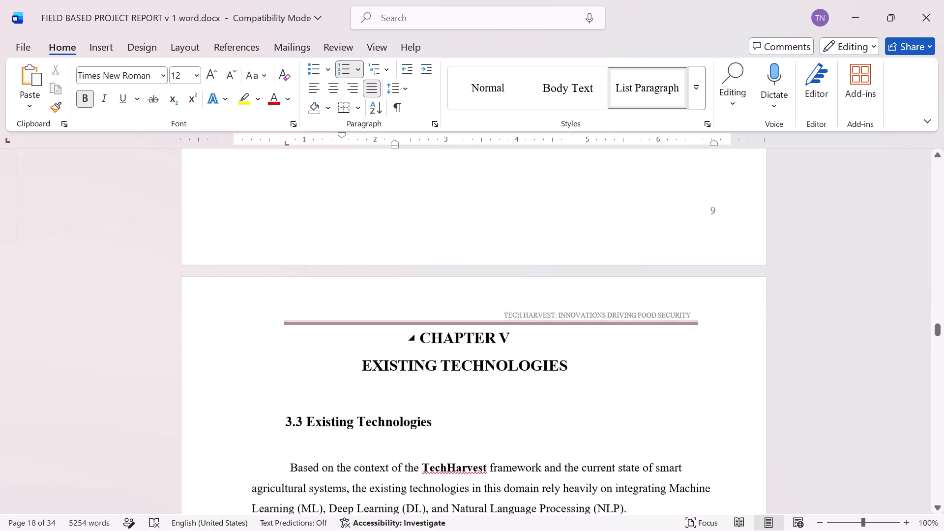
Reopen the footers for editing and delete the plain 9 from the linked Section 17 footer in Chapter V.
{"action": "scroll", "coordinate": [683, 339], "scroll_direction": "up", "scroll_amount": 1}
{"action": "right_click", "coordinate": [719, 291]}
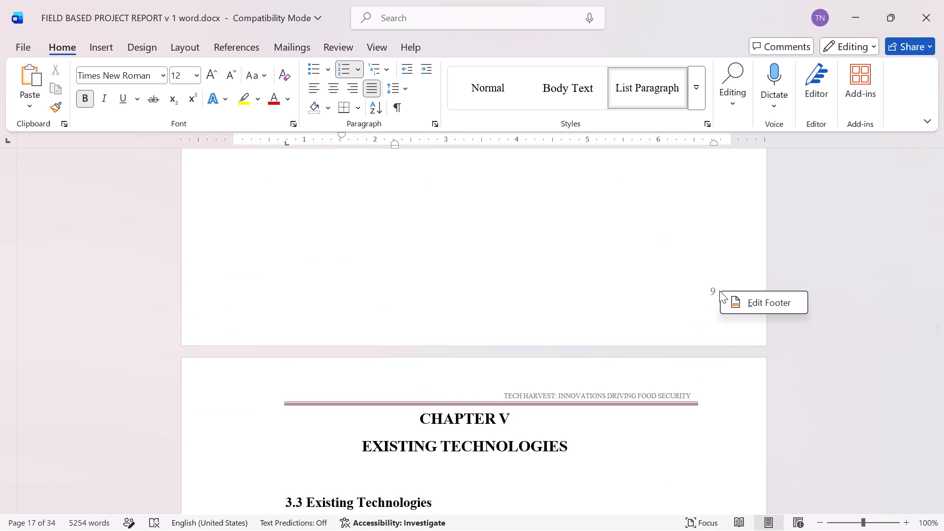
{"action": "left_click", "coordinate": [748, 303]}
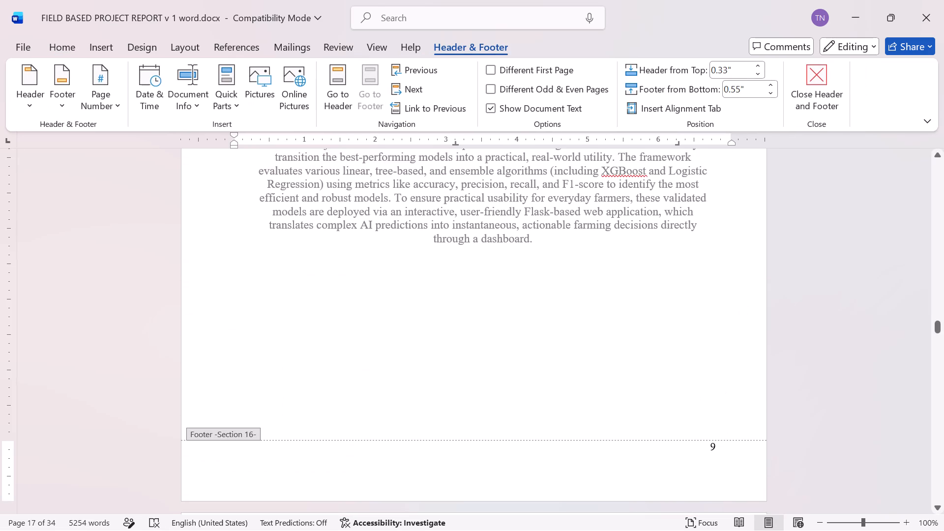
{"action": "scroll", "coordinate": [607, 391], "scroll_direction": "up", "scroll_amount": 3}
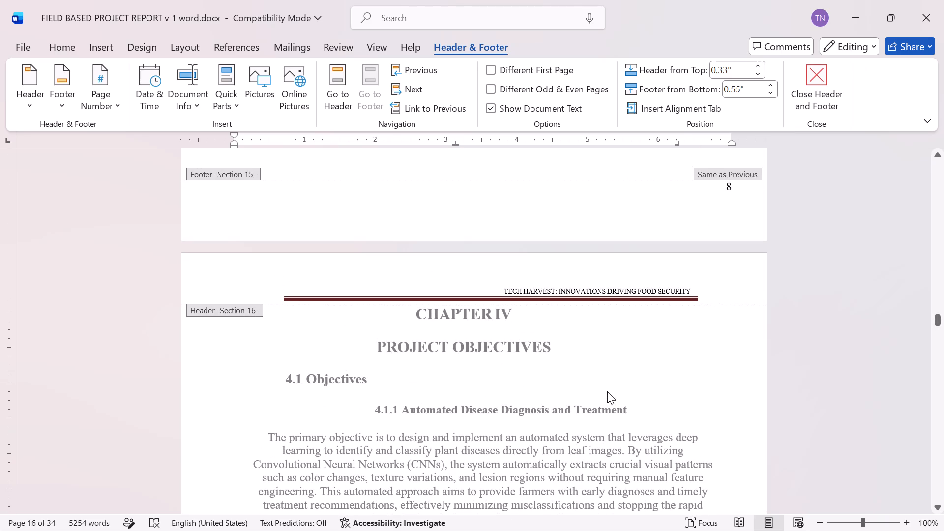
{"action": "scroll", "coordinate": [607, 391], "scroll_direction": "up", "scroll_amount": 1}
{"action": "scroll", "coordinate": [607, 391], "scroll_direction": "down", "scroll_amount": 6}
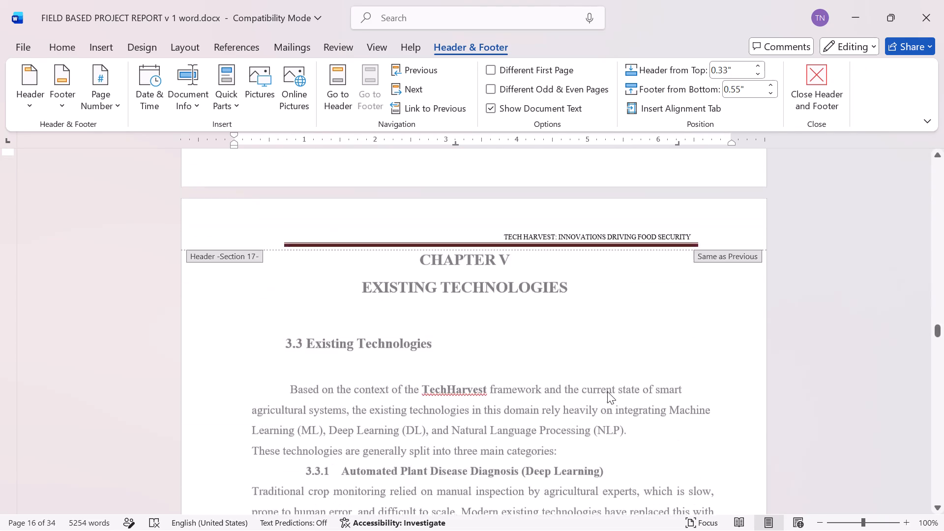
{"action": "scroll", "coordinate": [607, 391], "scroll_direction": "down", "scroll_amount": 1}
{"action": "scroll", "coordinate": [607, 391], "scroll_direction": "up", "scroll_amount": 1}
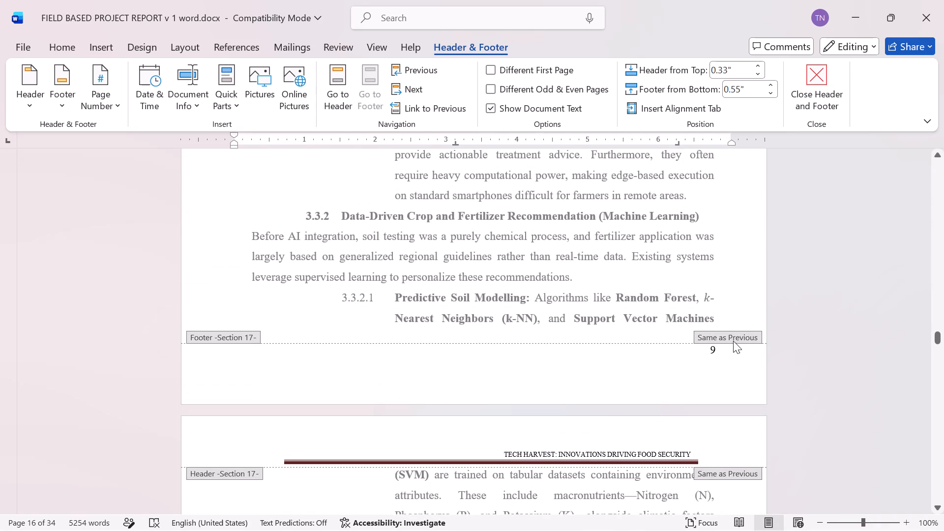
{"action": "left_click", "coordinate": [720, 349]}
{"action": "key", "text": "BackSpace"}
Examine the linked footers of Sections 17 and 18 in Chapter V and compare them with those around Chapter IV.
{"action": "scroll", "coordinate": [720, 349], "scroll_direction": "down", "scroll_amount": 1}
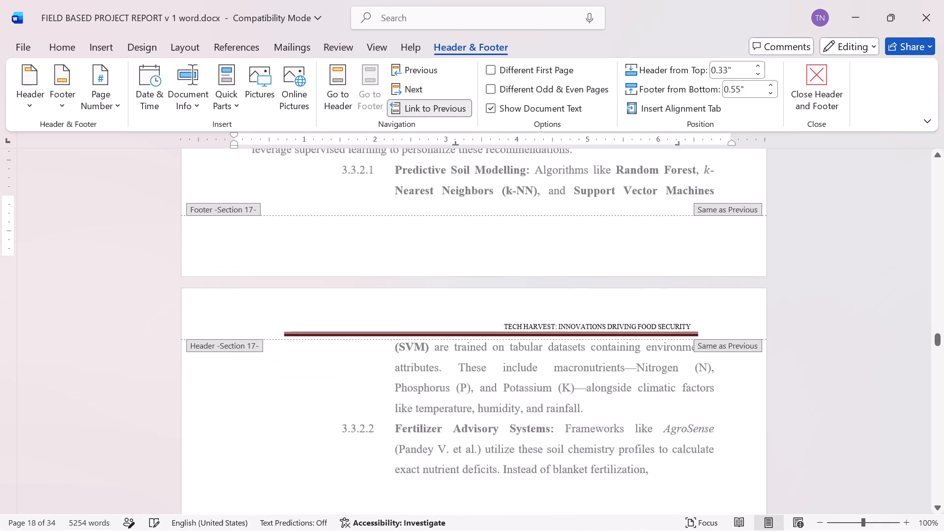
{"action": "scroll", "coordinate": [720, 349], "scroll_direction": "down", "scroll_amount": 1}
{"action": "left_click", "coordinate": [402, 81]}
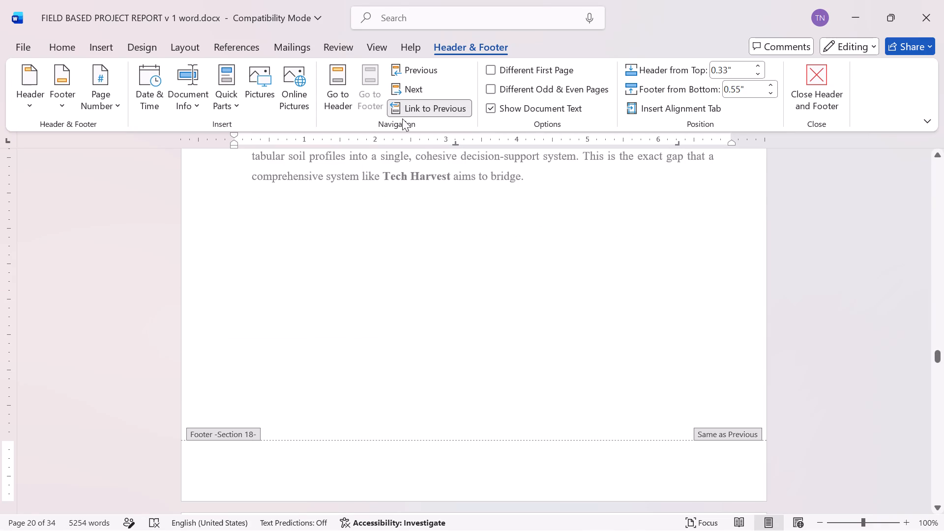
{"action": "left_click", "coordinate": [342, 104]}
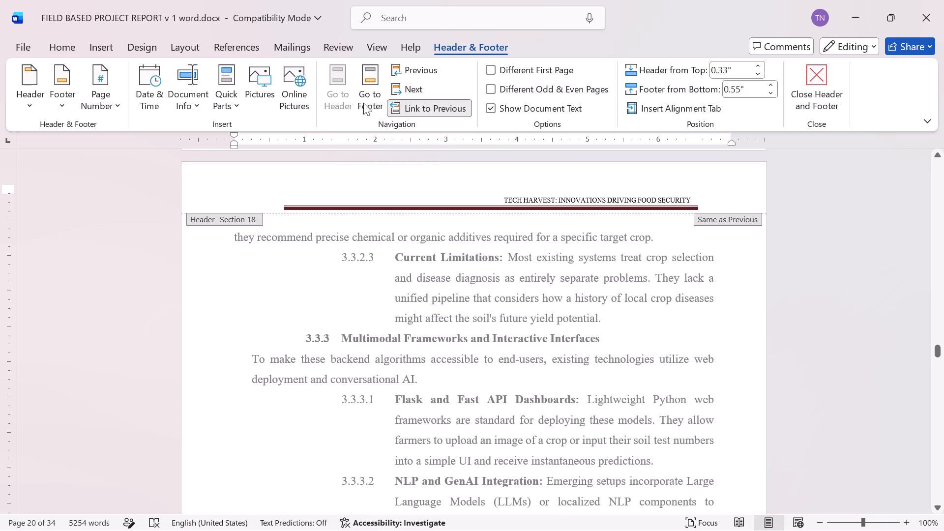
{"action": "left_click", "coordinate": [371, 102]}
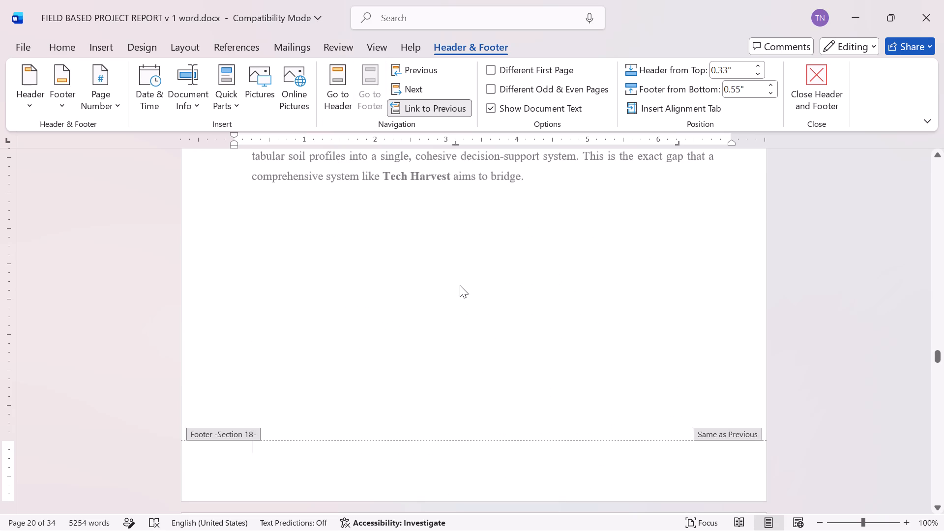
{"action": "scroll", "coordinate": [441, 338], "scroll_direction": "up", "scroll_amount": 6}
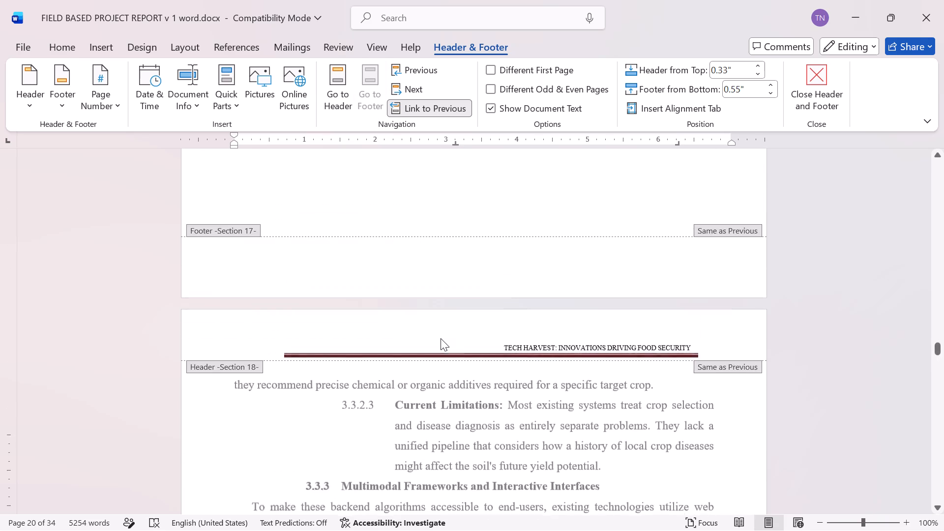
{"action": "scroll", "coordinate": [441, 338], "scroll_direction": "up", "scroll_amount": 7}
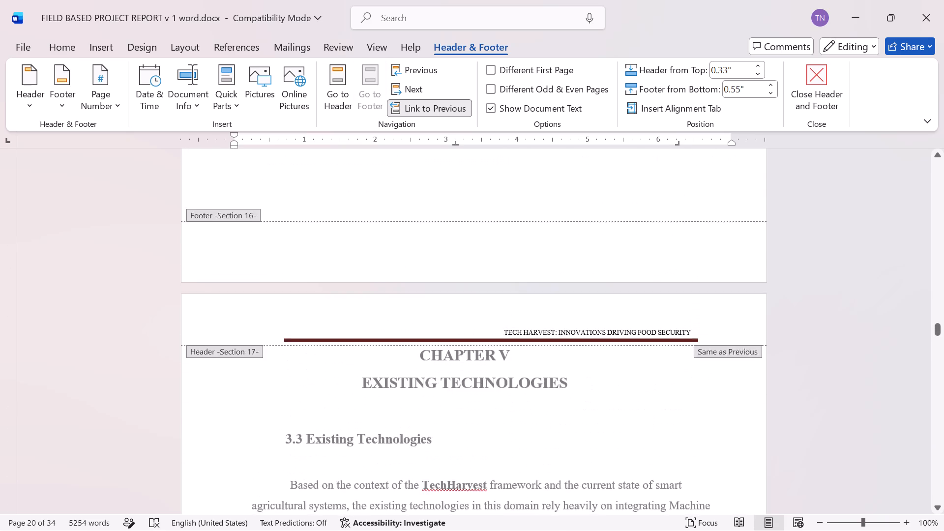
{"action": "scroll", "coordinate": [441, 338], "scroll_direction": "up", "scroll_amount": 3}
{"action": "scroll", "coordinate": [441, 338], "scroll_direction": "right", "scroll_amount": 1}
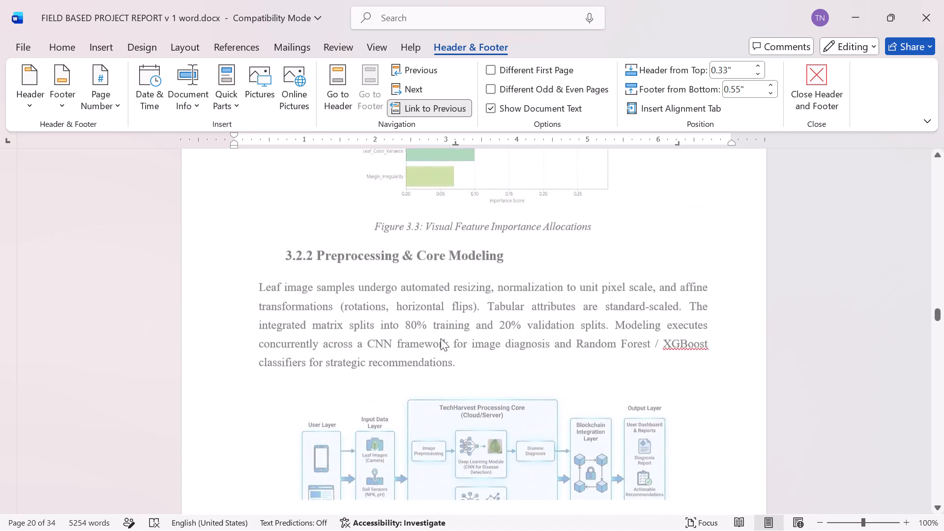
{"action": "scroll", "coordinate": [441, 338], "scroll_direction": "right", "scroll_amount": 1}
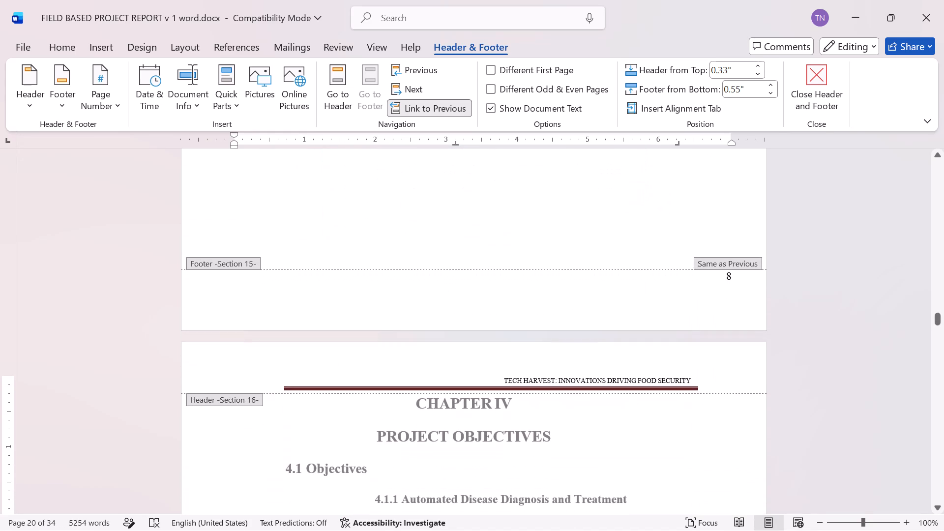
{"action": "scroll", "coordinate": [441, 338], "scroll_direction": "right", "scroll_amount": 1}
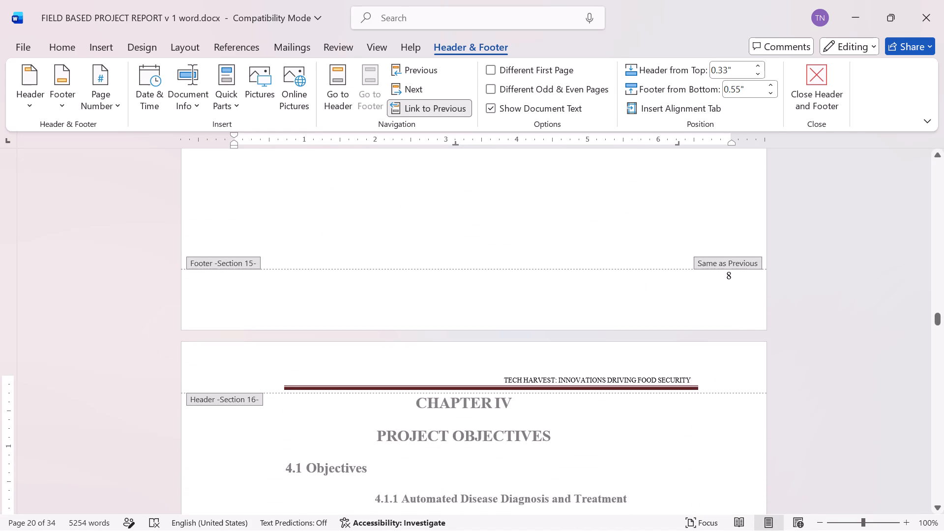
{"action": "scroll", "coordinate": [441, 338], "scroll_direction": "right", "scroll_amount": 1}
Set the page numbering of Section 16, in the Chapter IV footer, to start at 25.
{"action": "scroll", "coordinate": [441, 338], "scroll_direction": "down", "scroll_amount": 1}
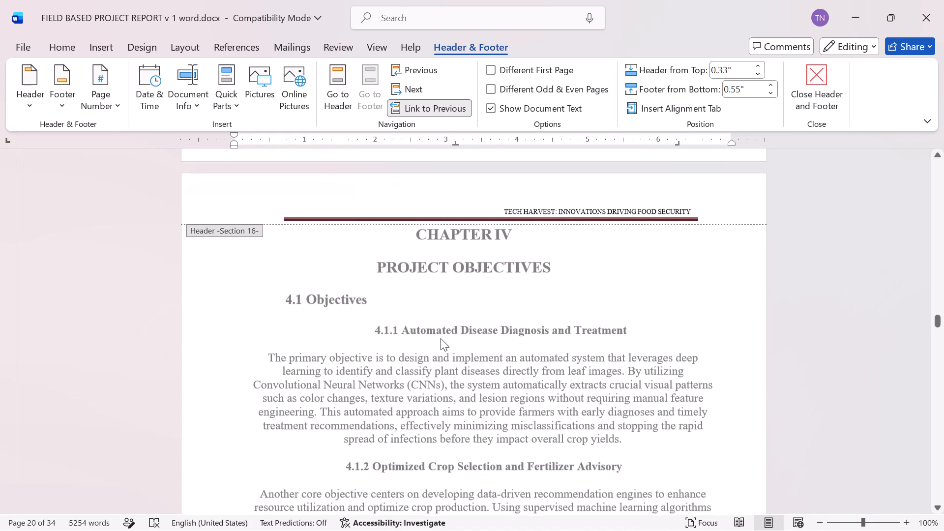
{"action": "scroll", "coordinate": [441, 338], "scroll_direction": "down", "scroll_amount": 2}
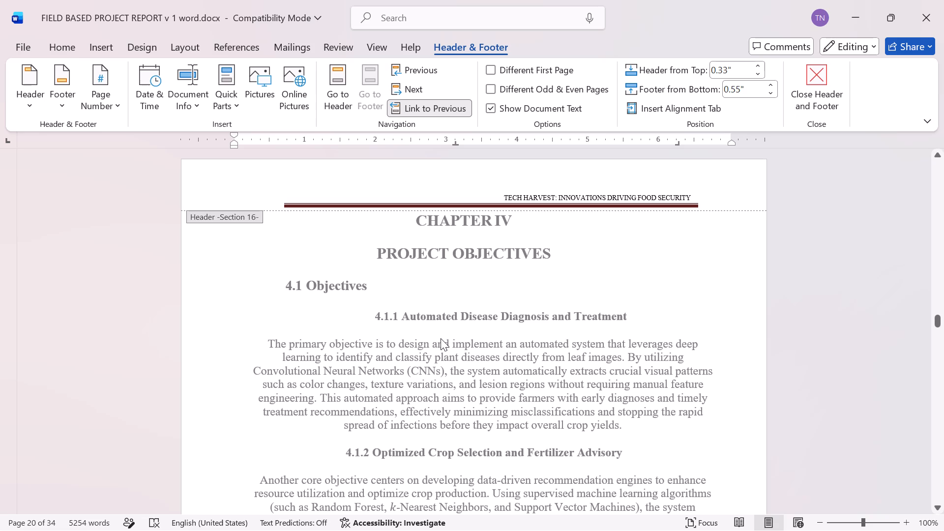
{"action": "scroll", "coordinate": [441, 338], "scroll_direction": "down", "scroll_amount": 1}
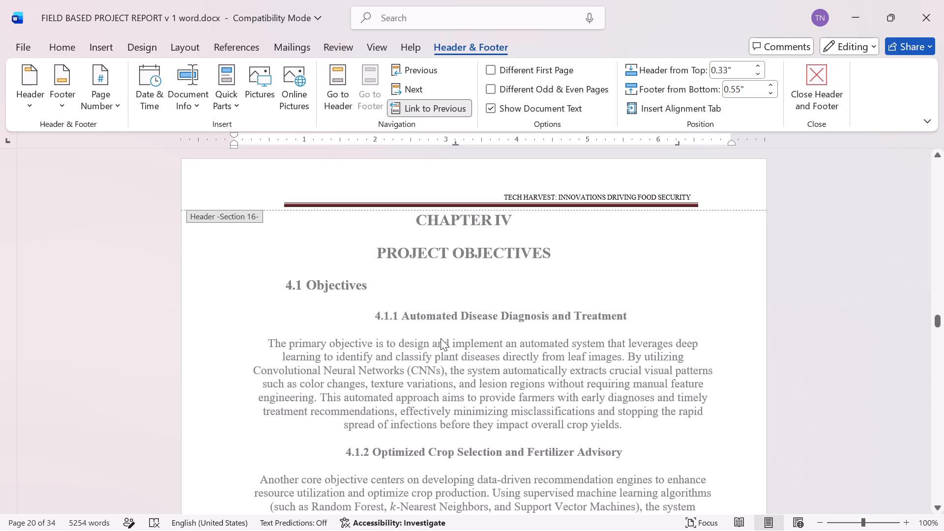
{"action": "scroll", "coordinate": [441, 338], "scroll_direction": "down", "scroll_amount": 2}
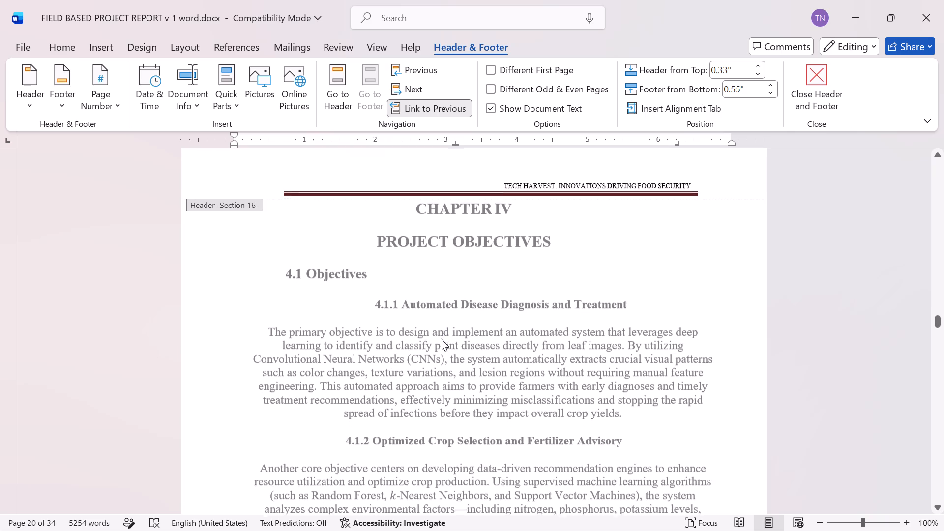
{"action": "scroll", "coordinate": [441, 338], "scroll_direction": "down", "scroll_amount": 2}
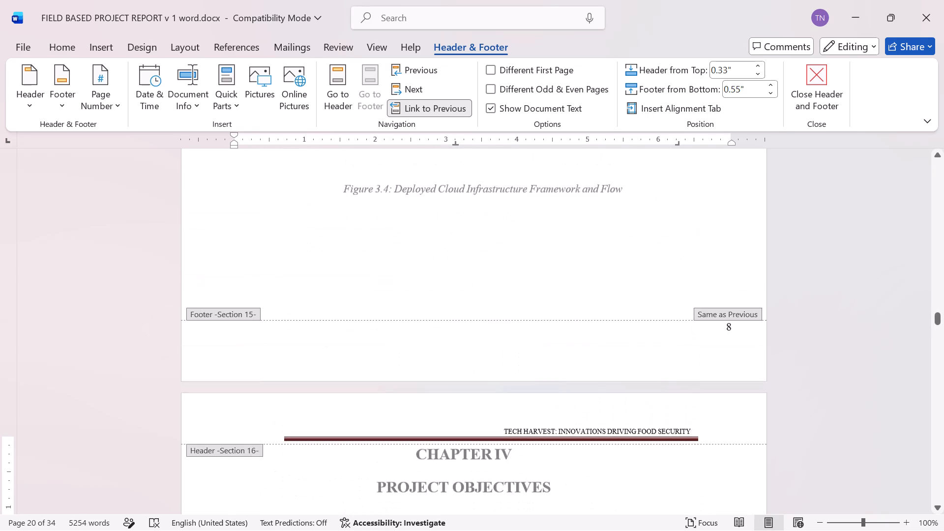
{"action": "scroll", "coordinate": [441, 338], "scroll_direction": "down", "scroll_amount": 1}
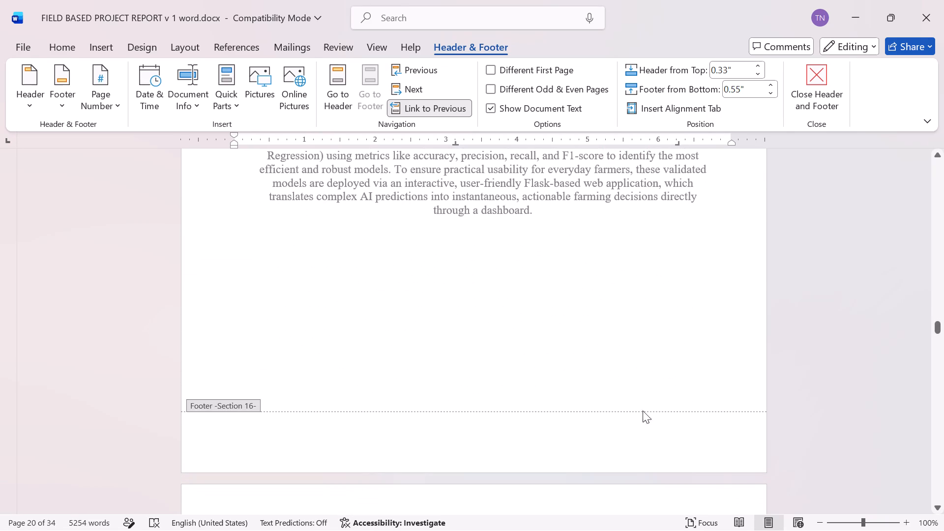
{"action": "left_click", "coordinate": [645, 416]}
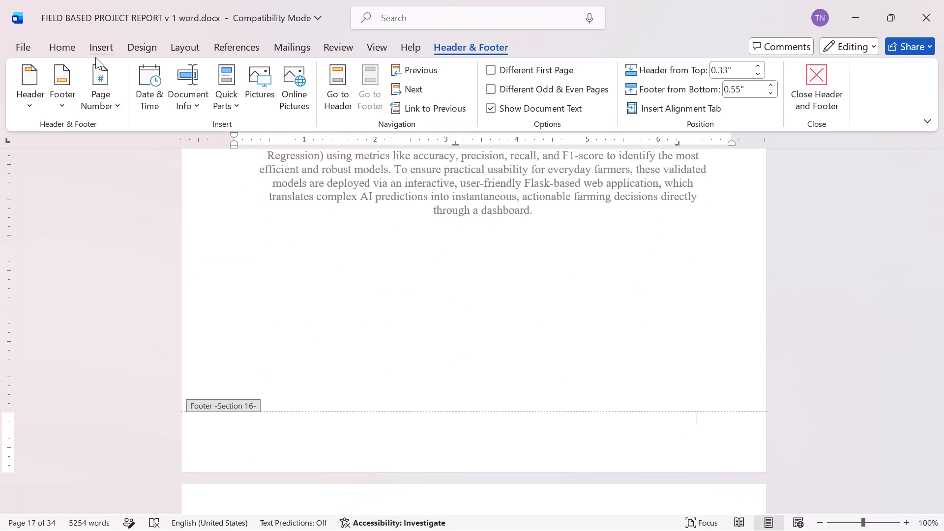
{"action": "left_click", "coordinate": [115, 103]}
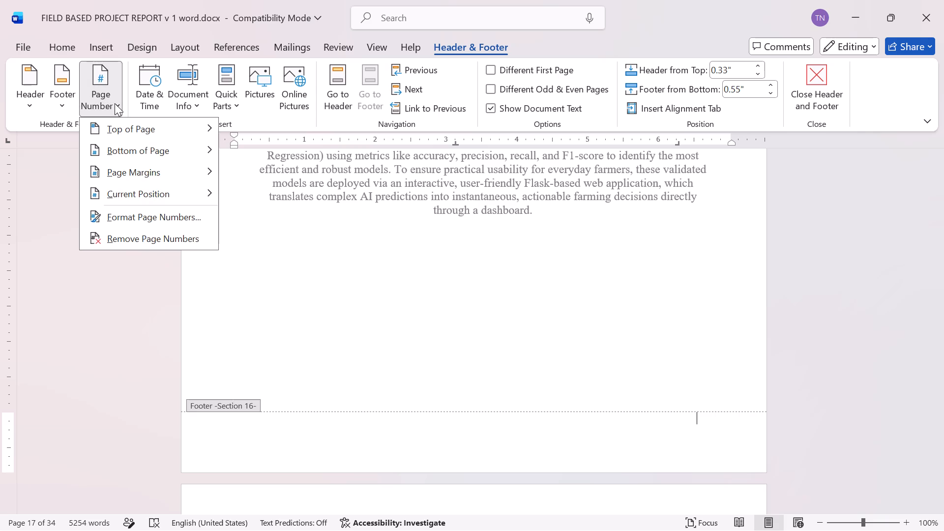
{"action": "left_click", "coordinate": [152, 210]}
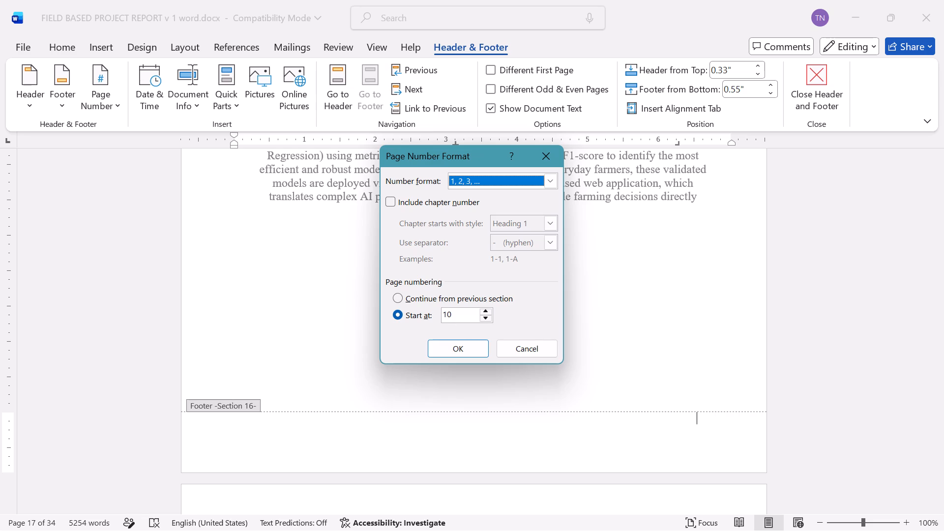
{"action": "left_click", "coordinate": [472, 314]}
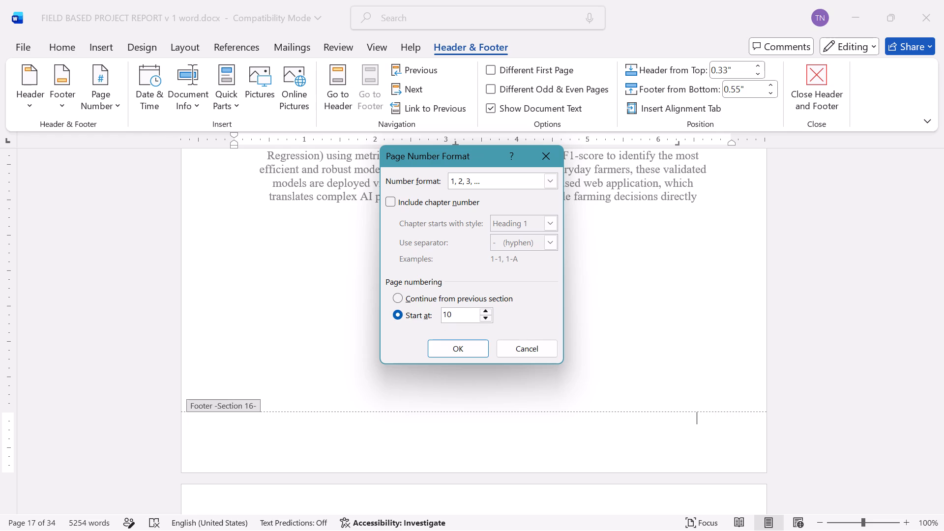
{"action": "key", "text": "BackSpace"}
{"action": "key", "text": "BackSpace"}
{"action": "type", "text": "25"}
{"action": "key", "text": "Return"}
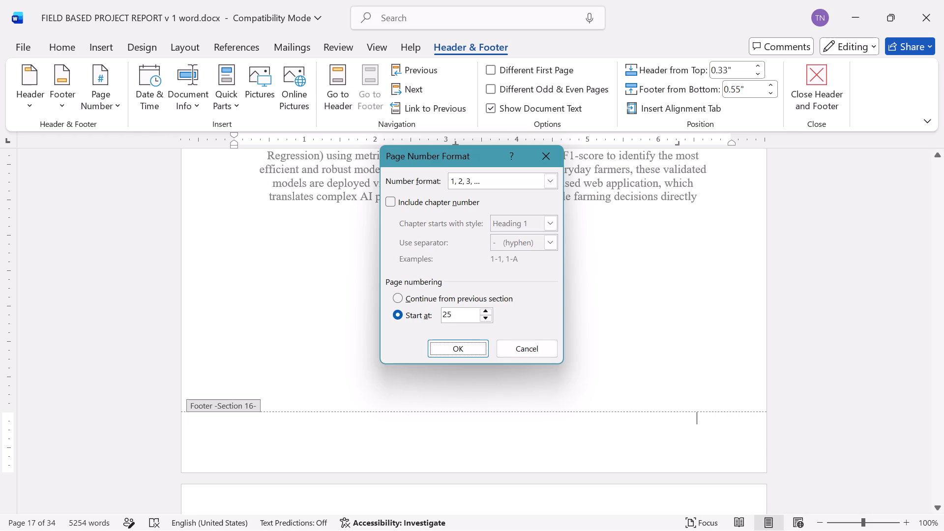
Check the page numbers in the footers from the end of Chapter 3 to the start of Chapter V.
{"action": "scroll", "coordinate": [697, 364], "scroll_direction": "up", "scroll_amount": 3}
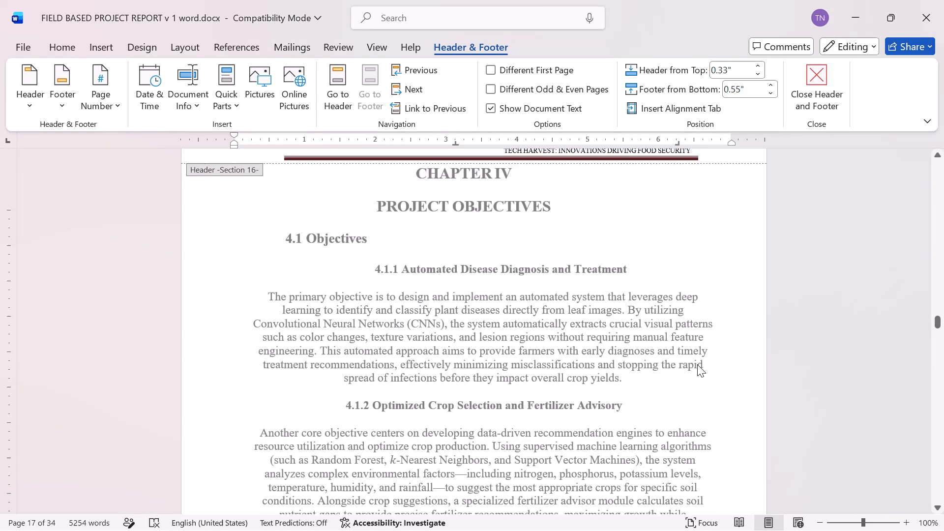
{"action": "scroll", "coordinate": [697, 364], "scroll_direction": "up", "scroll_amount": 3}
{"action": "scroll", "coordinate": [697, 364], "scroll_direction": "down", "scroll_amount": 5}
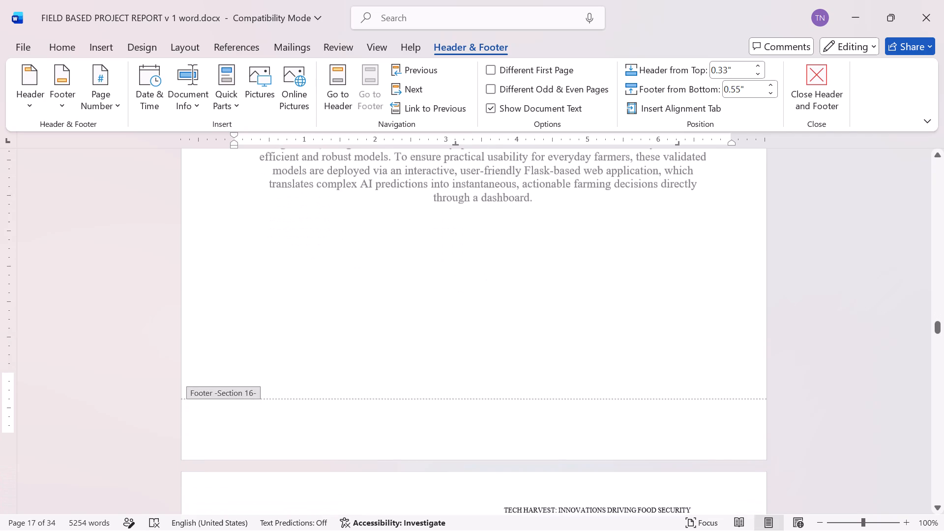
{"action": "scroll", "coordinate": [697, 364], "scroll_direction": "down", "scroll_amount": 2}
{"action": "scroll", "coordinate": [697, 364], "scroll_direction": "up", "scroll_amount": 5}
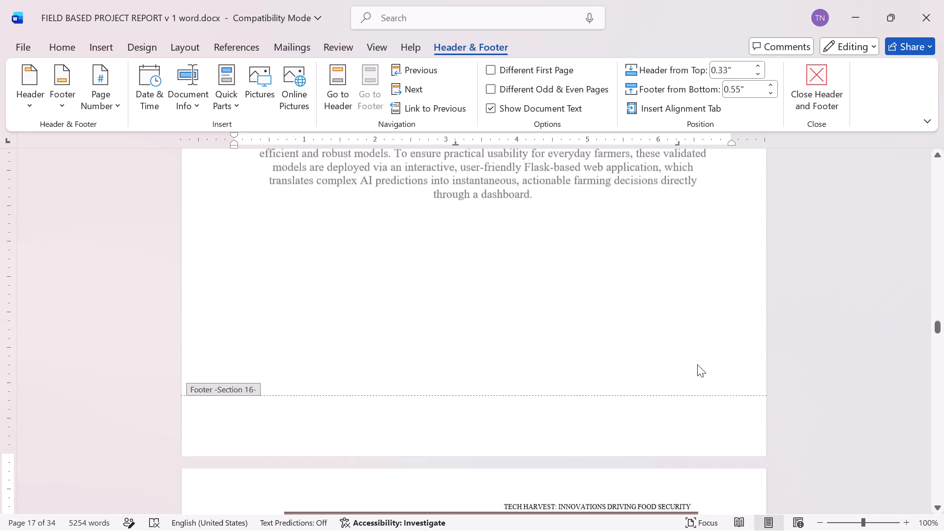
{"action": "scroll", "coordinate": [697, 364], "scroll_direction": "up", "scroll_amount": 4}
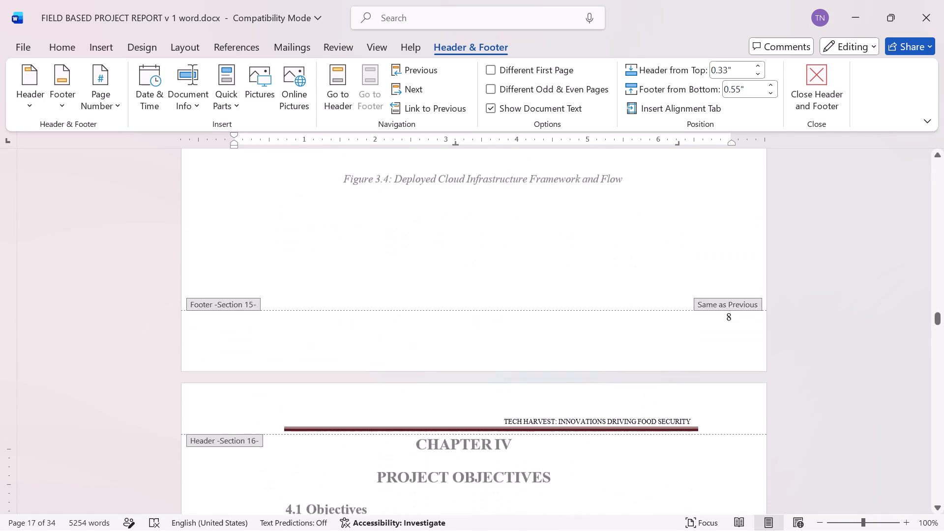
{"action": "scroll", "coordinate": [697, 364], "scroll_direction": "down", "scroll_amount": 6}
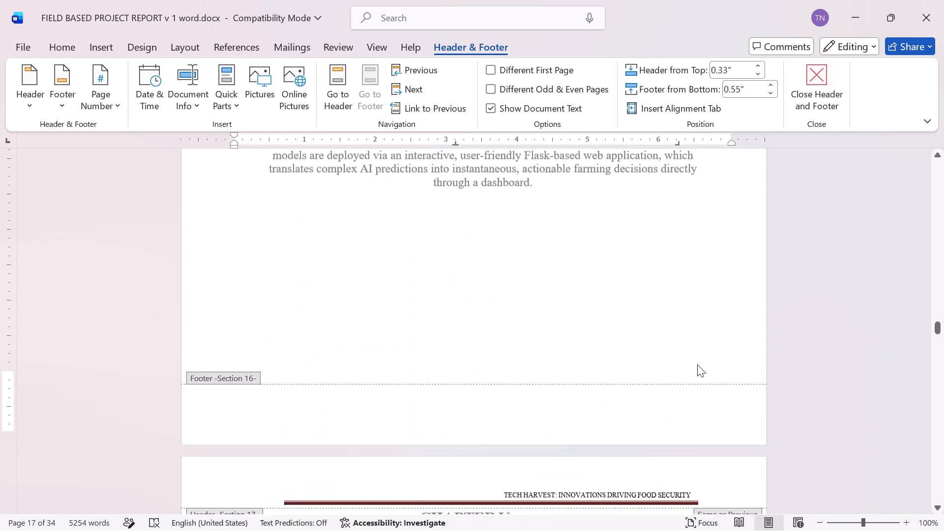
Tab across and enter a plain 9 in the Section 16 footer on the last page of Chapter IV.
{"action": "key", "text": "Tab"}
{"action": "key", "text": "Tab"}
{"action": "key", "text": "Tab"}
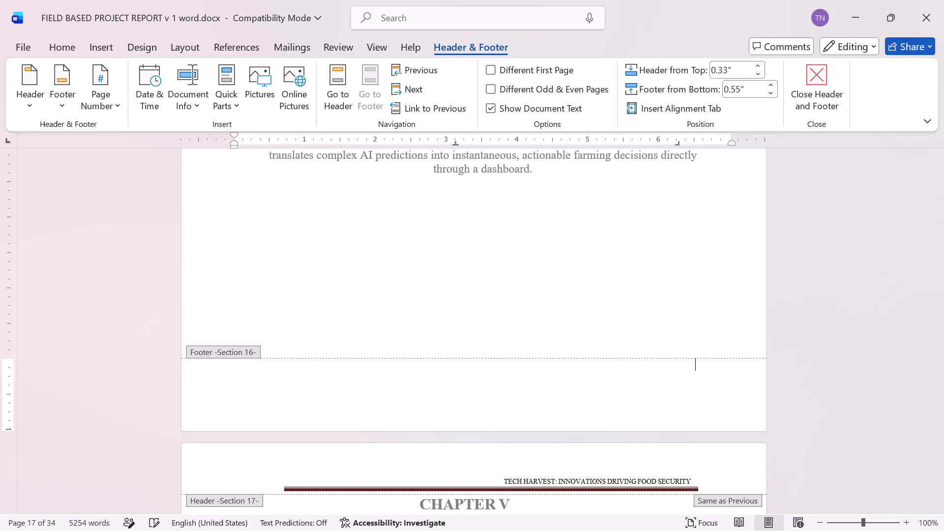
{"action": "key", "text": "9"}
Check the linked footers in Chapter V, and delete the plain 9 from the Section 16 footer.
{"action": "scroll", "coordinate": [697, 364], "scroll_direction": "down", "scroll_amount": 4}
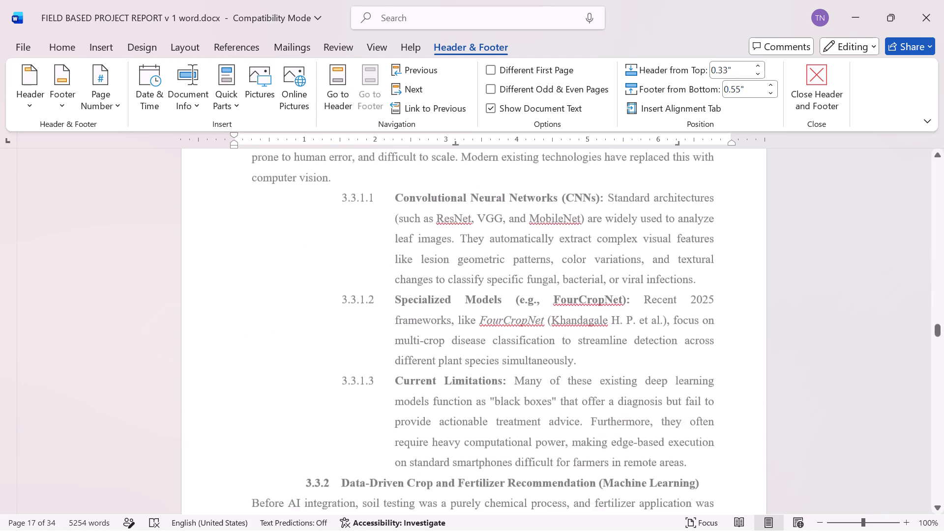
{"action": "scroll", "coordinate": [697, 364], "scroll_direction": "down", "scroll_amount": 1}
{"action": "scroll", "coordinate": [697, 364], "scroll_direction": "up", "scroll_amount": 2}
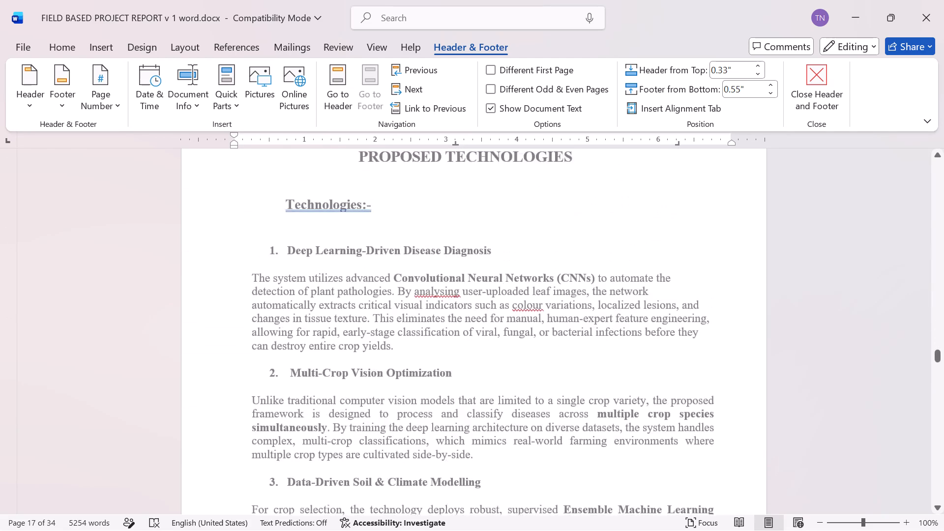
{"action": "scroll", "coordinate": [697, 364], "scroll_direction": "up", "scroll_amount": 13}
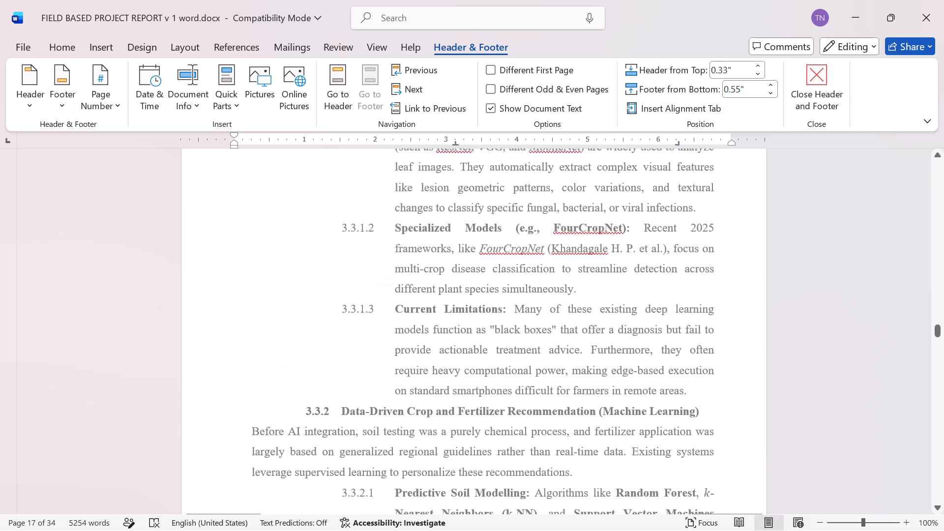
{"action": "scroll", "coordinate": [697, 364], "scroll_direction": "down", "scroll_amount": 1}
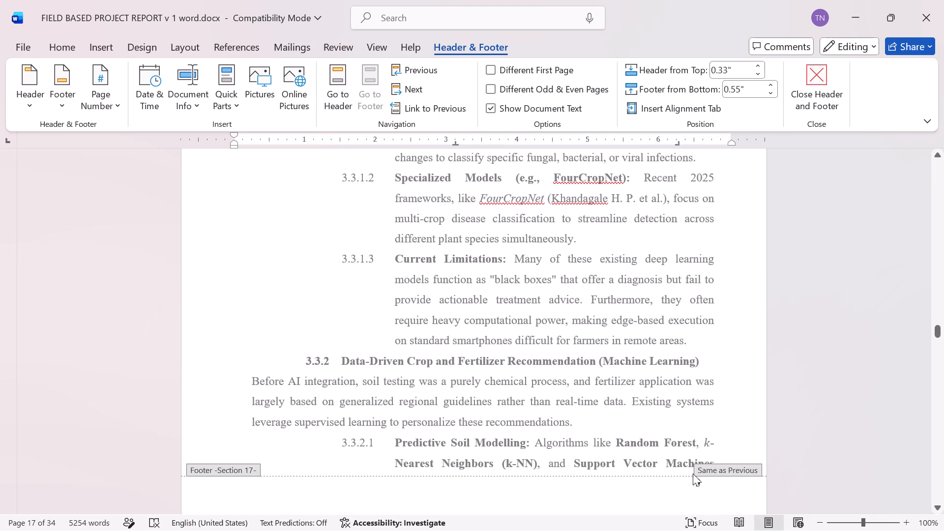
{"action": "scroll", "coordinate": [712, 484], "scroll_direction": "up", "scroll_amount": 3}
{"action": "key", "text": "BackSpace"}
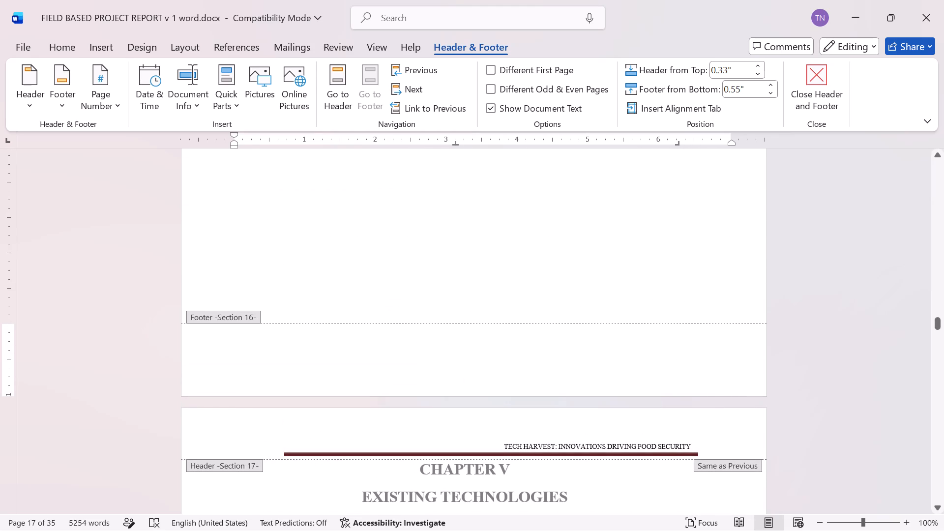
Examine the linked Section 17 footer and compare the footers from just before Chapter 3 through the start of Chapter V.
{"action": "left_click", "coordinate": [724, 469]}
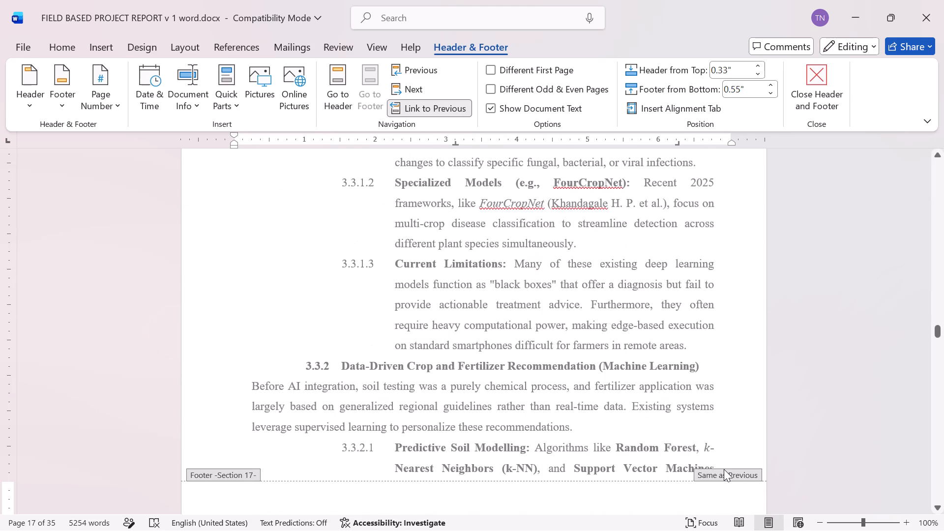
{"action": "left_click", "coordinate": [724, 469]}
{"action": "scroll", "coordinate": [428, 275], "scroll_direction": "up", "scroll_amount": 12}
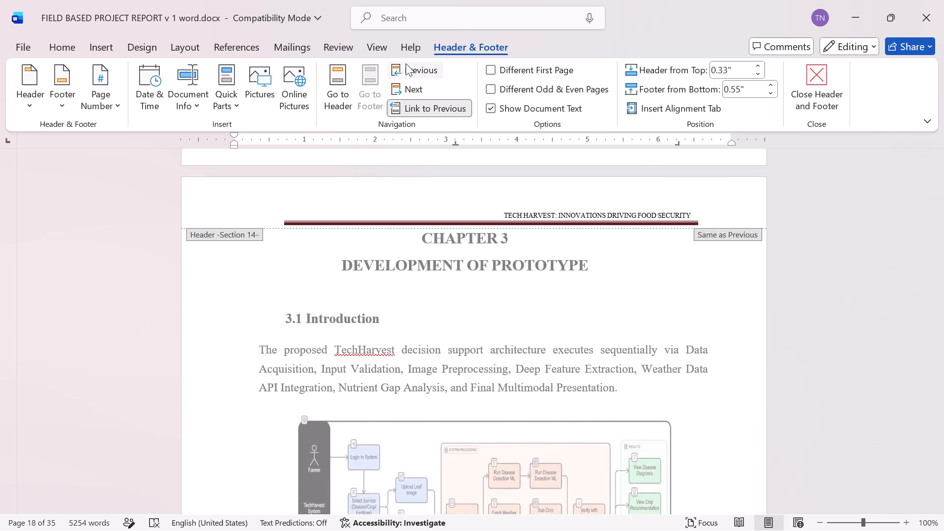
{"action": "left_click", "coordinate": [418, 48]}
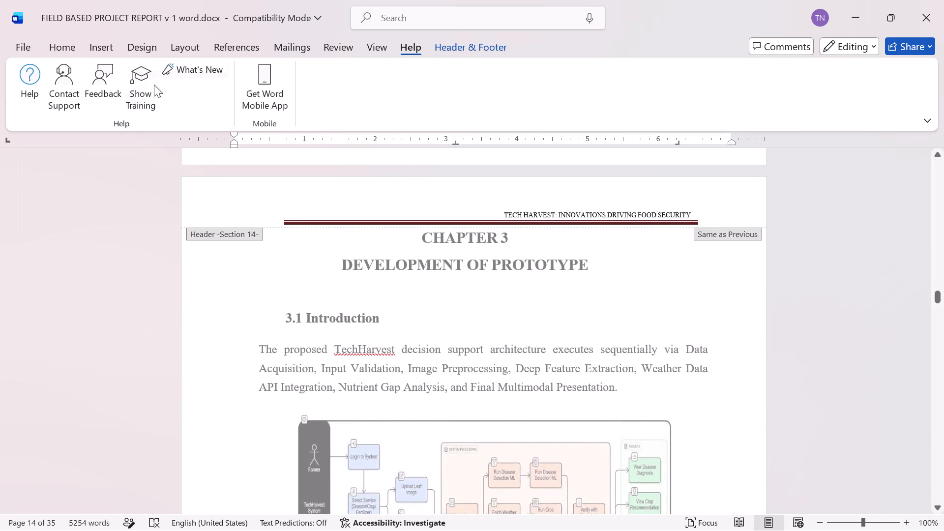
{"action": "left_click", "coordinate": [484, 54]}
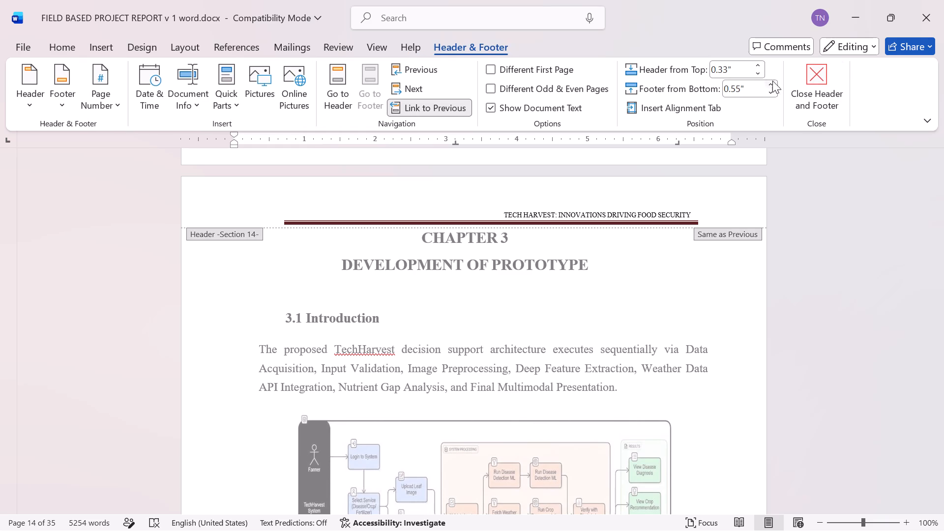
{"action": "scroll", "coordinate": [673, 236], "scroll_direction": "up", "scroll_amount": 2}
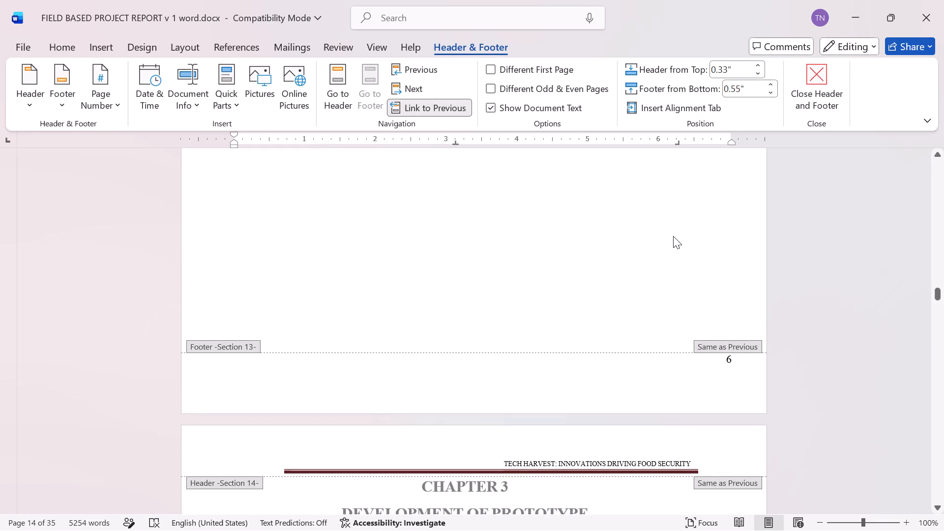
{"action": "scroll", "coordinate": [673, 236], "scroll_direction": "down", "scroll_amount": 11}
{"action": "scroll", "coordinate": [673, 236], "scroll_direction": "up", "scroll_amount": 2}
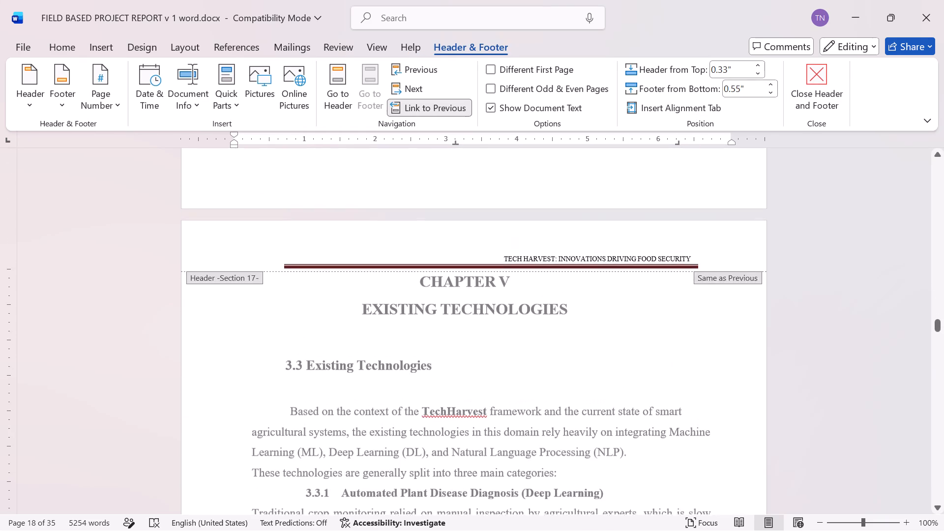
{"action": "scroll", "coordinate": [673, 236], "scroll_direction": "up", "scroll_amount": 4}
{"action": "scroll", "coordinate": [673, 236], "scroll_direction": "down", "scroll_amount": 1}
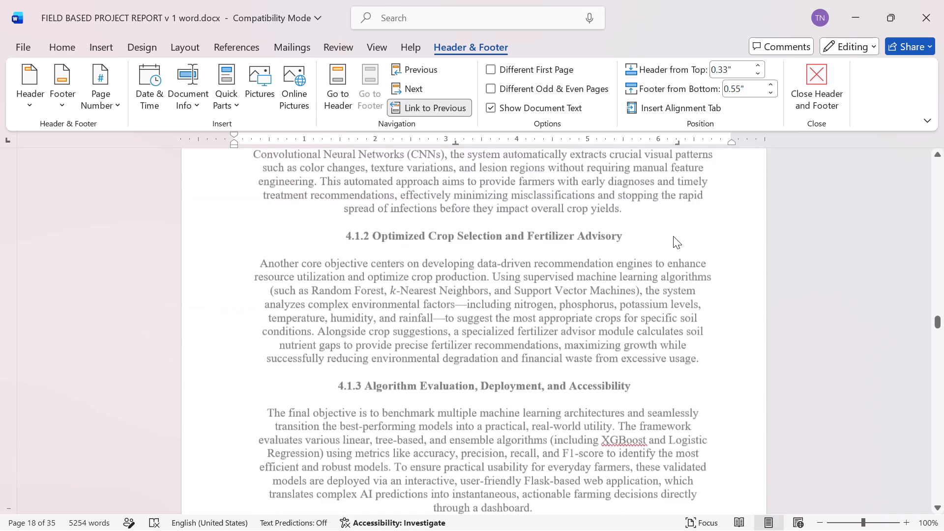
{"action": "scroll", "coordinate": [673, 236], "scroll_direction": "down", "scroll_amount": 1}
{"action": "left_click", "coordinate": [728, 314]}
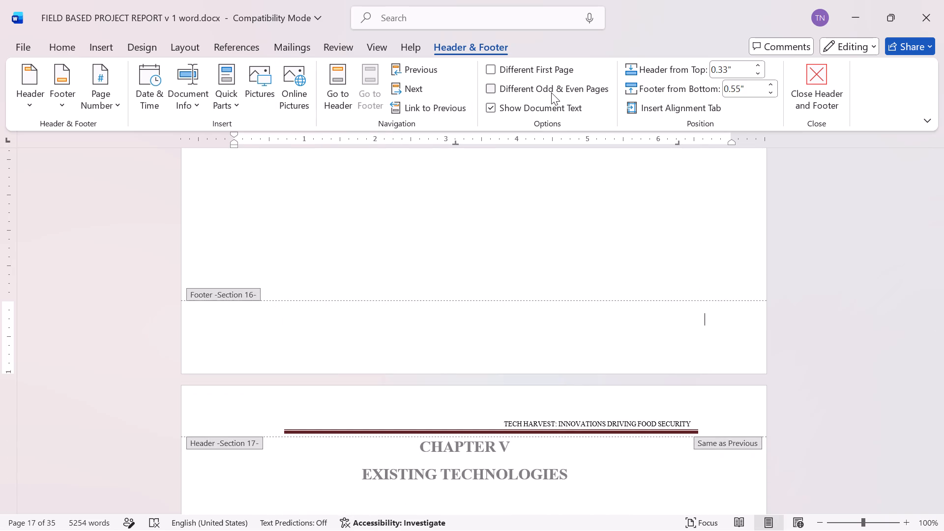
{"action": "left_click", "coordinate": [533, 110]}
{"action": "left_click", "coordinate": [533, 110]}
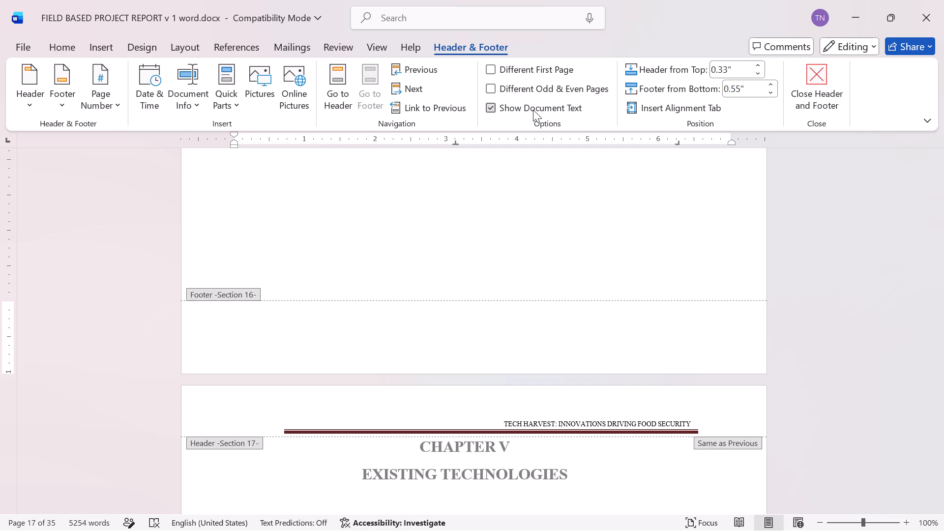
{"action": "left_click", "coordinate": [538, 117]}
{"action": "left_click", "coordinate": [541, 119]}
Turn off showing document text and enable a different first page for Section 16, the end of Chapter IV.
{"action": "left_click", "coordinate": [498, 105]}
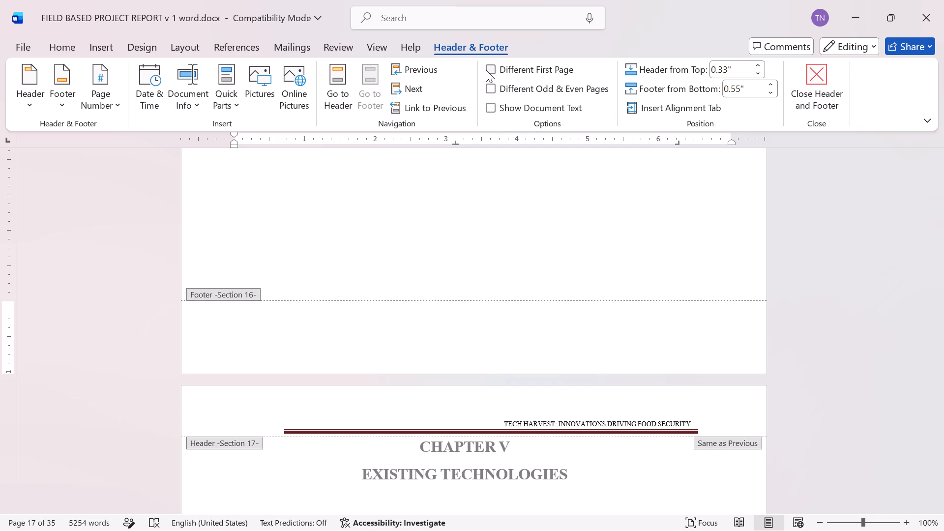
{"action": "left_click", "coordinate": [485, 70]}
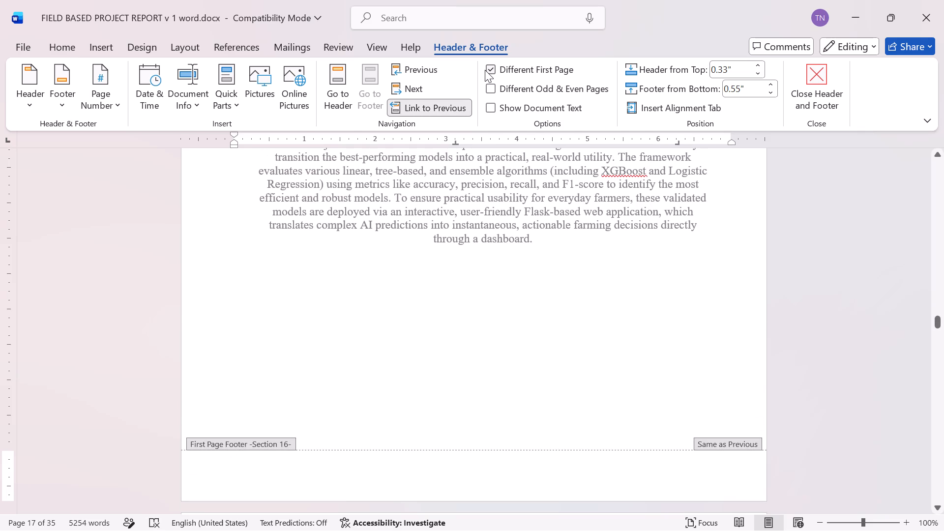
Tab across and enter a plain 9 in the Section 16 first-page footer on the last page of Chapter IV.
{"action": "scroll", "coordinate": [572, 266], "scroll_direction": "up", "scroll_amount": 5}
{"action": "scroll", "coordinate": [572, 266], "scroll_direction": "down", "scroll_amount": 4}
{"action": "key", "text": "Tab"}
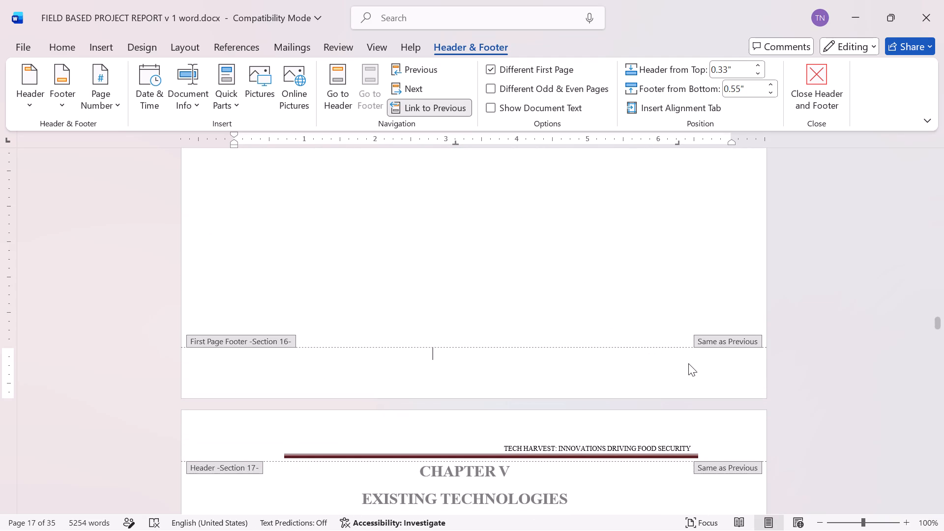
{"action": "key", "text": "Tab"}
{"action": "key", "text": "Tab"}
{"action": "key", "text": "9"}
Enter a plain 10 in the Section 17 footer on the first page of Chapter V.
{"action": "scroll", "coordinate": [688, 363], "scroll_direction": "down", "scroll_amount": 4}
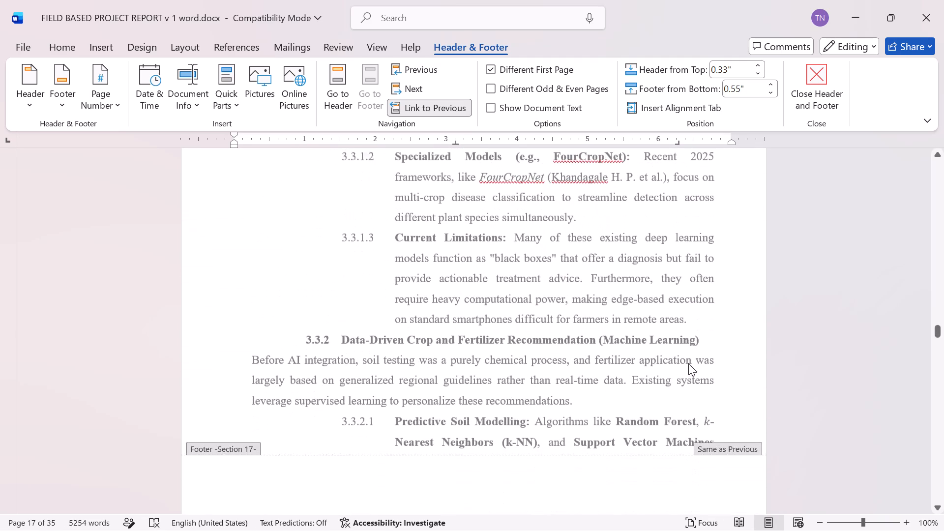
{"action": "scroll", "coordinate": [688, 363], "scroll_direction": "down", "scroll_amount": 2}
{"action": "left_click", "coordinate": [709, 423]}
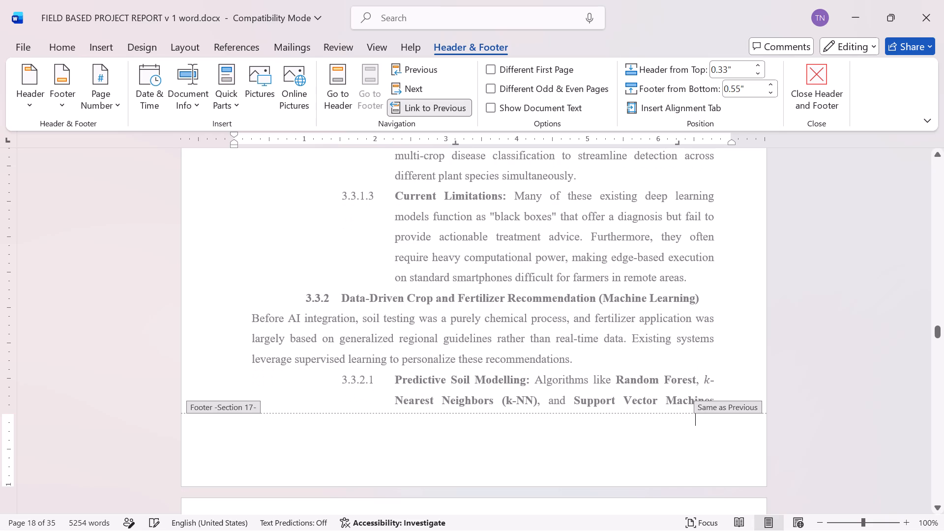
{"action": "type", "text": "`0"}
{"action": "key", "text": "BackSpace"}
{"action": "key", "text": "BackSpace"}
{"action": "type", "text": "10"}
Check the page numbers in the footers from Chapter IV through the Section 17 pages of Chapter V.
{"action": "scroll", "coordinate": [709, 423], "scroll_direction": "down", "scroll_amount": 2}
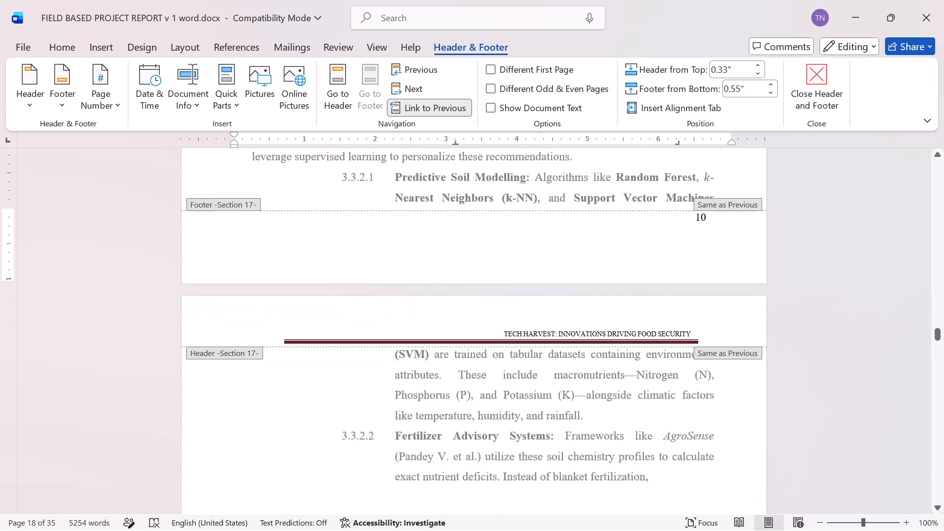
{"action": "scroll", "coordinate": [709, 423], "scroll_direction": "down", "scroll_amount": 3}
{"action": "scroll", "coordinate": [576, 419], "scroll_direction": "up", "scroll_amount": 5}
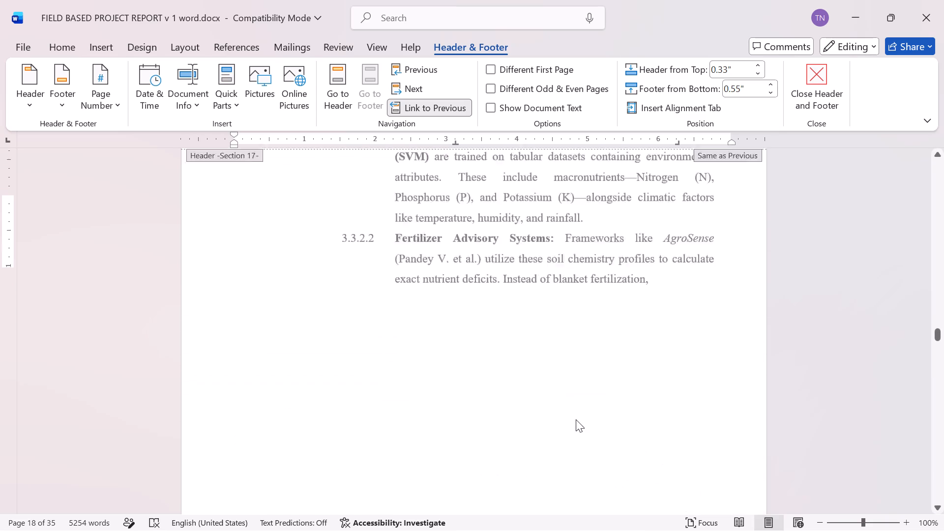
{"action": "scroll", "coordinate": [576, 419], "scroll_direction": "up", "scroll_amount": 6}
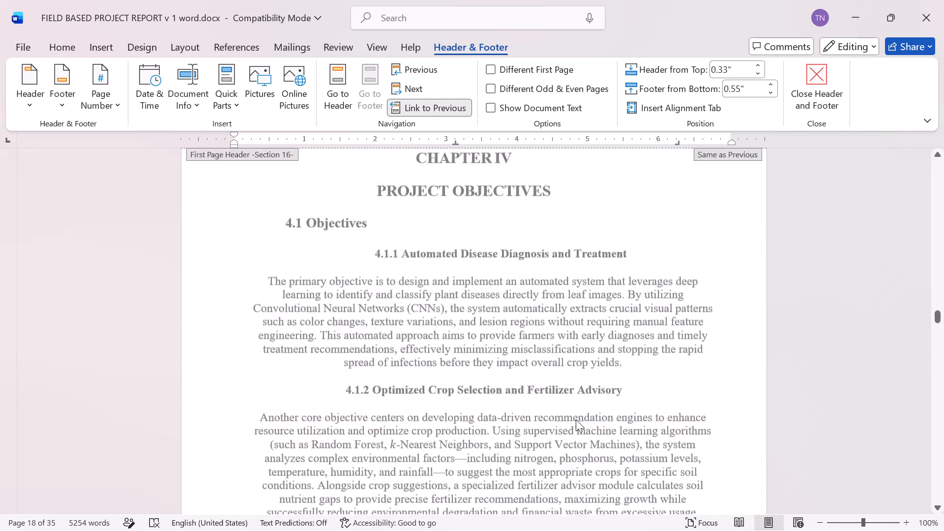
{"action": "scroll", "coordinate": [576, 419], "scroll_direction": "down", "scroll_amount": 1}
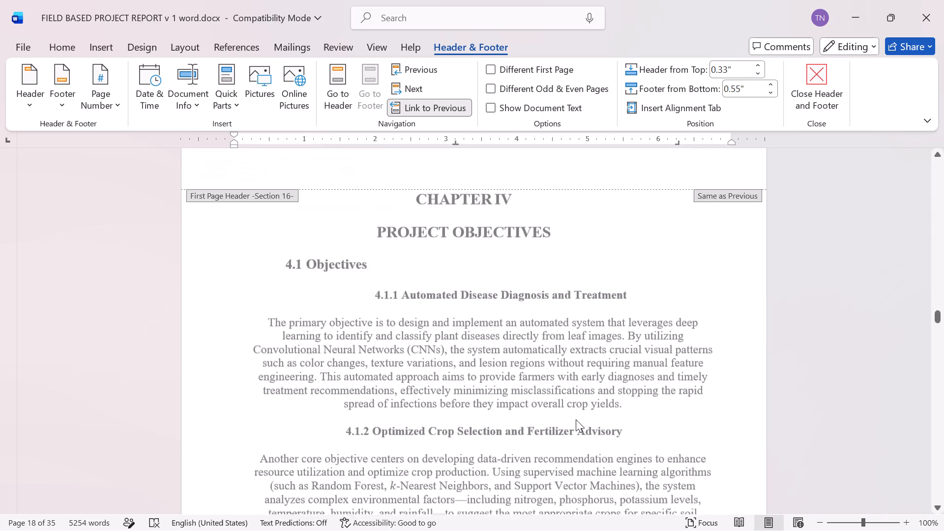
{"action": "scroll", "coordinate": [576, 419], "scroll_direction": "down", "scroll_amount": 3}
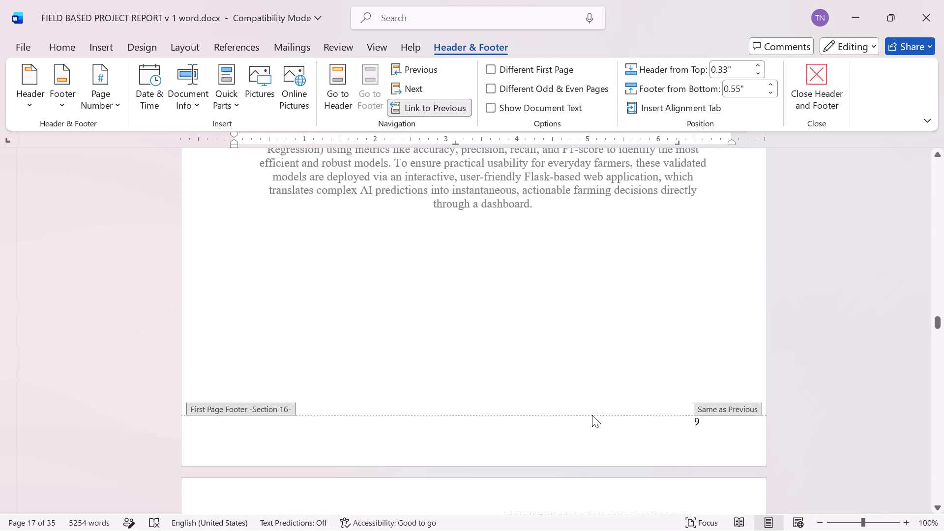
{"action": "scroll", "coordinate": [610, 411], "scroll_direction": "down", "scroll_amount": 7}
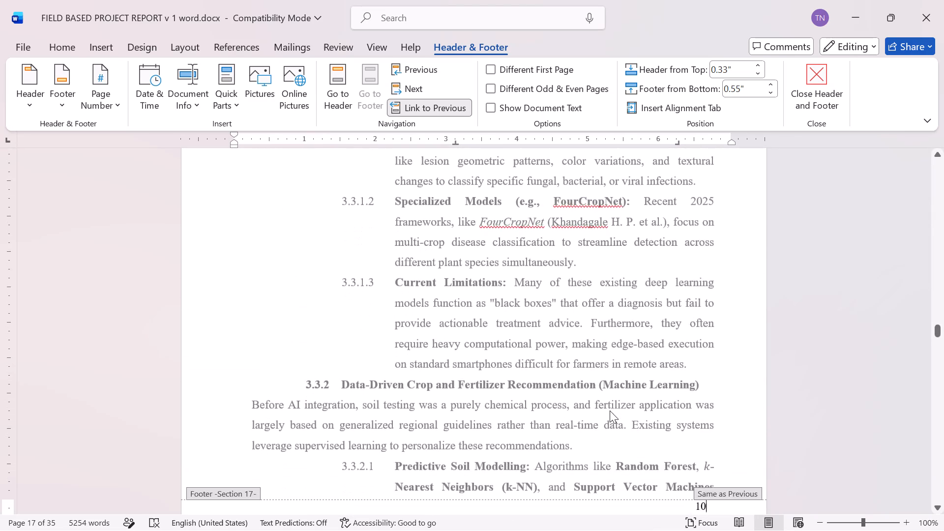
{"action": "scroll", "coordinate": [610, 411], "scroll_direction": "down", "scroll_amount": 5}
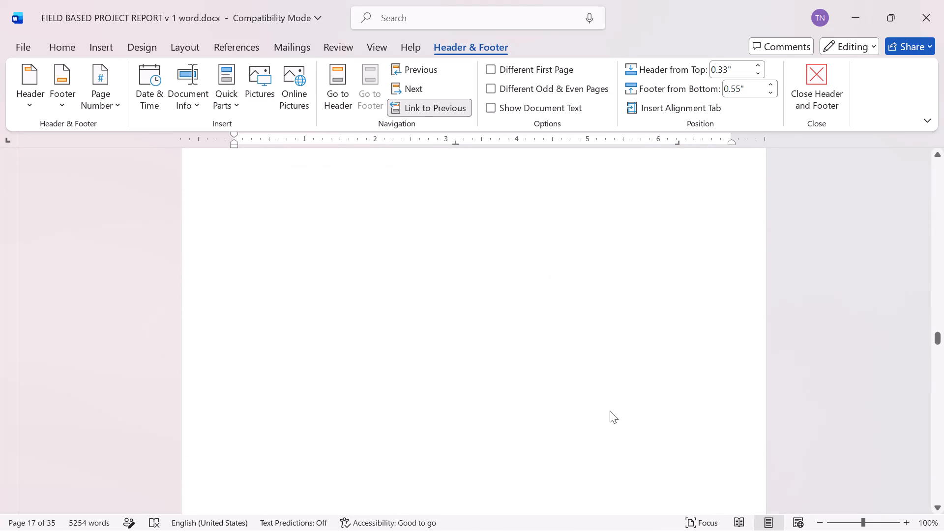
{"action": "scroll", "coordinate": [610, 411], "scroll_direction": "down", "scroll_amount": 2}
{"action": "scroll", "coordinate": [610, 411], "scroll_direction": "up", "scroll_amount": 4}
{"action": "scroll", "coordinate": [610, 411], "scroll_direction": "down", "scroll_amount": 1}
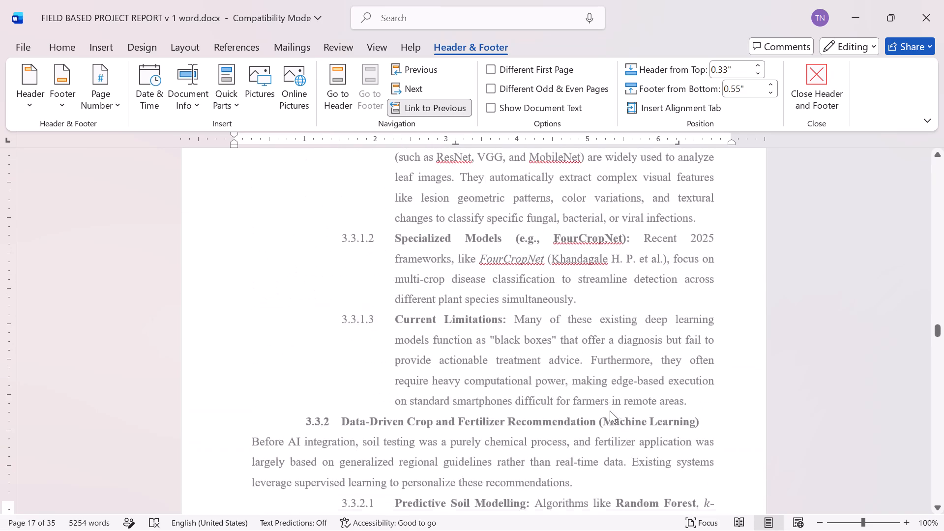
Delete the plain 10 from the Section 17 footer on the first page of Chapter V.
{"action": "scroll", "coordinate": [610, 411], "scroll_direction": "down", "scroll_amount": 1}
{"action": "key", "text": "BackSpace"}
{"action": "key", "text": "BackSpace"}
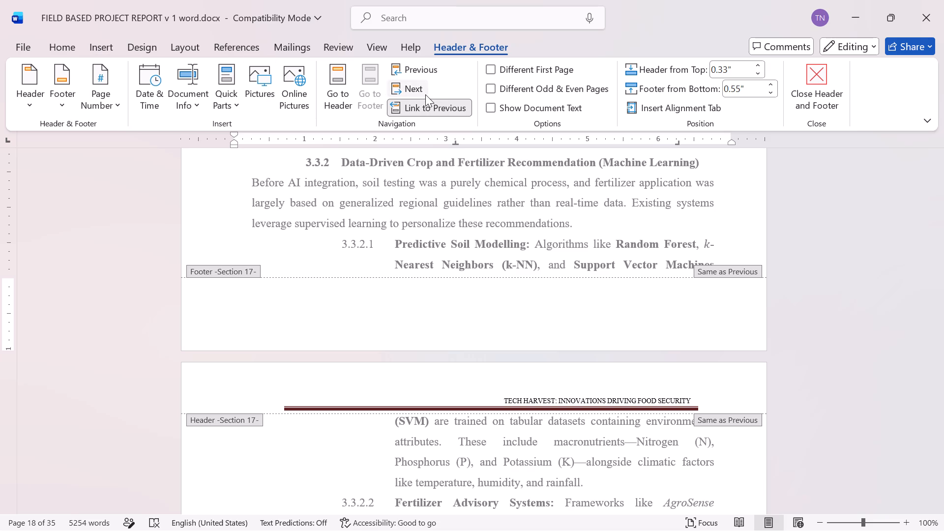
Compare the Section 16 first-page footer at the end of Chapter IV with the Section 17 footer in Chapter V.
{"action": "scroll", "coordinate": [472, 256], "scroll_direction": "up", "scroll_amount": 4}
{"action": "scroll", "coordinate": [472, 256], "scroll_direction": "down", "scroll_amount": 2}
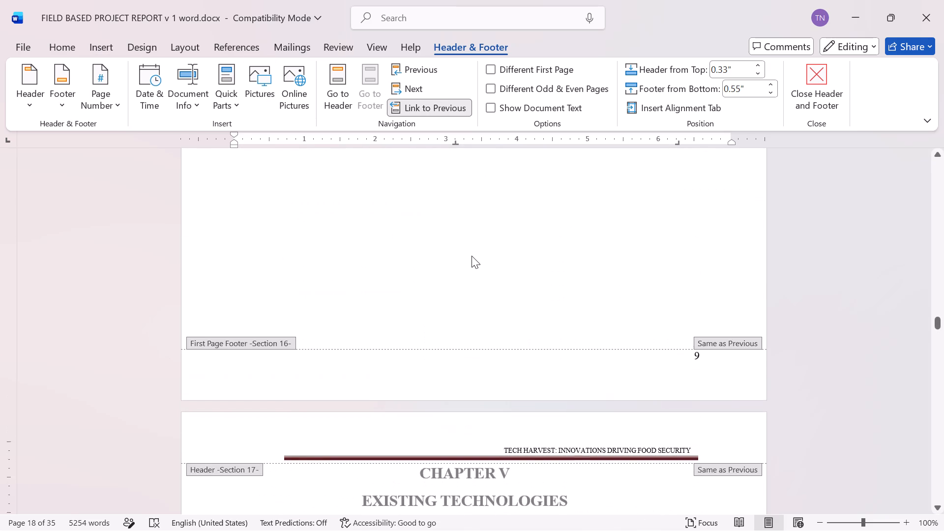
{"action": "scroll", "coordinate": [472, 256], "scroll_direction": "down", "scroll_amount": 2}
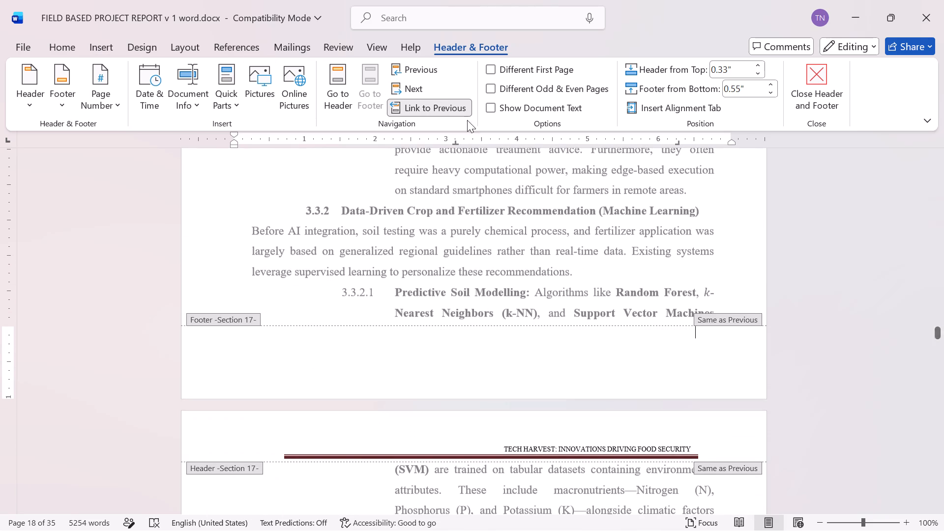
{"action": "left_click", "coordinate": [396, 125]}
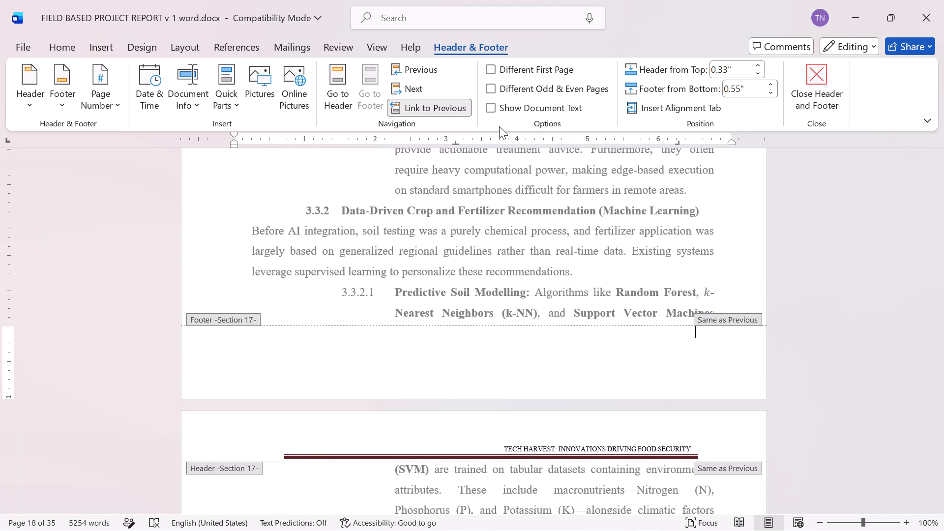
{"action": "left_click", "coordinate": [703, 120]}
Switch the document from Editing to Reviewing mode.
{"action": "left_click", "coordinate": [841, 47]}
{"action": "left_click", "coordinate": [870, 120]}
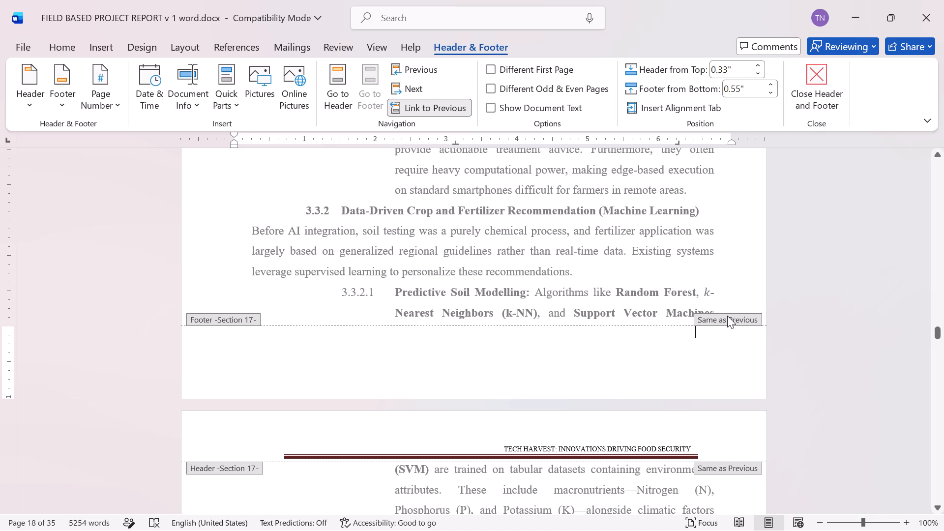
Examine the headers and footers from Chapter 3's section 3.2.2 through the Section 17 footer in Chapter V.
{"action": "scroll", "coordinate": [717, 316], "scroll_direction": "up", "scroll_amount": 5}
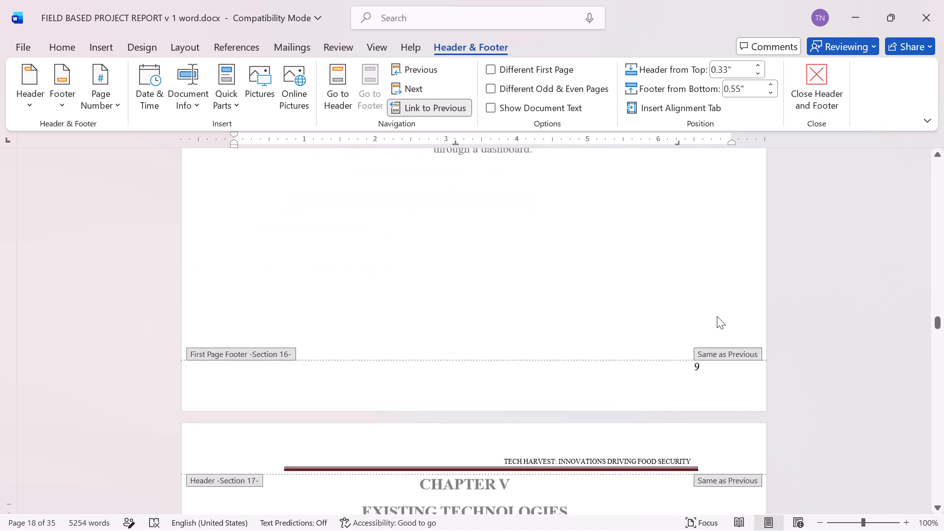
{"action": "scroll", "coordinate": [717, 316], "scroll_direction": "up", "scroll_amount": 3}
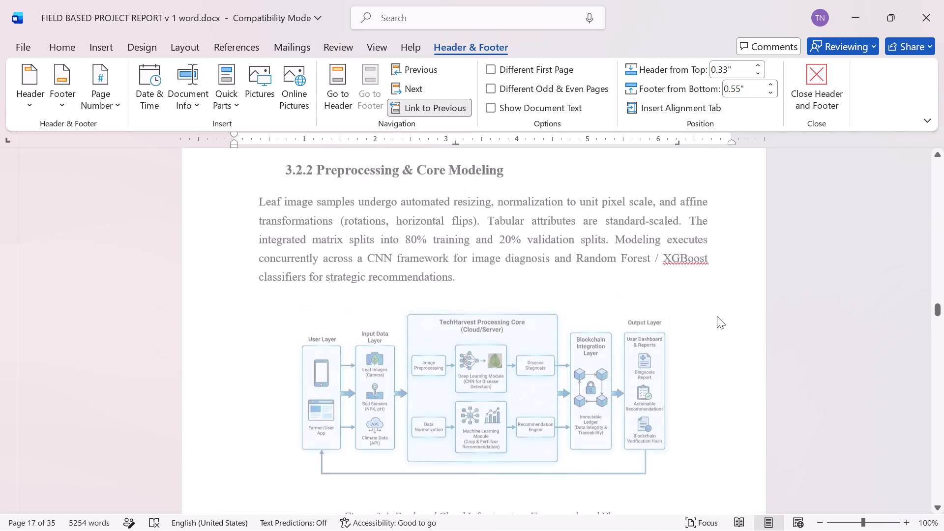
{"action": "scroll", "coordinate": [717, 316], "scroll_direction": "down", "scroll_amount": 2}
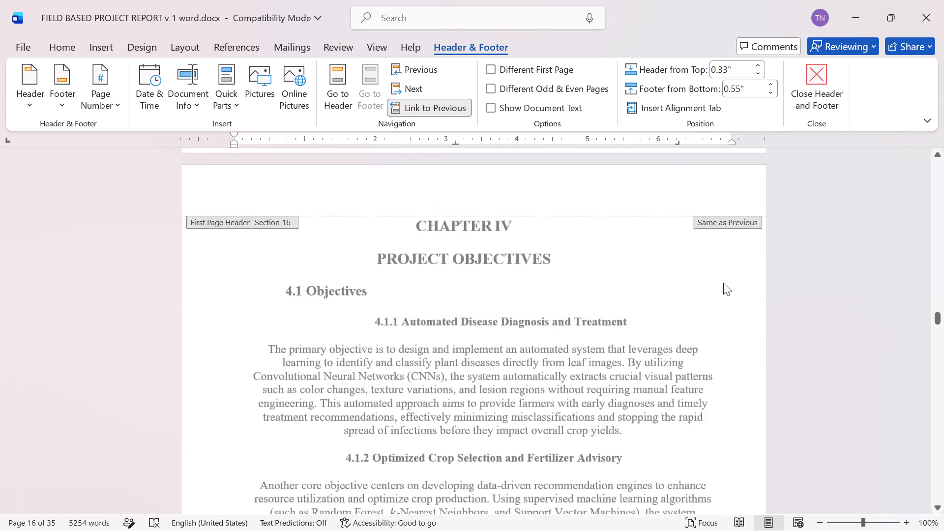
{"action": "scroll", "coordinate": [723, 283], "scroll_direction": "down", "scroll_amount": 3}
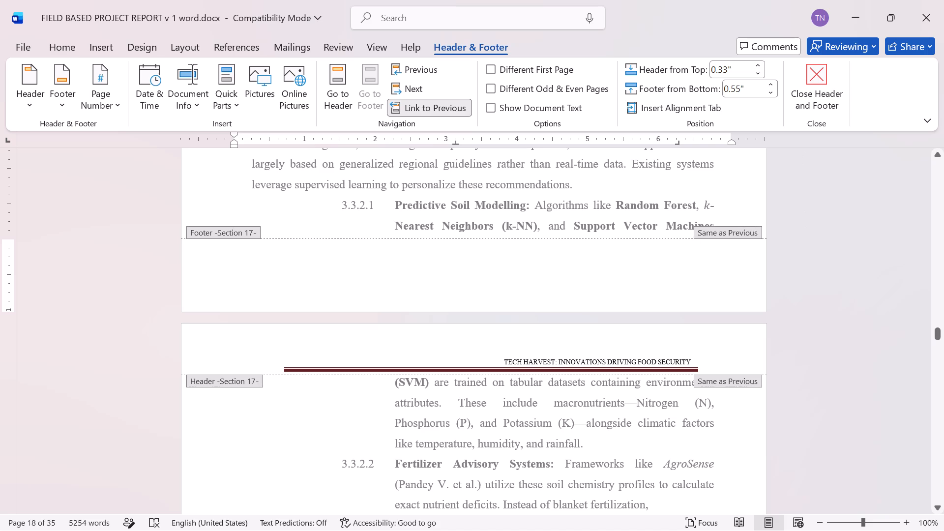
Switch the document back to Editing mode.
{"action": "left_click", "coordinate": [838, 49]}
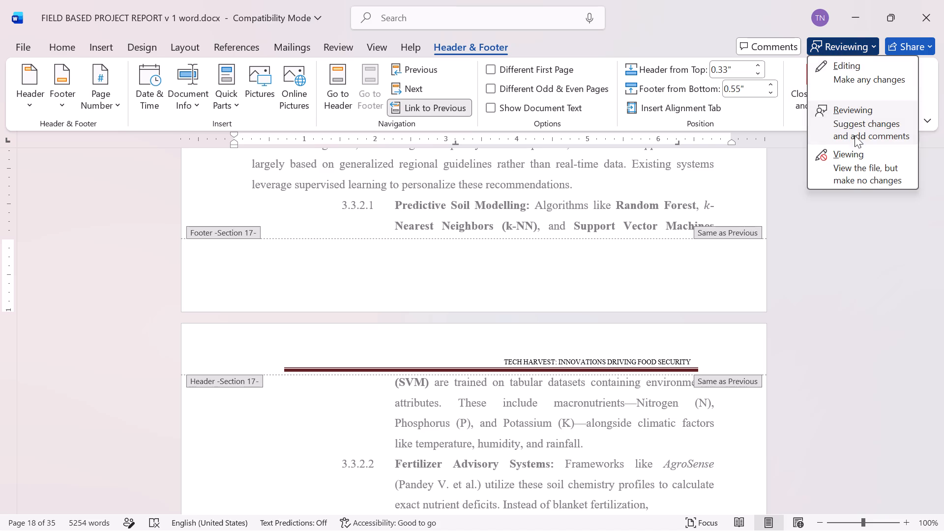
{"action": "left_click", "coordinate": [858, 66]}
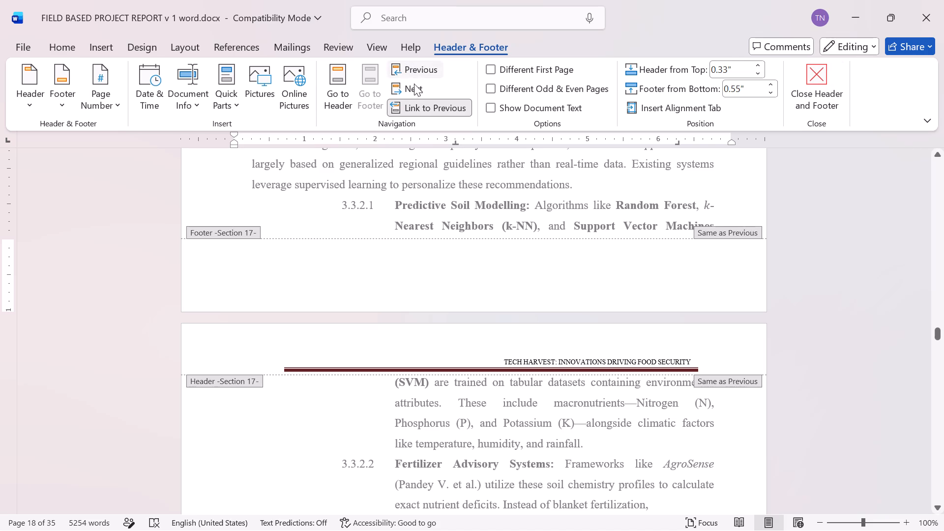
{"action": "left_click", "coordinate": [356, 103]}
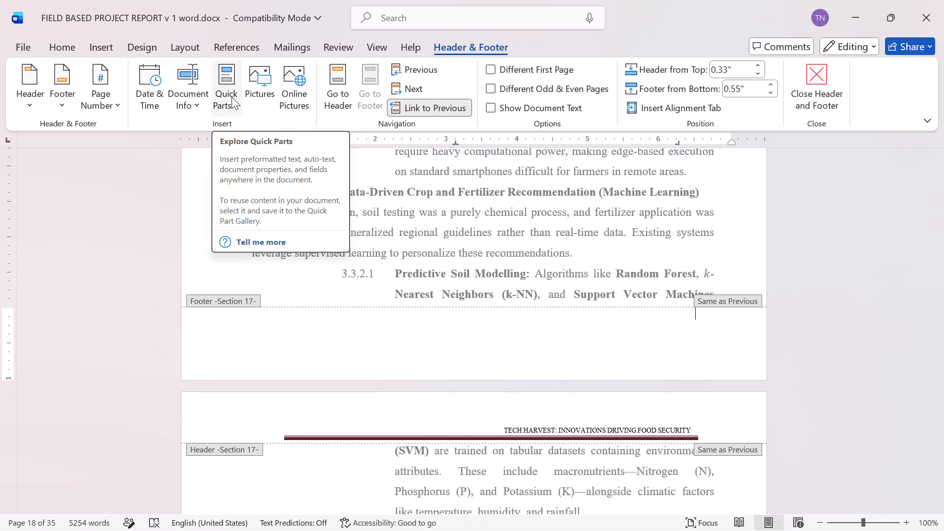
Format the page numbers of Section 17 in Chapter V to start at 1 instead of continuing from the previous section.
{"action": "left_click", "coordinate": [112, 108]}
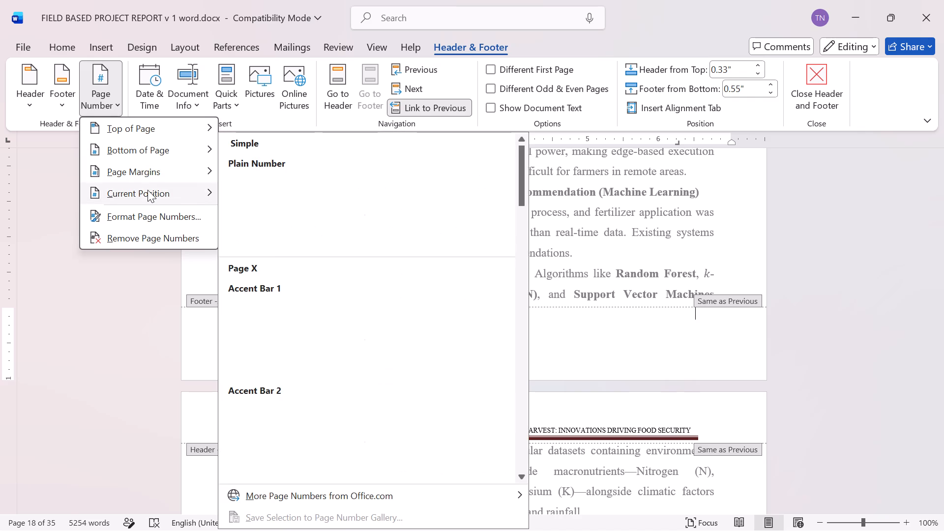
{"action": "scroll", "coordinate": [239, 276], "scroll_direction": "down", "scroll_amount": 3}
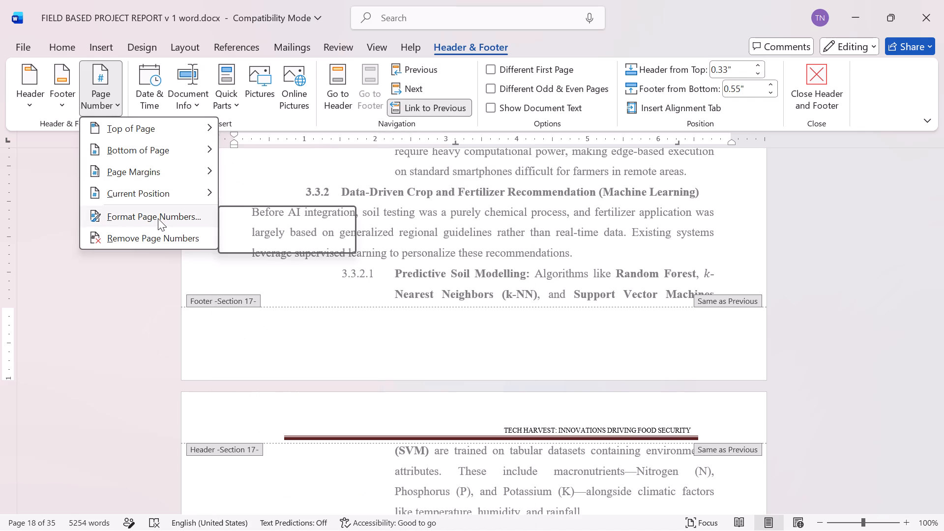
{"action": "left_click", "coordinate": [158, 218]}
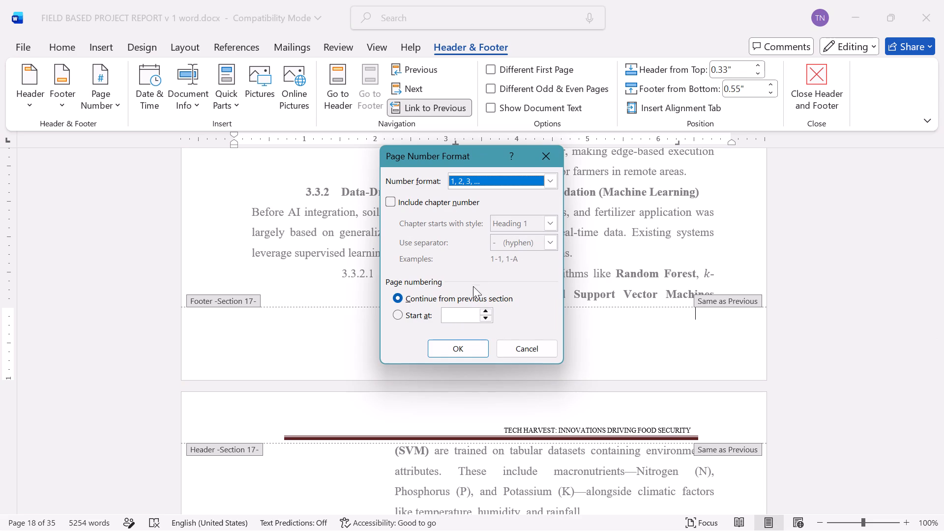
{"action": "left_click", "coordinate": [396, 300]}
{"action": "left_click", "coordinate": [394, 314]}
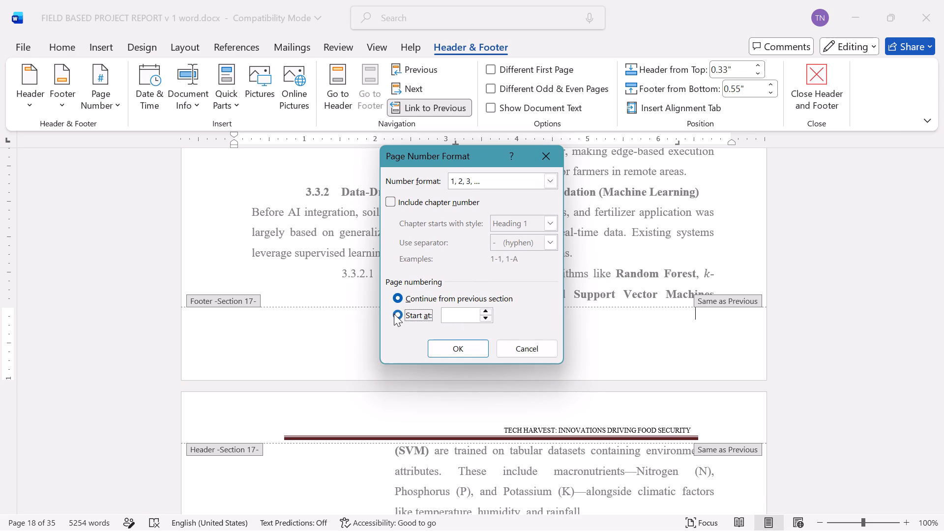
{"action": "left_click", "coordinate": [471, 350]}
Enter a plain 10 in the Section 17 footer on the first page of Chapter V.
{"action": "scroll", "coordinate": [471, 350], "scroll_direction": "up", "scroll_amount": 3}
{"action": "scroll", "coordinate": [471, 350], "scroll_direction": "down", "scroll_amount": 1}
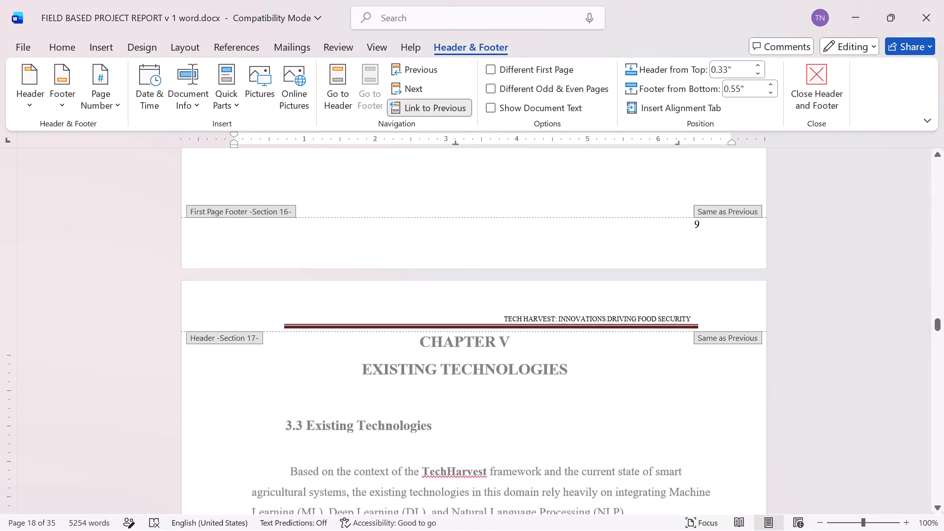
{"action": "scroll", "coordinate": [471, 350], "scroll_direction": "down", "scroll_amount": 2}
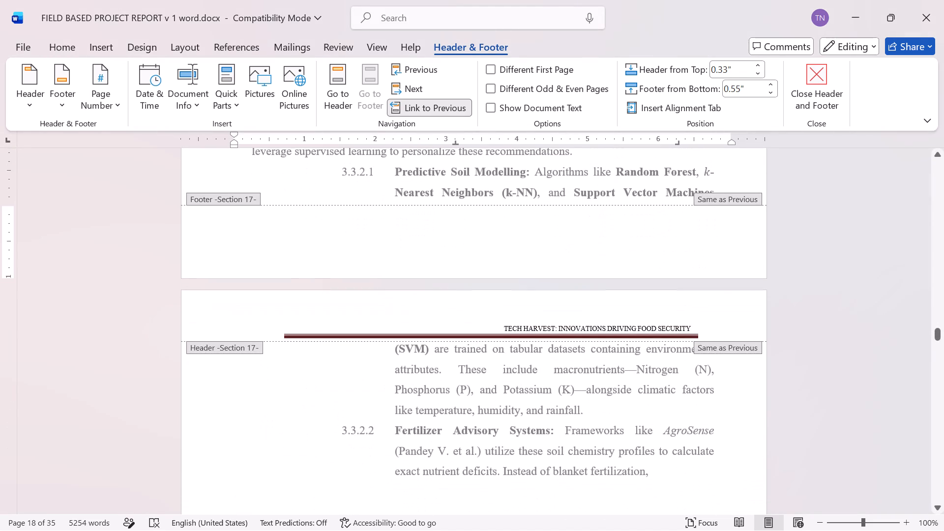
{"action": "type", "text": "10"}
Check the linked Section 17 footers on both Chapter V pages up to the start of Section 18.
{"action": "scroll", "coordinate": [660, 246], "scroll_direction": "down", "scroll_amount": 2}
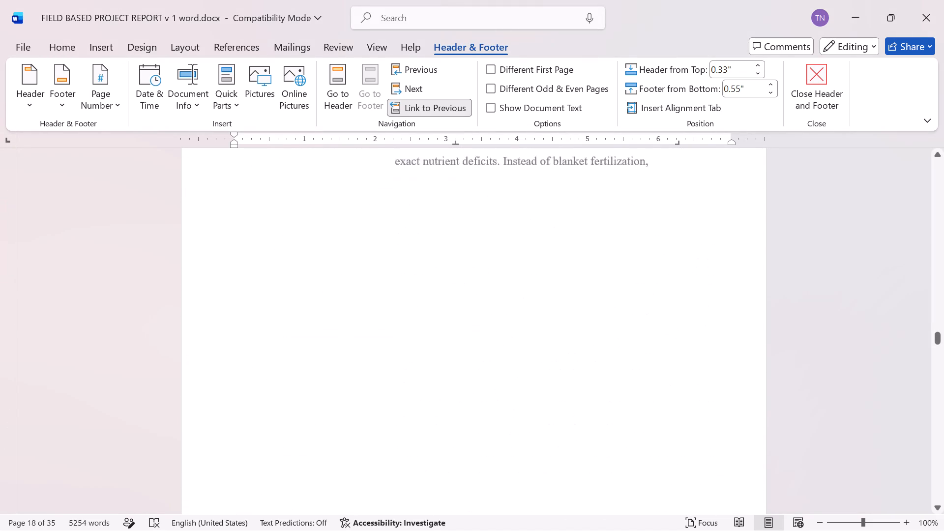
{"action": "scroll", "coordinate": [660, 246], "scroll_direction": "down", "scroll_amount": 1}
{"action": "scroll", "coordinate": [660, 246], "scroll_direction": "up", "scroll_amount": 2}
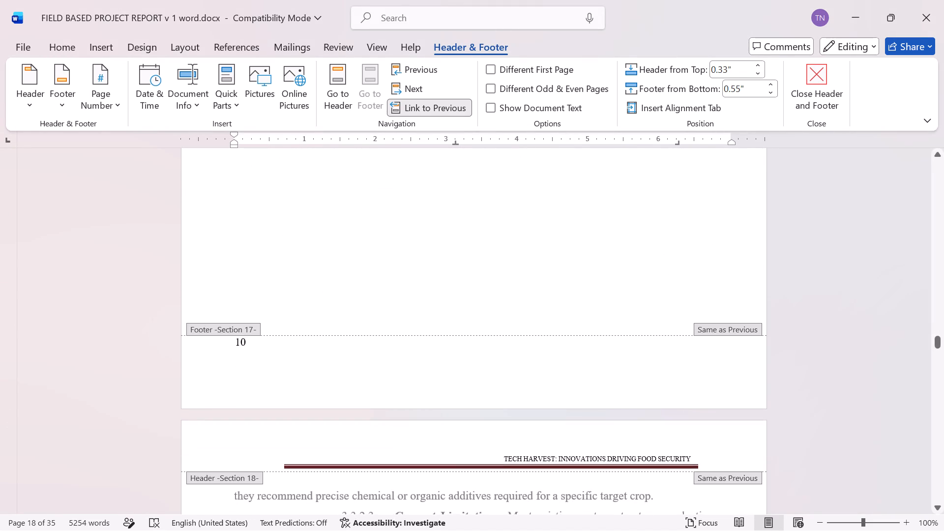
{"action": "scroll", "coordinate": [660, 246], "scroll_direction": "up", "scroll_amount": 4}
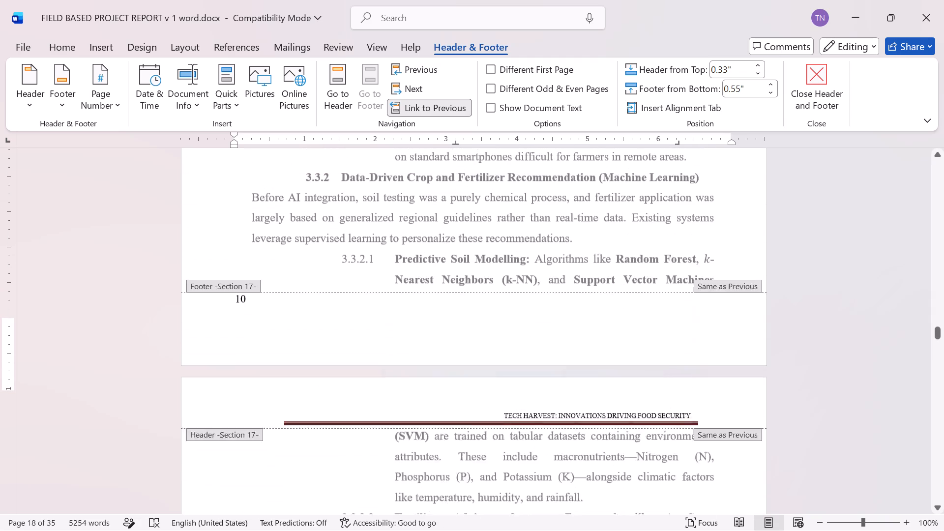
Delete the plain 10 from the Section 17 footer.
{"action": "scroll", "coordinate": [660, 246], "scroll_direction": "up", "scroll_amount": 1}
{"action": "key", "text": "BackSpace"}
{"action": "key", "text": "BackSpace"}
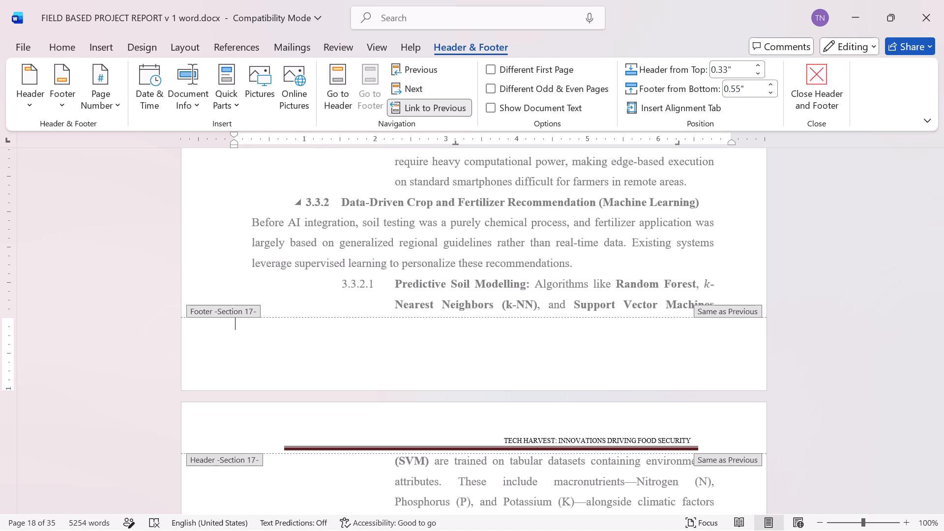
Open the page number options for the emptied Section 17 footer.
{"action": "left_click", "coordinate": [122, 101]}
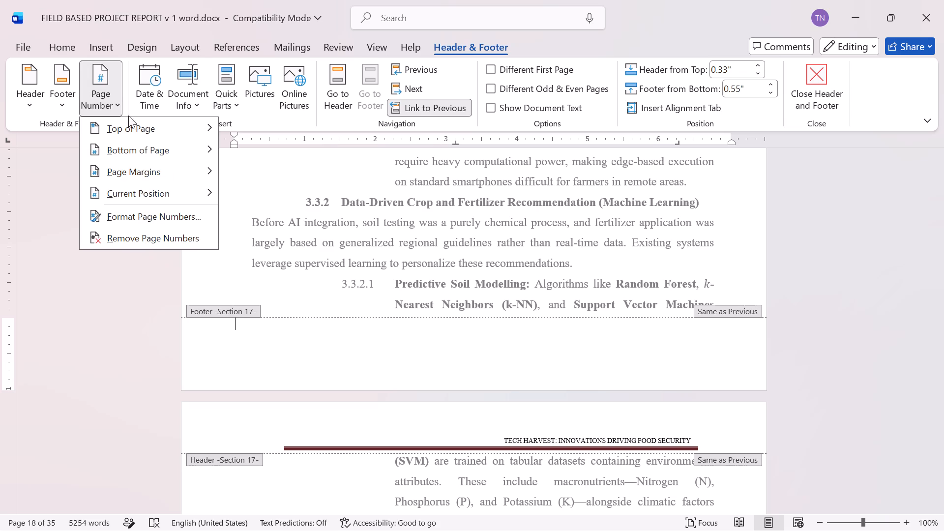
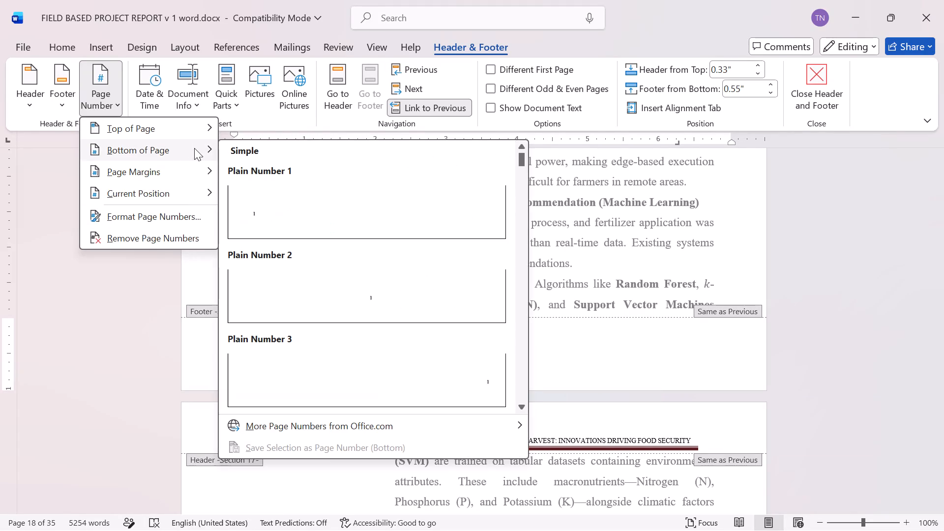
Examine the footers before Chapter V, from the Section 16 first-page footer back to the page preceding Chapter IV.
{"action": "left_click", "coordinate": [126, 303]}
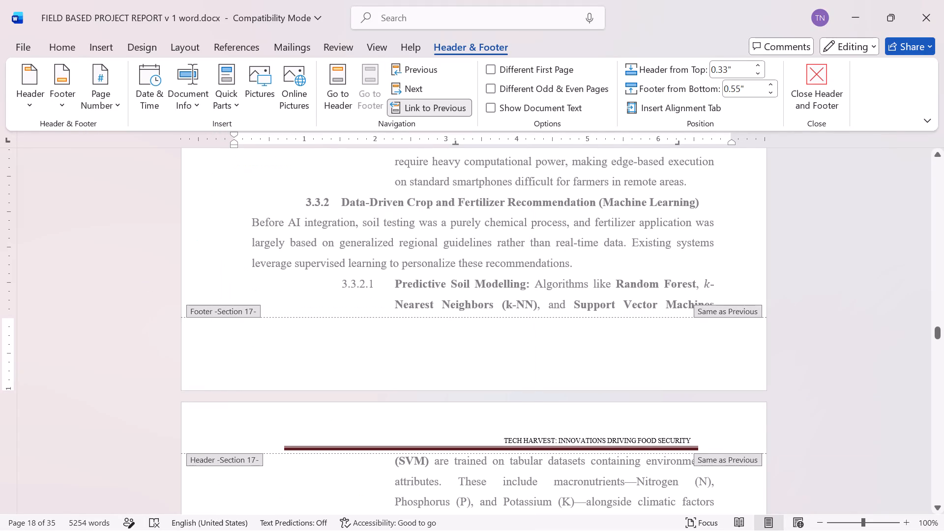
{"action": "scroll", "coordinate": [433, 337], "scroll_direction": "up", "scroll_amount": 4}
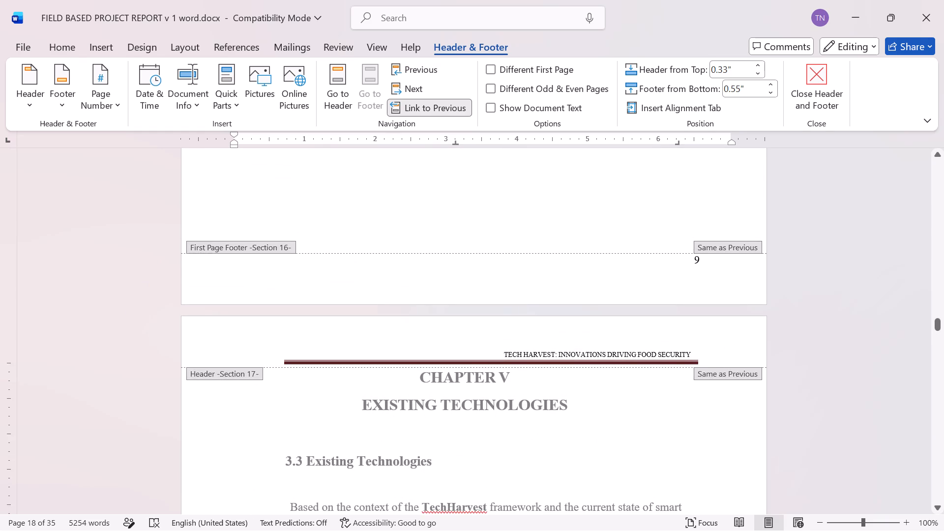
{"action": "left_click", "coordinate": [712, 263]}
{"action": "scroll", "coordinate": [712, 263], "scroll_direction": "down", "scroll_amount": 2}
{"action": "scroll", "coordinate": [712, 263], "scroll_direction": "up", "scroll_amount": 1}
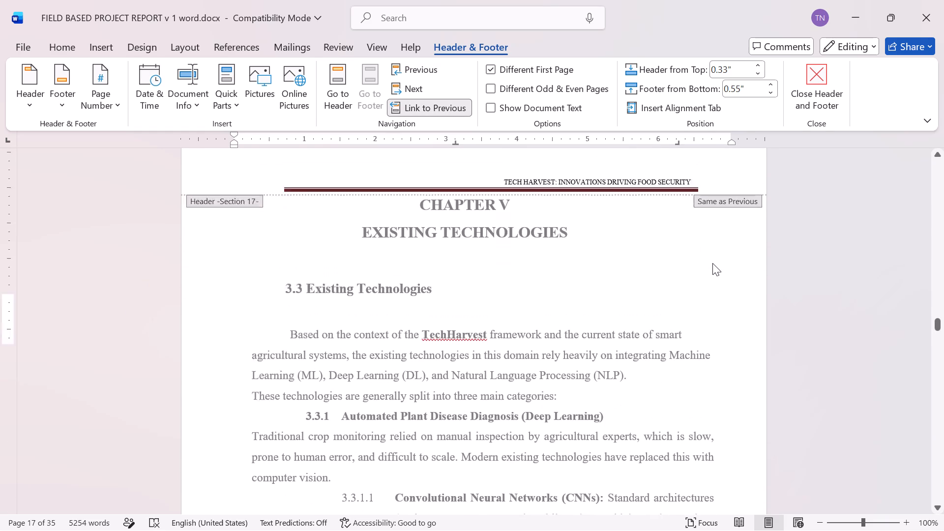
{"action": "scroll", "coordinate": [712, 263], "scroll_direction": "up", "scroll_amount": 4}
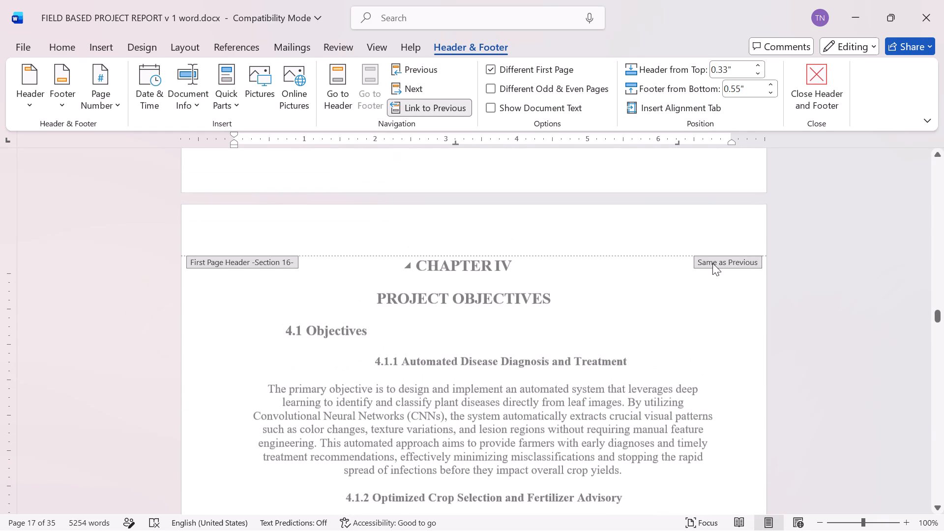
{"action": "scroll", "coordinate": [712, 263], "scroll_direction": "up", "scroll_amount": 1}
{"action": "left_click", "coordinate": [741, 257]}
{"action": "scroll", "coordinate": [741, 257], "scroll_direction": "down", "scroll_amount": 2}
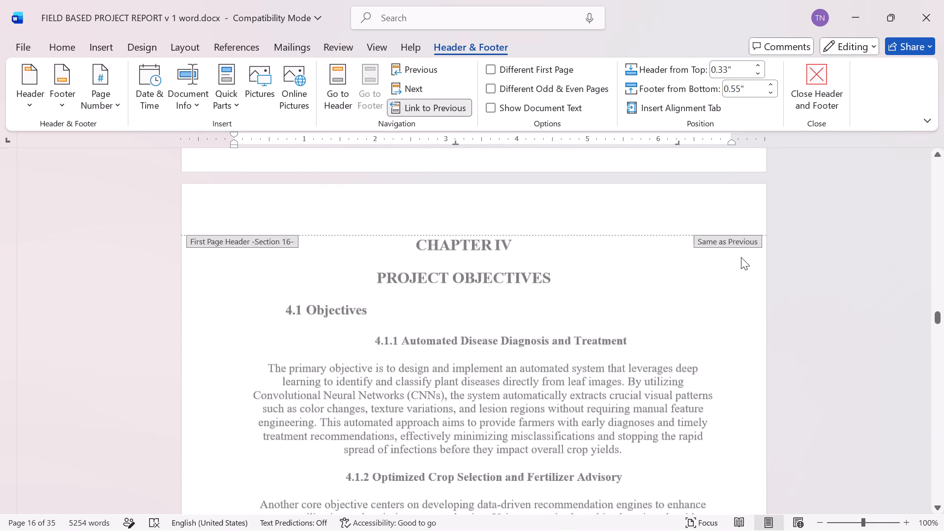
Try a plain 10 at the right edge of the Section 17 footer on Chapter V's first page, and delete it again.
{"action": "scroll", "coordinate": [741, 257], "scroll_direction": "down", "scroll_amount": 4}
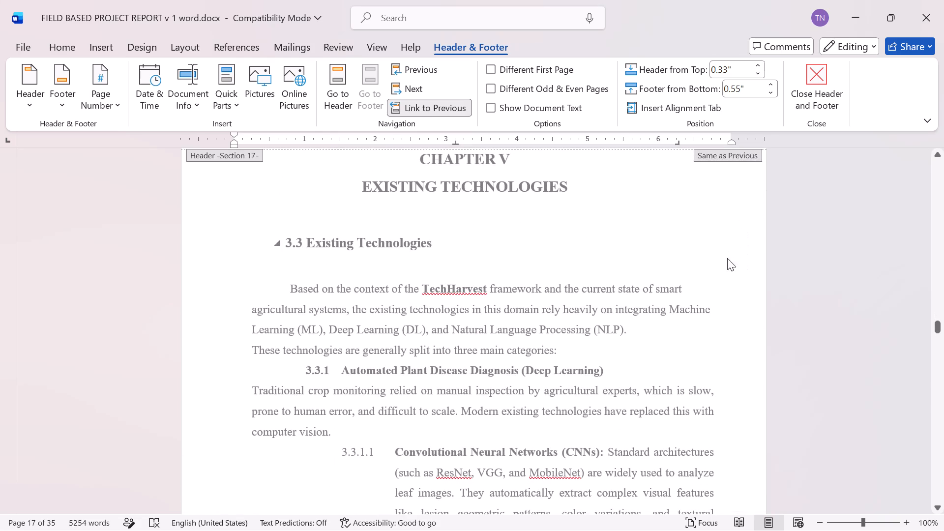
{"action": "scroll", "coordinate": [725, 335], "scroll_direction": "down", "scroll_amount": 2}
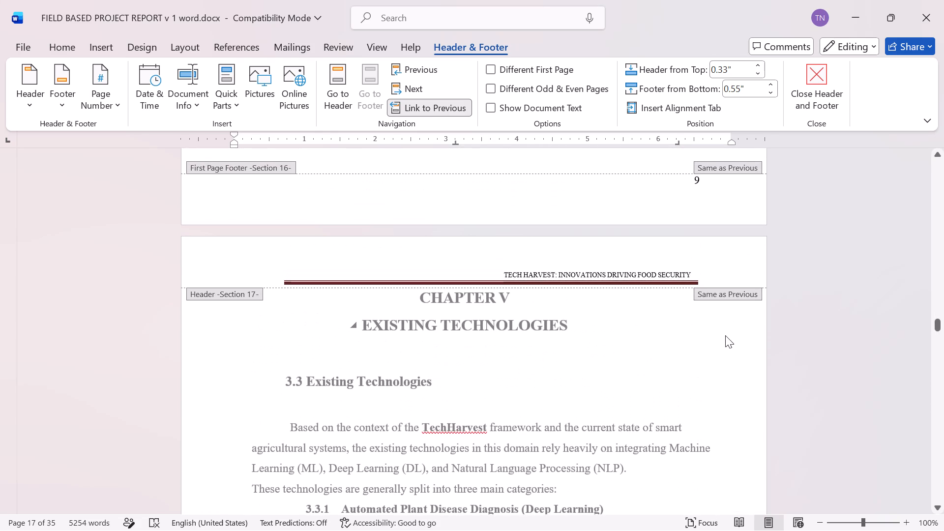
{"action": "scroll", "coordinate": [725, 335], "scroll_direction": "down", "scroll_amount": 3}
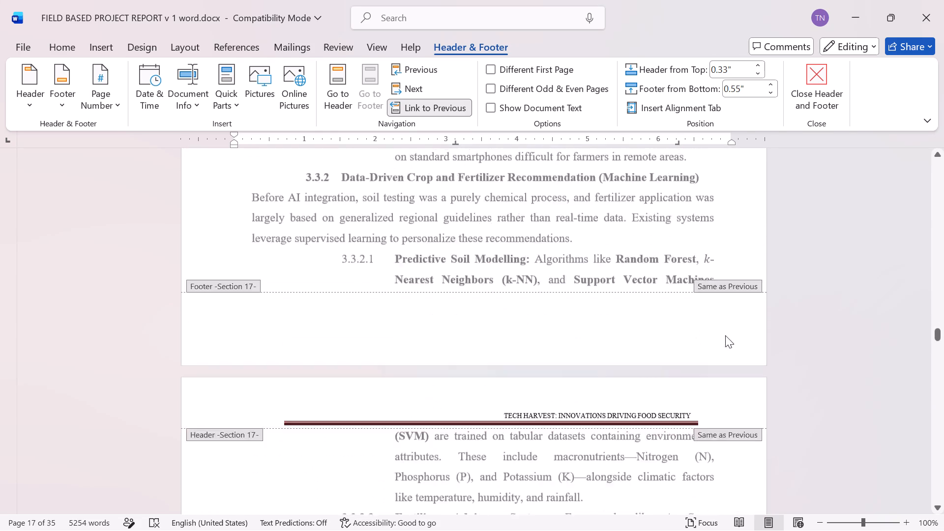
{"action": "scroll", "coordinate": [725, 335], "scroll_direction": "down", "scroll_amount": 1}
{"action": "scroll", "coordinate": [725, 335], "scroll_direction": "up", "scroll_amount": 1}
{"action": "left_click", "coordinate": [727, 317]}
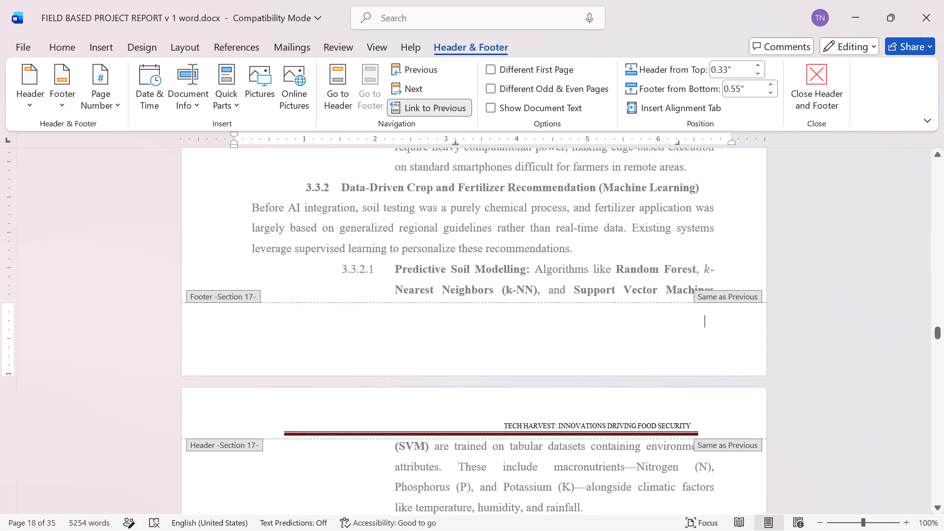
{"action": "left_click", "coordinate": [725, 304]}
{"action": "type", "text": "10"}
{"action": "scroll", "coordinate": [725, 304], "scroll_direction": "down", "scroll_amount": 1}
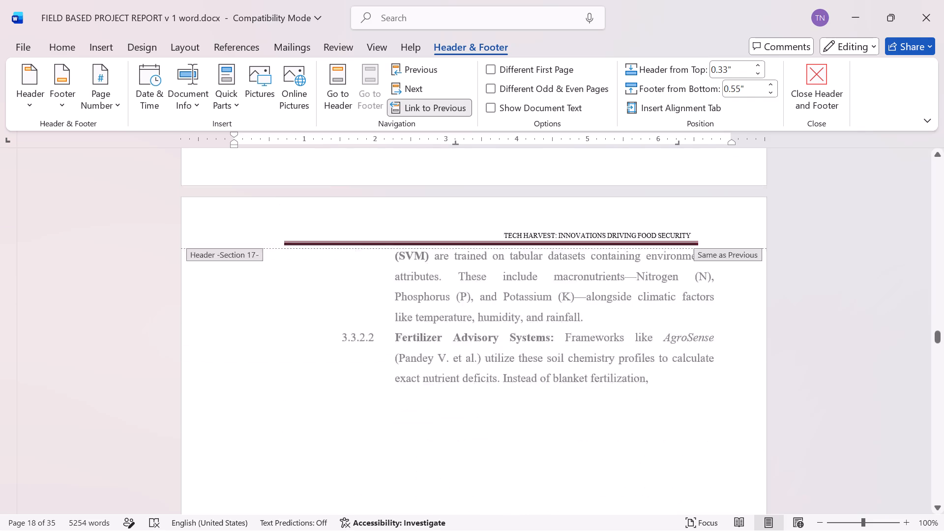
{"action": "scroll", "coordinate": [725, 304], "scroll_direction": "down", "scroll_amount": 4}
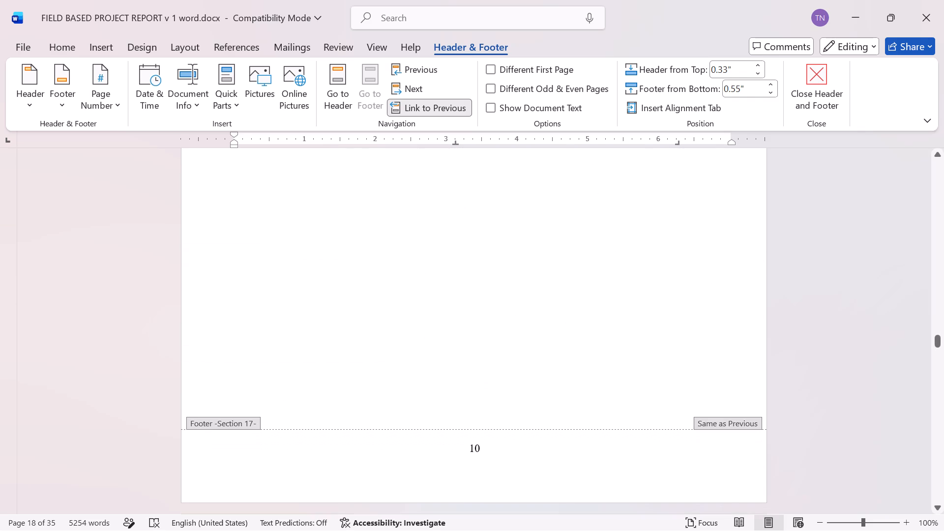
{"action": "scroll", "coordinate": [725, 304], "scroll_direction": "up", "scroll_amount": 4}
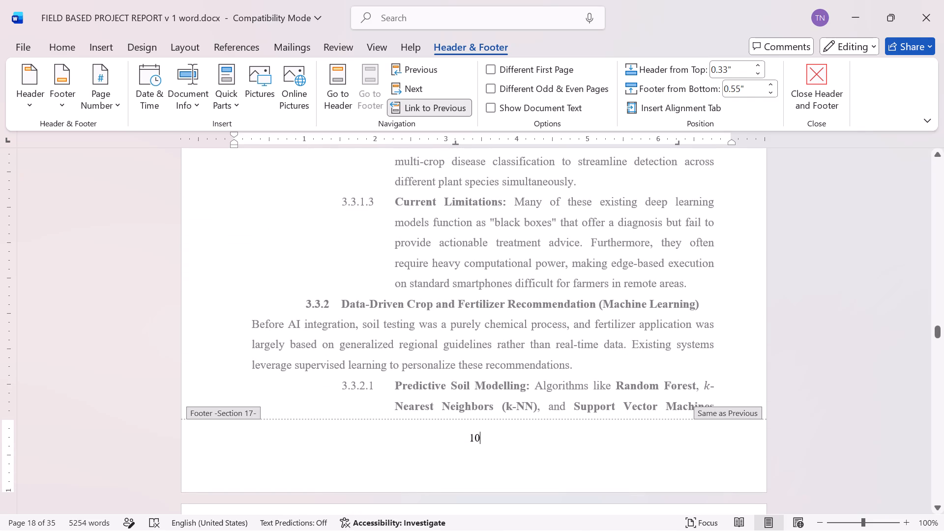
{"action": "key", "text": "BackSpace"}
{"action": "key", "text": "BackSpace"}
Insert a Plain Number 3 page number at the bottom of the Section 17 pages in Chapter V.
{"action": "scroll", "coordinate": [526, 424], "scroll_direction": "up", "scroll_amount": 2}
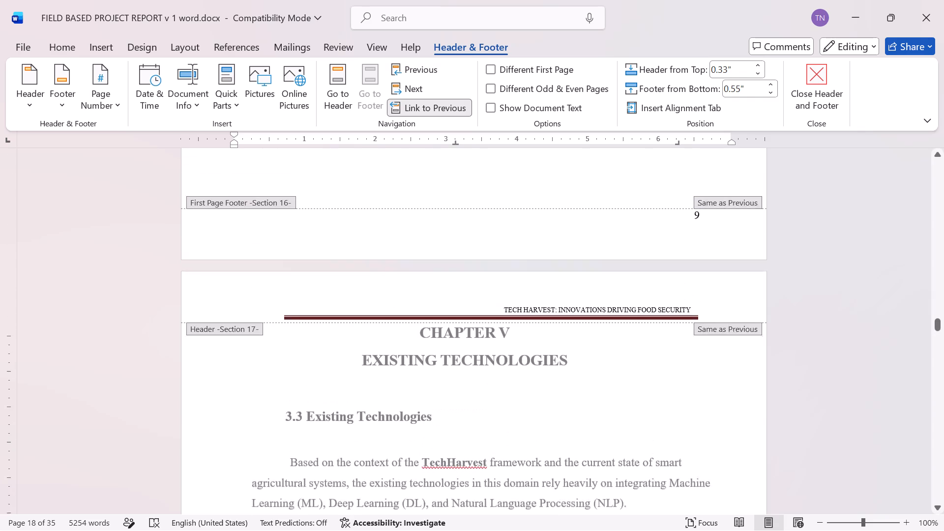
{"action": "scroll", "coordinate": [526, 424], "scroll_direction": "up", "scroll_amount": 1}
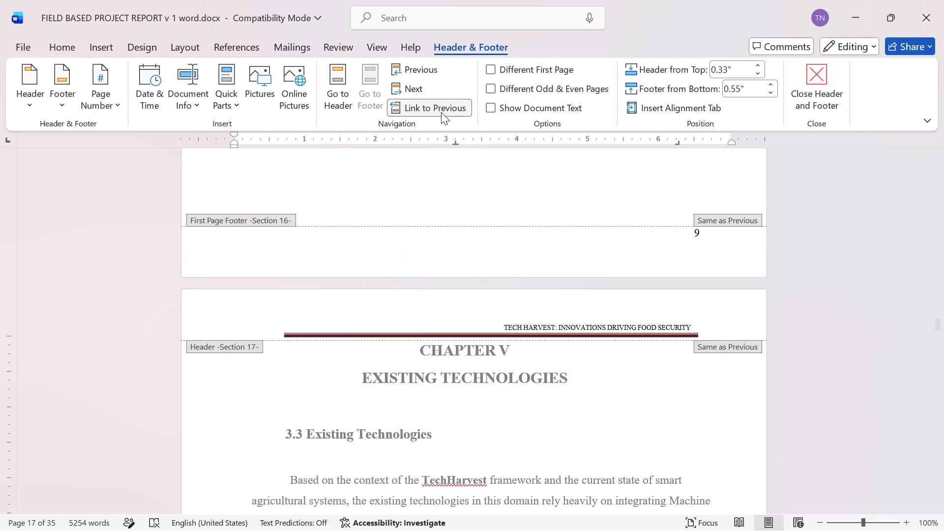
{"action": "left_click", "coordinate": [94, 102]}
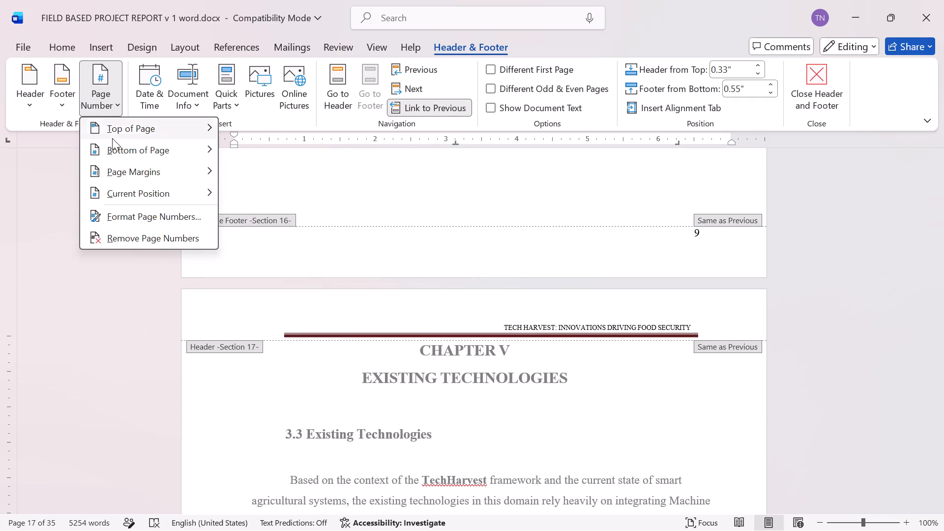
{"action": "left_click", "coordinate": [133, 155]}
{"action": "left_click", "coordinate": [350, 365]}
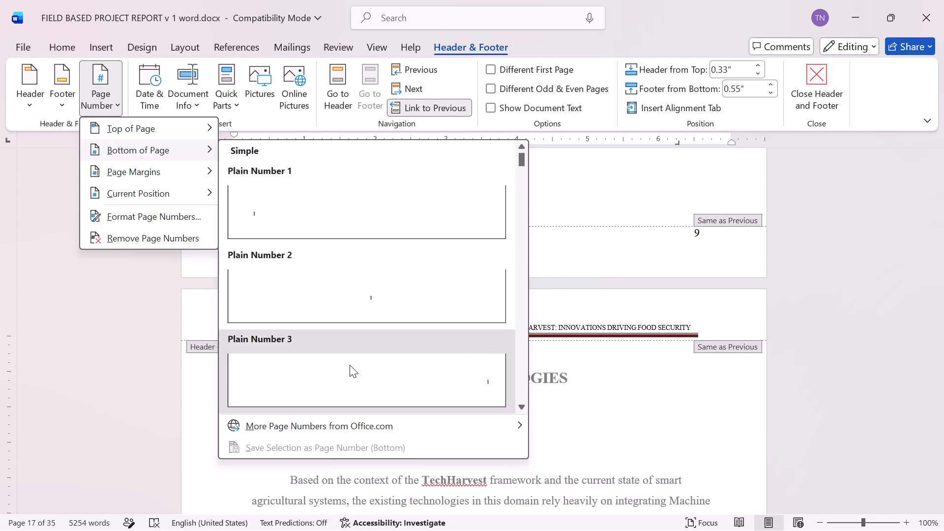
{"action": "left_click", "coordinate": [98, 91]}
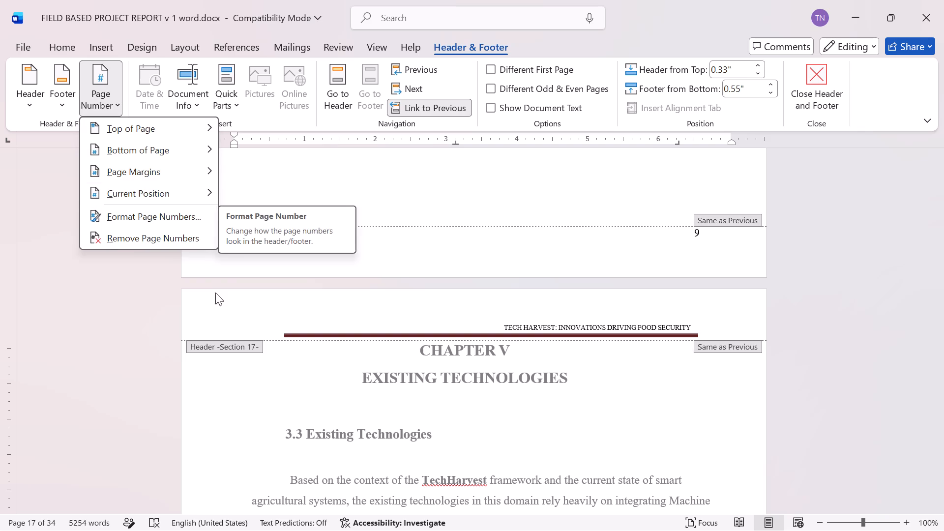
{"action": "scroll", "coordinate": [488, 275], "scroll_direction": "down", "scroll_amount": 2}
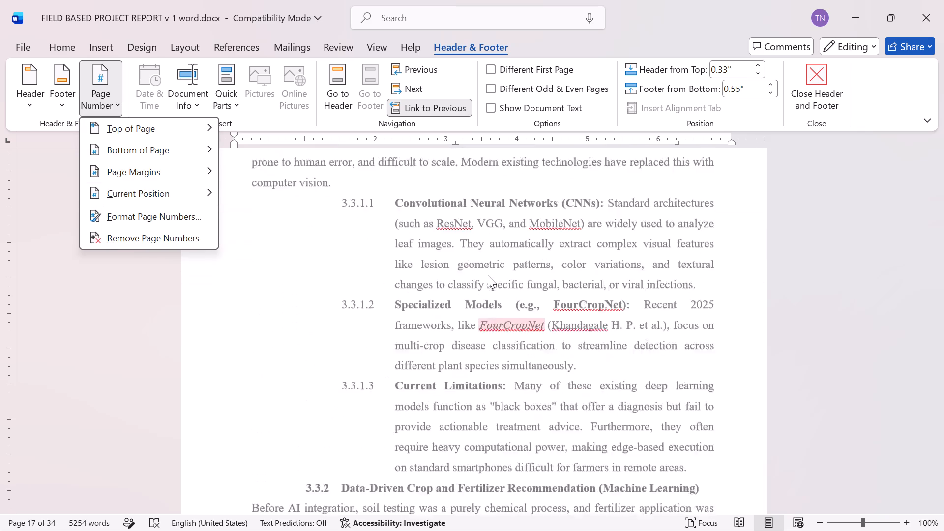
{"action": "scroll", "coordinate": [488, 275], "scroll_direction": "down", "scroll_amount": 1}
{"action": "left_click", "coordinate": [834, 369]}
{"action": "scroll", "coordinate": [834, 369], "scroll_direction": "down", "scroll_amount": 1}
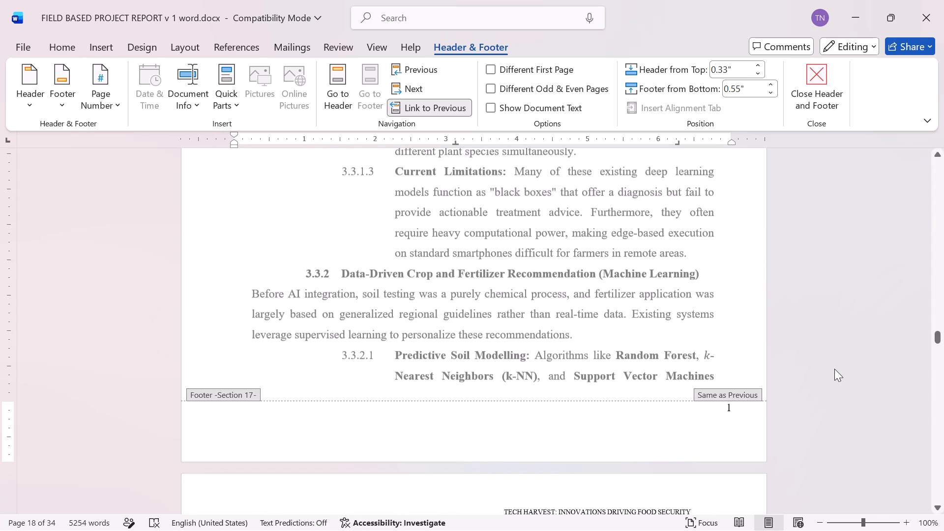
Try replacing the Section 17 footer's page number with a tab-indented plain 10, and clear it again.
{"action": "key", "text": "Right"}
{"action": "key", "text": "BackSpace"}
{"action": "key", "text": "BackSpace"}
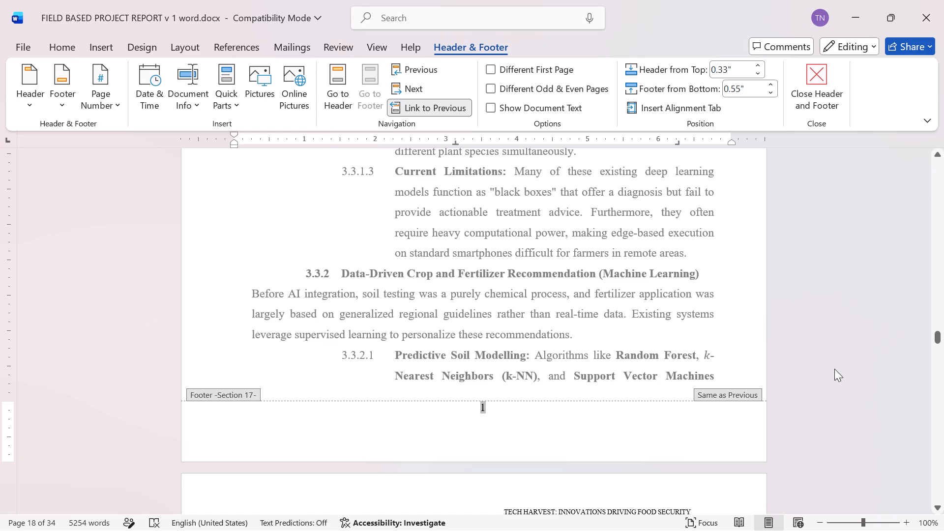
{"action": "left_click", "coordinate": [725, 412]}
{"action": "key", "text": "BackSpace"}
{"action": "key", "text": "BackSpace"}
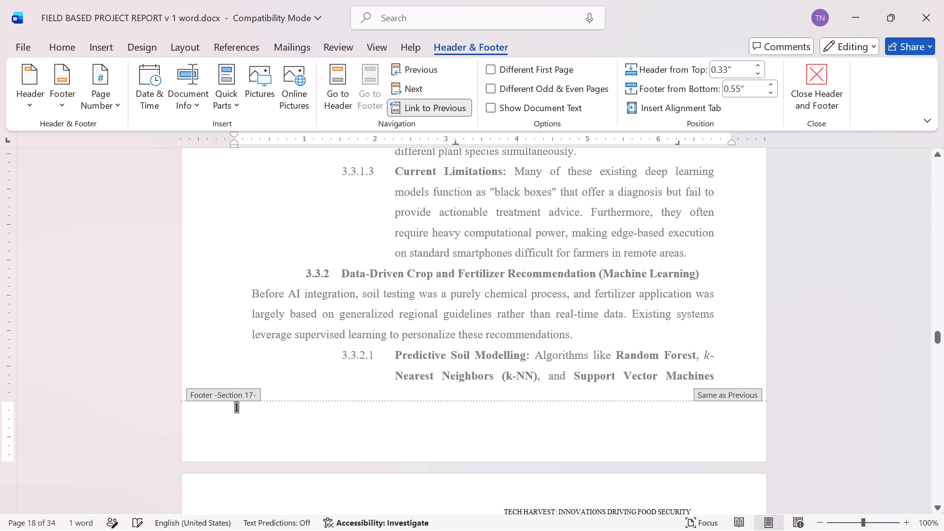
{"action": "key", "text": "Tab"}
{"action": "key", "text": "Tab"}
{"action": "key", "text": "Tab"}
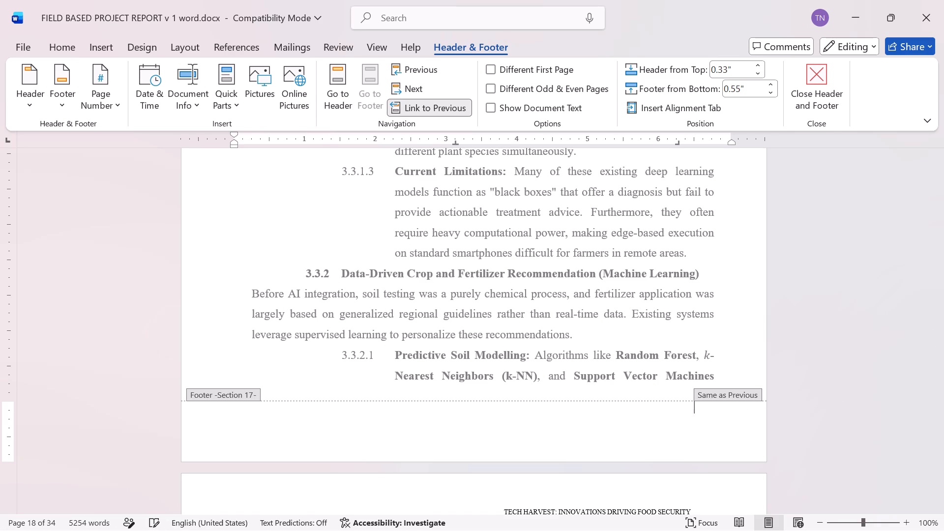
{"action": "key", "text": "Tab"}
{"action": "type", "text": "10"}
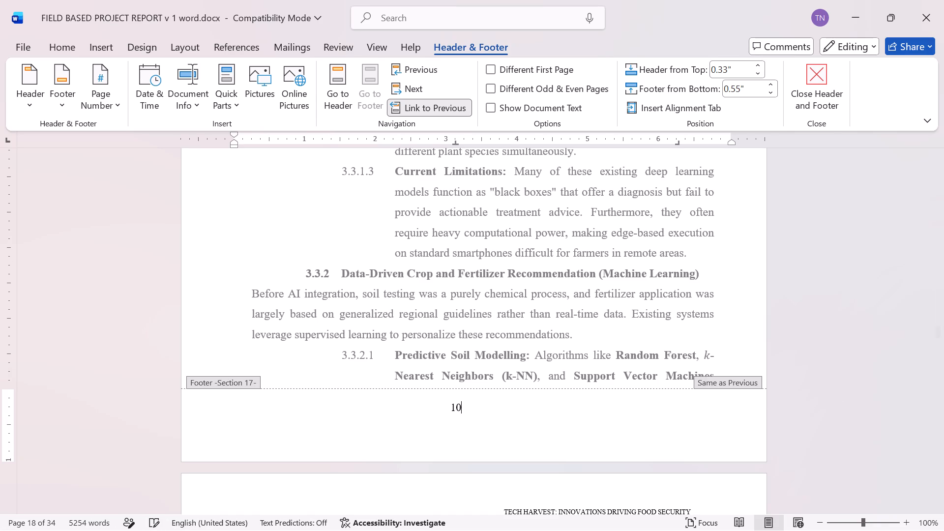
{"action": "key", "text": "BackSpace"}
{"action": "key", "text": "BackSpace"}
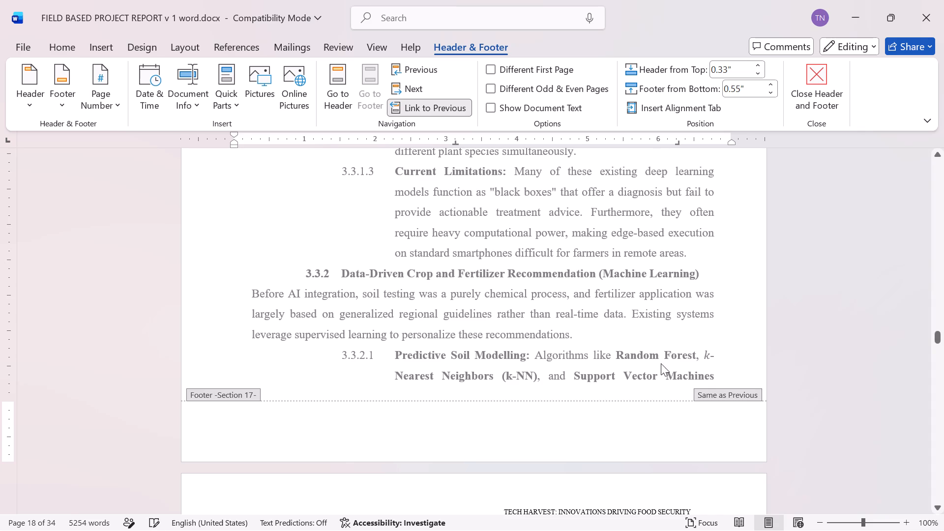
Turn off Different First Page for Section 16, the Chapter IV page, and check its header and footer.
{"action": "scroll", "coordinate": [659, 362], "scroll_direction": "up", "scroll_amount": 5}
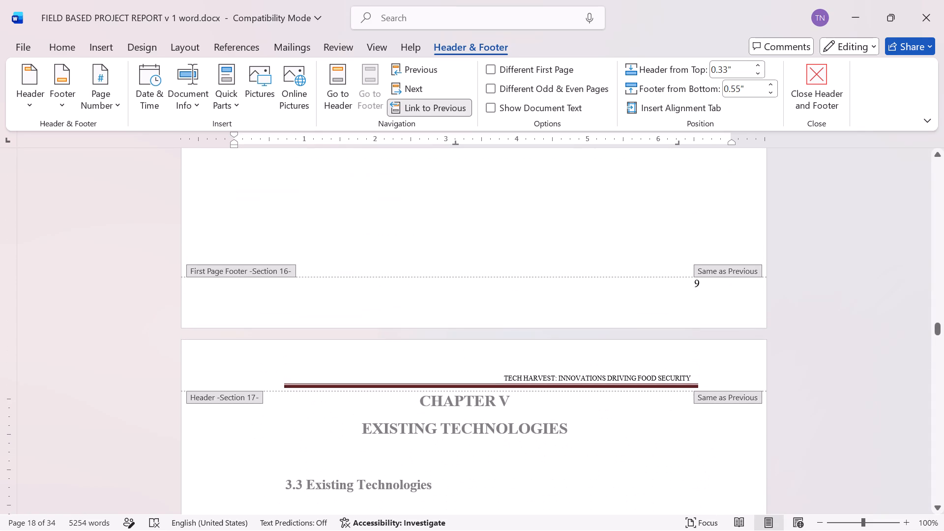
{"action": "left_click", "coordinate": [708, 286]}
{"action": "left_click", "coordinate": [490, 69]}
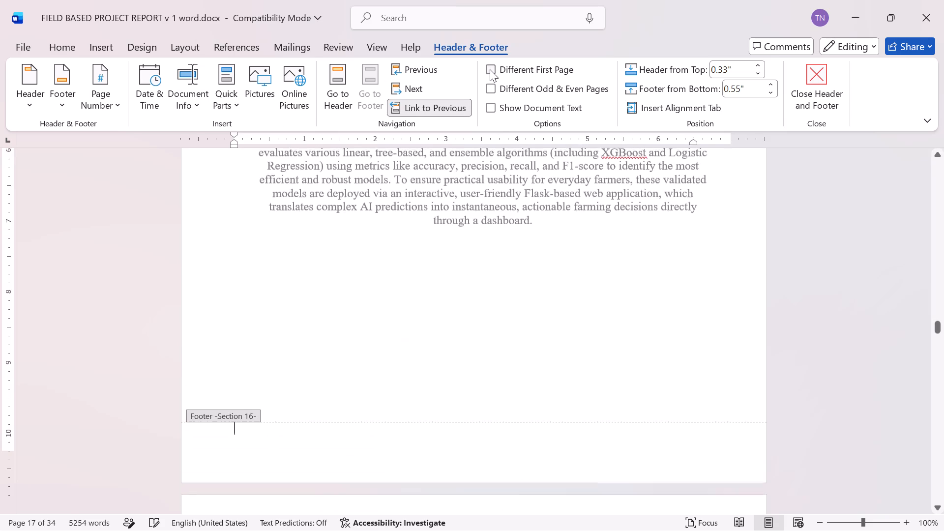
{"action": "scroll", "coordinate": [491, 189], "scroll_direction": "down", "scroll_amount": 2}
{"action": "scroll", "coordinate": [491, 189], "scroll_direction": "up", "scroll_amount": 5}
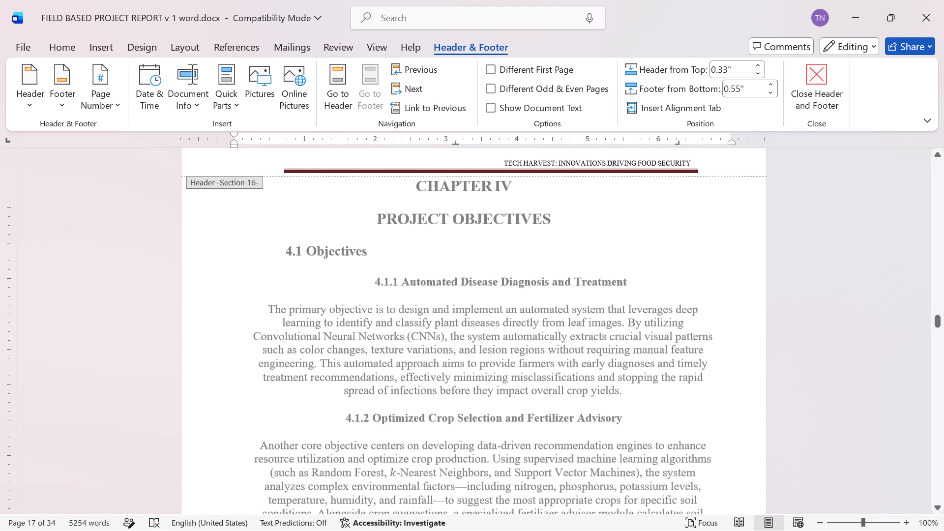
{"action": "scroll", "coordinate": [491, 189], "scroll_direction": "down", "scroll_amount": 1}
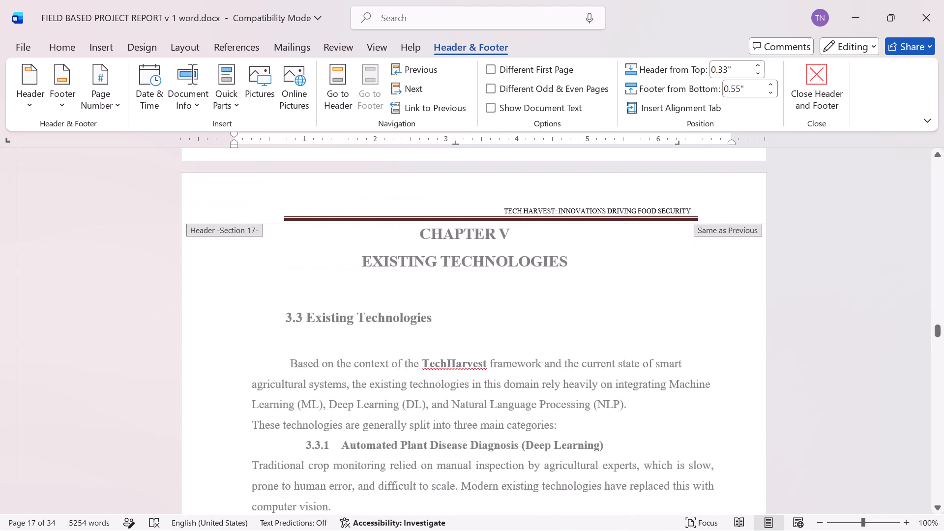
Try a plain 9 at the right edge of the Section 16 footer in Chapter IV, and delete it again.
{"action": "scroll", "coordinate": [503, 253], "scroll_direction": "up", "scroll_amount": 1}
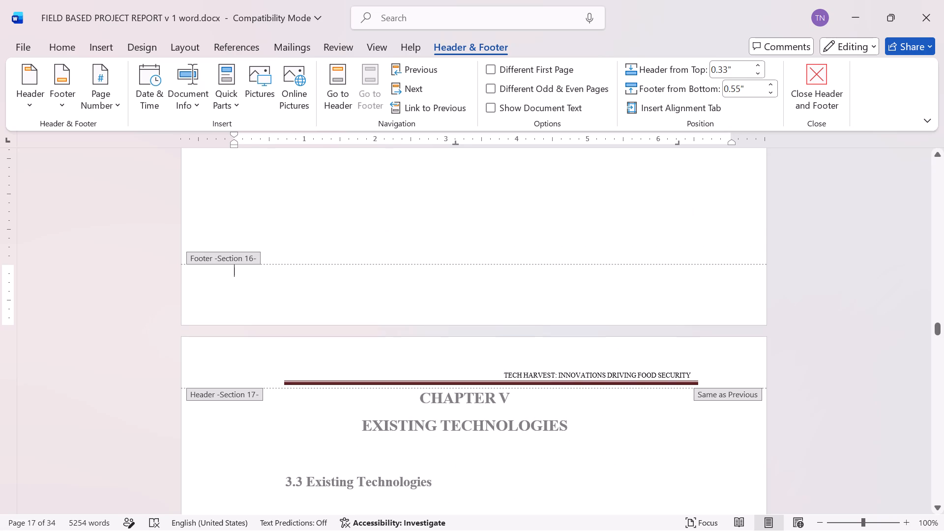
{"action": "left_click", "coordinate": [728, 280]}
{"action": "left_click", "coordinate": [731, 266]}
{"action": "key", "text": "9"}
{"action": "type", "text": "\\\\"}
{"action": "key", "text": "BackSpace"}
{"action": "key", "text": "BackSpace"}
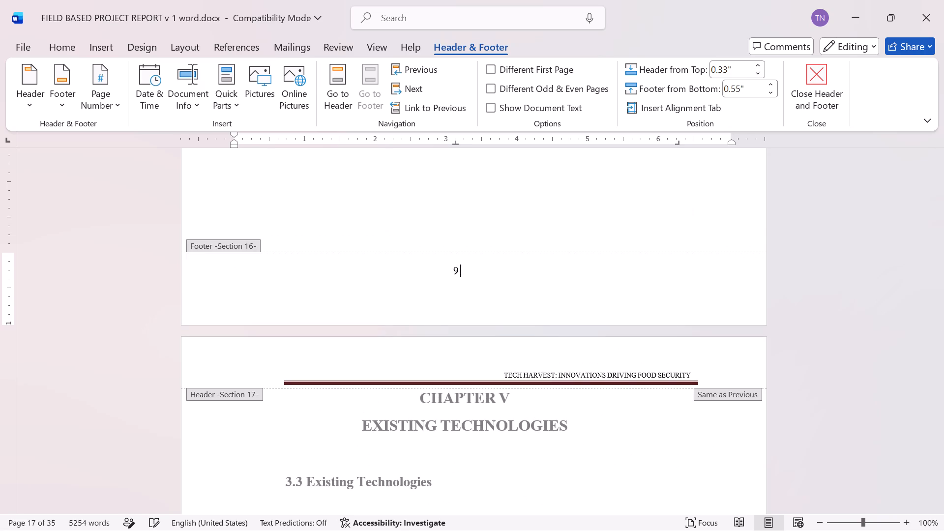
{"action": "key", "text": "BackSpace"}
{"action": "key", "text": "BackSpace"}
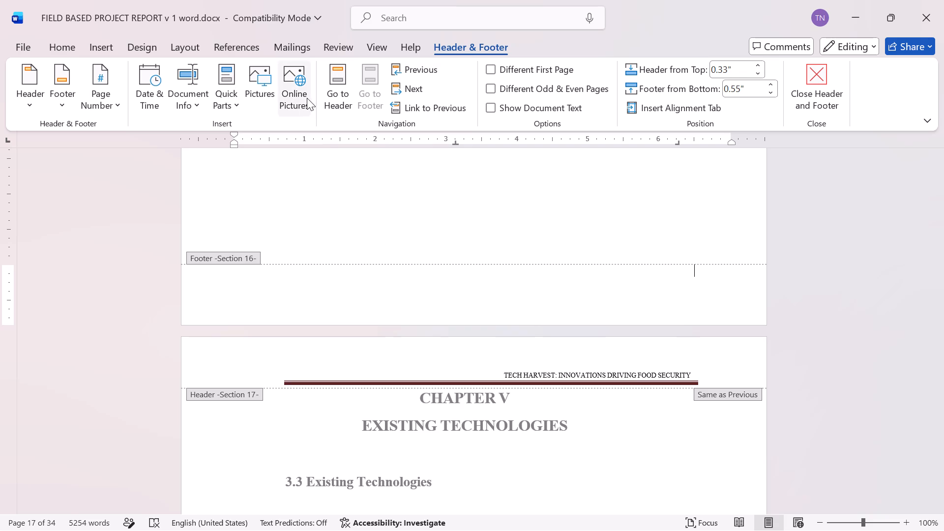
Insert a Plain Number 3 page number at the bottom of the Section 16 page in Chapter IV.
{"action": "left_click", "coordinate": [113, 107]}
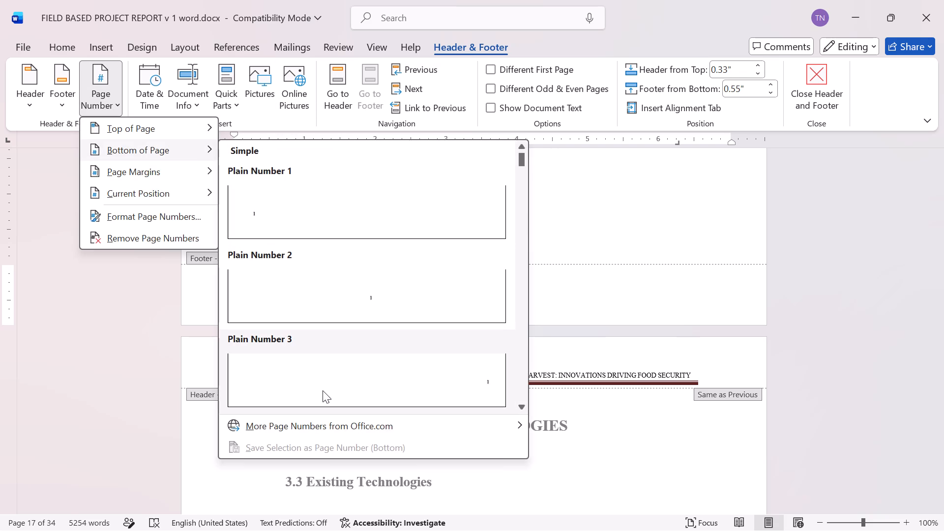
{"action": "left_click", "coordinate": [323, 390]}
{"action": "scroll", "coordinate": [702, 344], "scroll_direction": "up", "scroll_amount": 2}
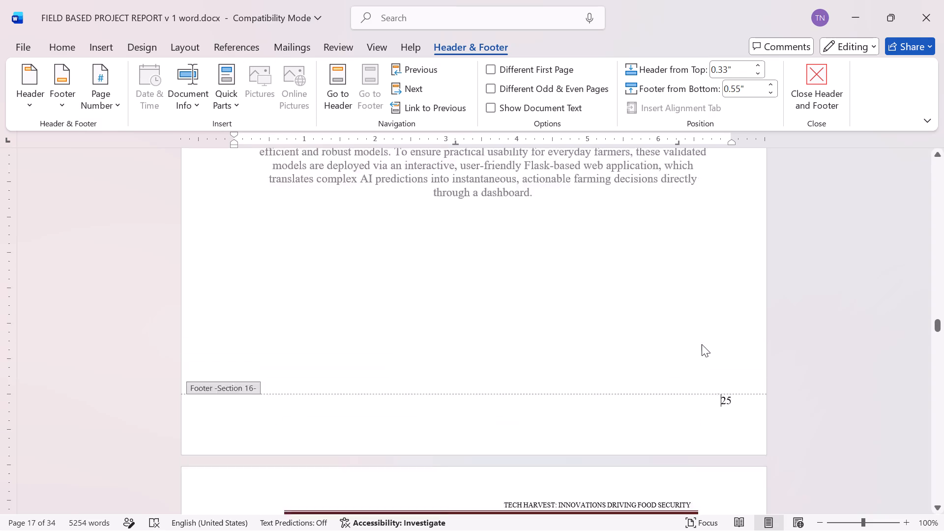
{"action": "scroll", "coordinate": [702, 344], "scroll_direction": "up", "scroll_amount": 2}
{"action": "scroll", "coordinate": [702, 344], "scroll_direction": "down", "scroll_amount": 1}
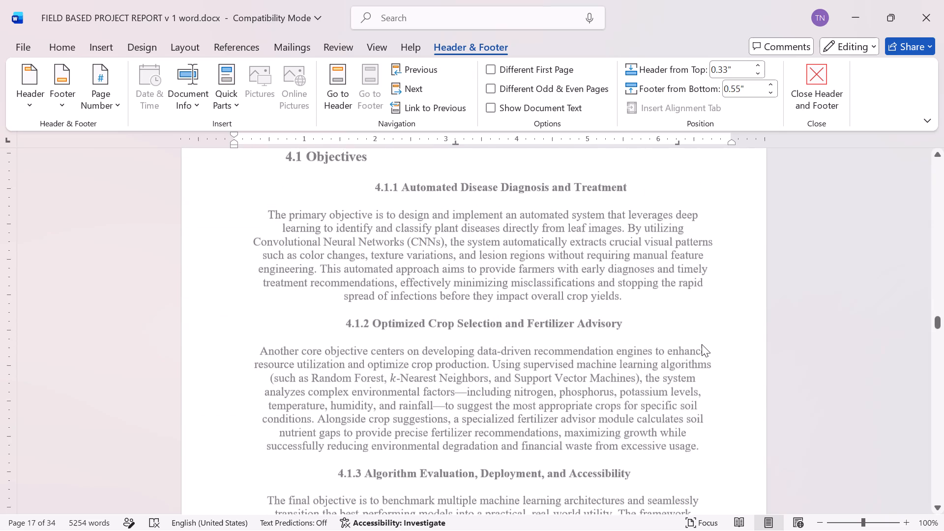
Replace the page number in the Section 16 footer with a plain 9, keeping its right alignment.
{"action": "scroll", "coordinate": [702, 344], "scroll_direction": "down", "scroll_amount": 2}
{"action": "key", "text": "Right"}
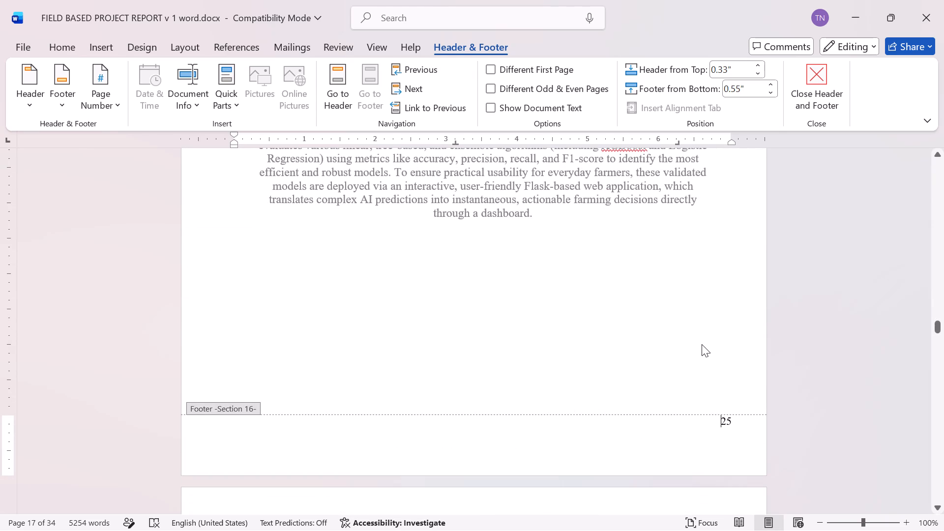
{"action": "key", "text": "Right"}
{"action": "key", "text": "BackSpace"}
{"action": "key", "text": "BackSpace"}
{"action": "key", "text": "9"}
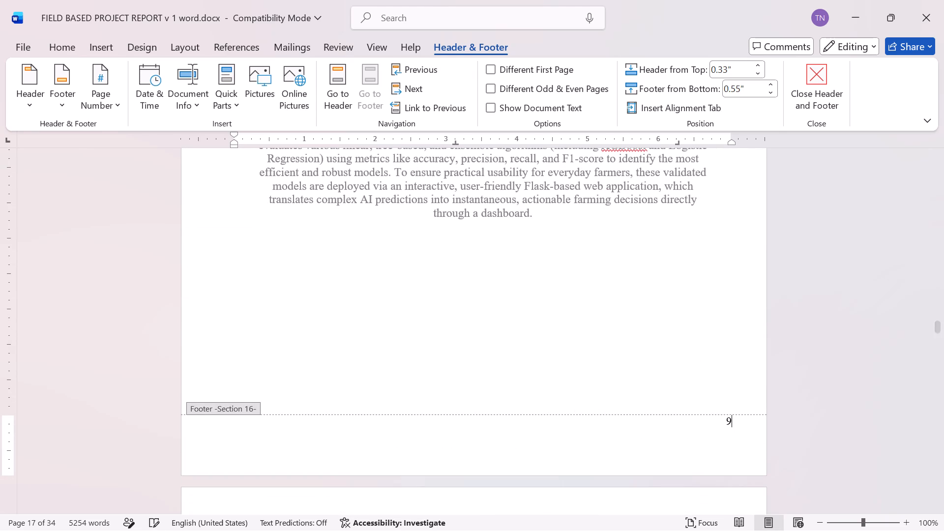
{"action": "scroll", "coordinate": [702, 344], "scroll_direction": "up", "scroll_amount": 4}
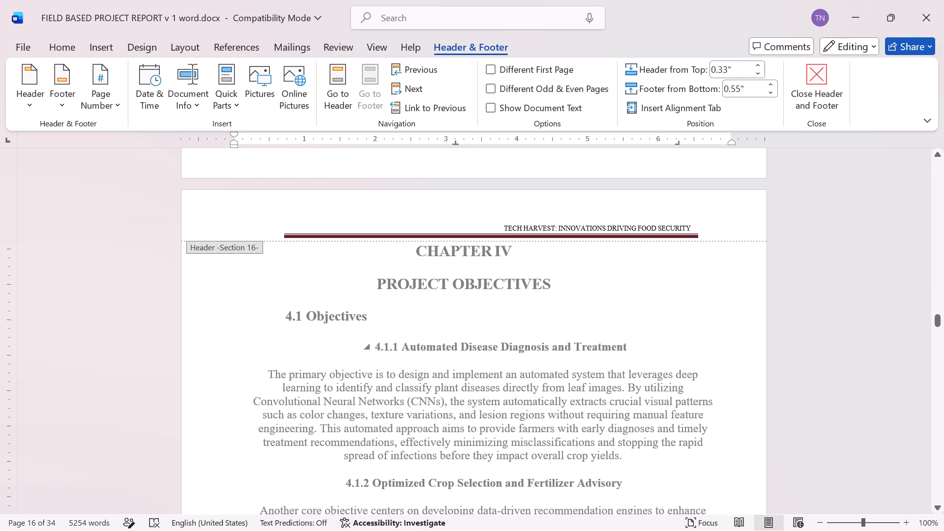
Compare the footers of Section 16 in Chapter IV and Section 17 in Chapter V, including their Same as Previous links.
{"action": "scroll", "coordinate": [702, 344], "scroll_direction": "down", "scroll_amount": 4}
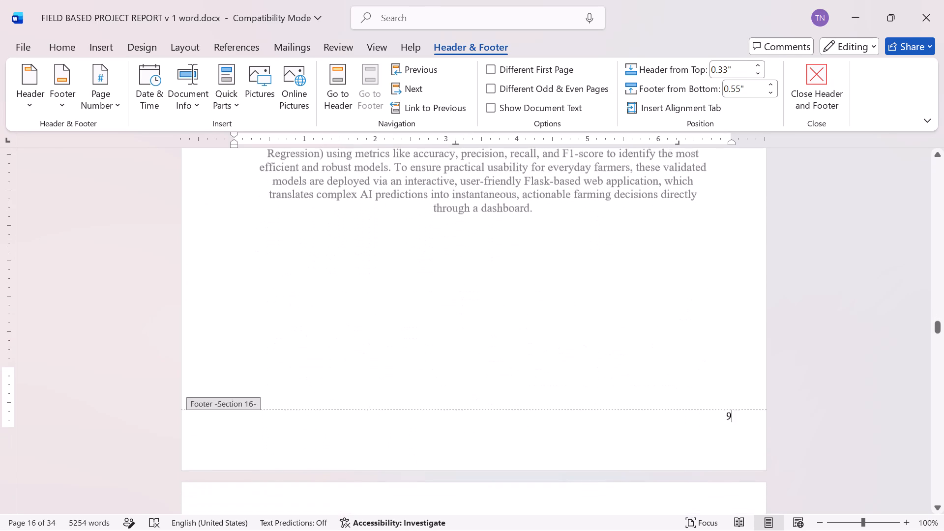
{"action": "scroll", "coordinate": [702, 344], "scroll_direction": "down", "scroll_amount": 3}
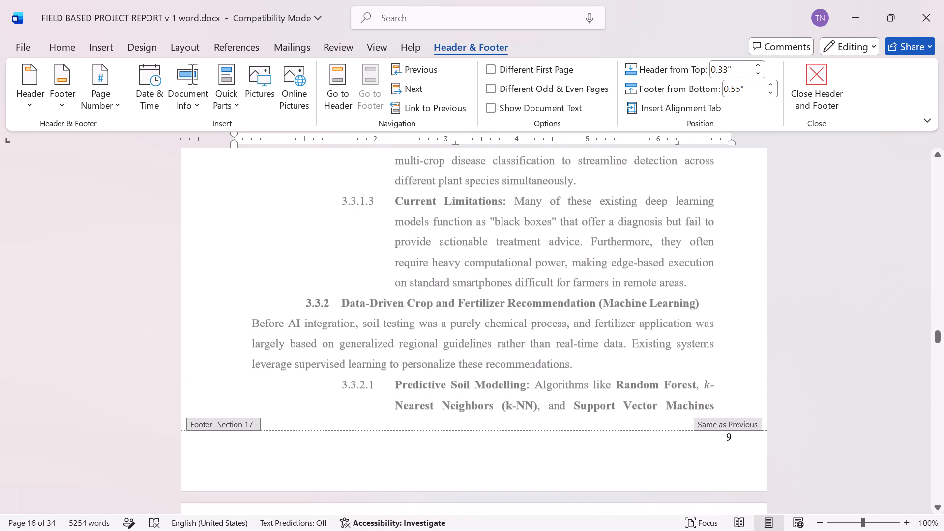
{"action": "left_click", "coordinate": [717, 424]}
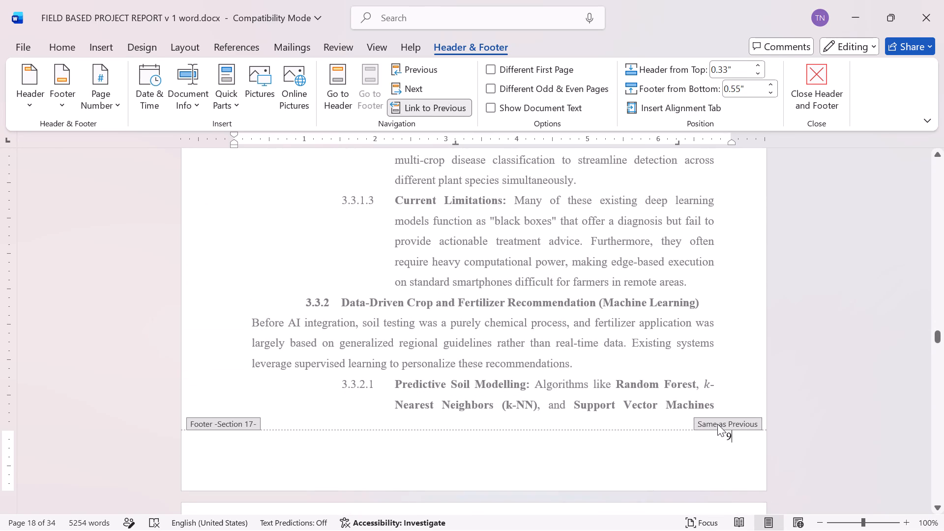
{"action": "scroll", "coordinate": [722, 404], "scroll_direction": "up", "scroll_amount": 4}
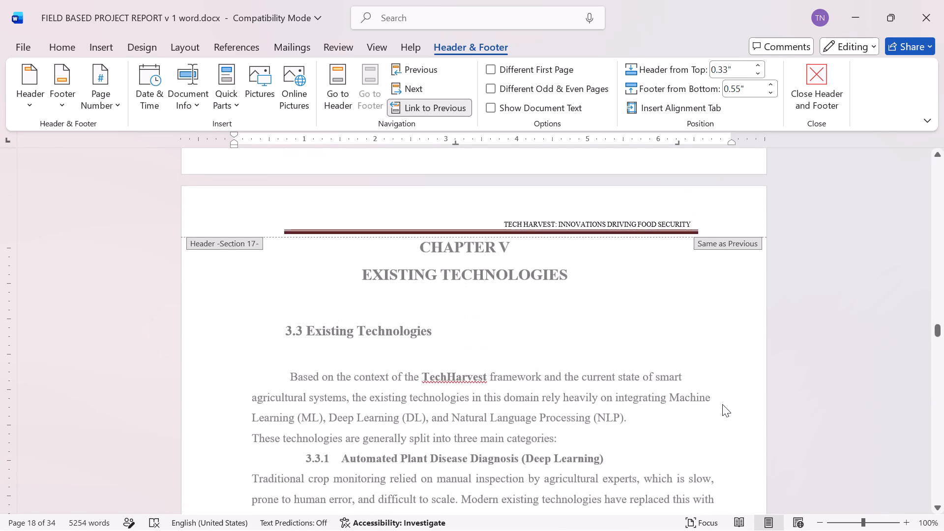
{"action": "left_click", "coordinate": [729, 247]}
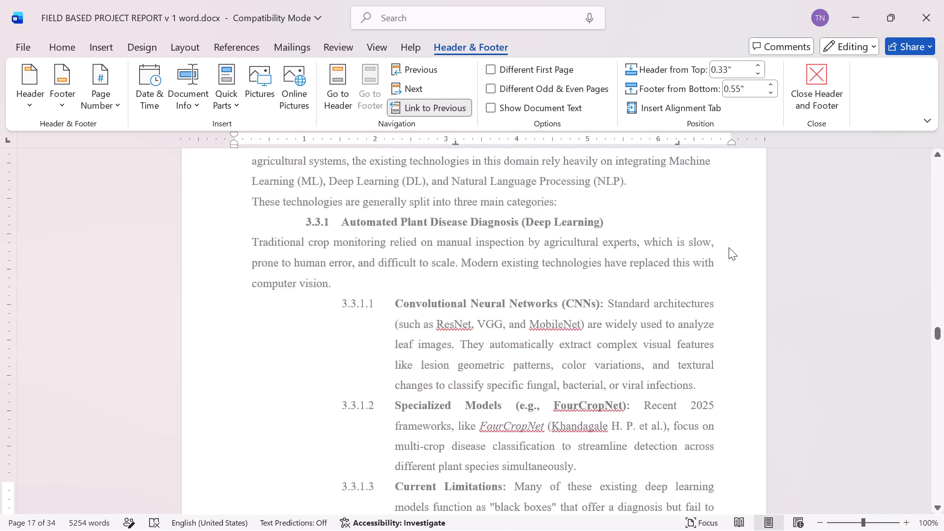
{"action": "scroll", "coordinate": [729, 247], "scroll_direction": "up", "scroll_amount": 4}
{"action": "scroll", "coordinate": [729, 247], "scroll_direction": "down", "scroll_amount": 1}
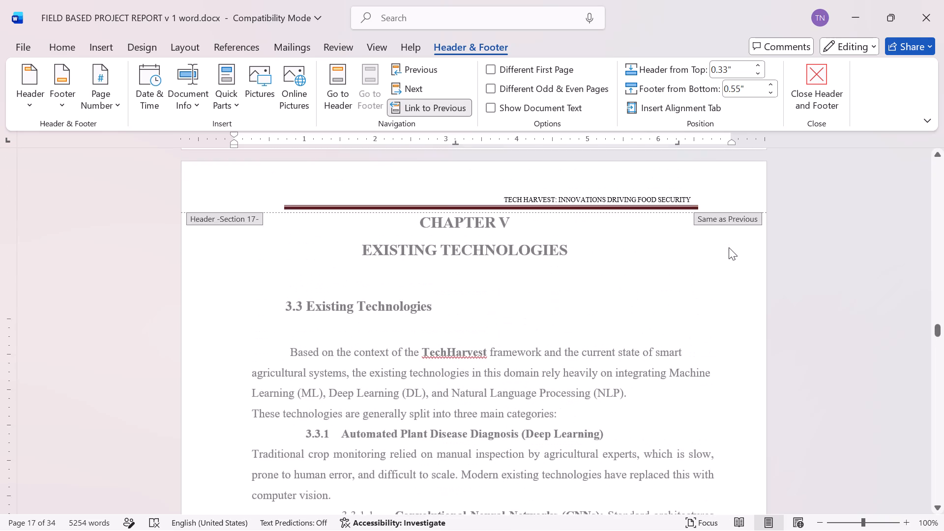
{"action": "scroll", "coordinate": [729, 247], "scroll_direction": "down", "scroll_amount": 2}
{"action": "scroll", "coordinate": [729, 247], "scroll_direction": "up", "scroll_amount": 6}
{"action": "scroll", "coordinate": [729, 247], "scroll_direction": "down", "scroll_amount": 1}
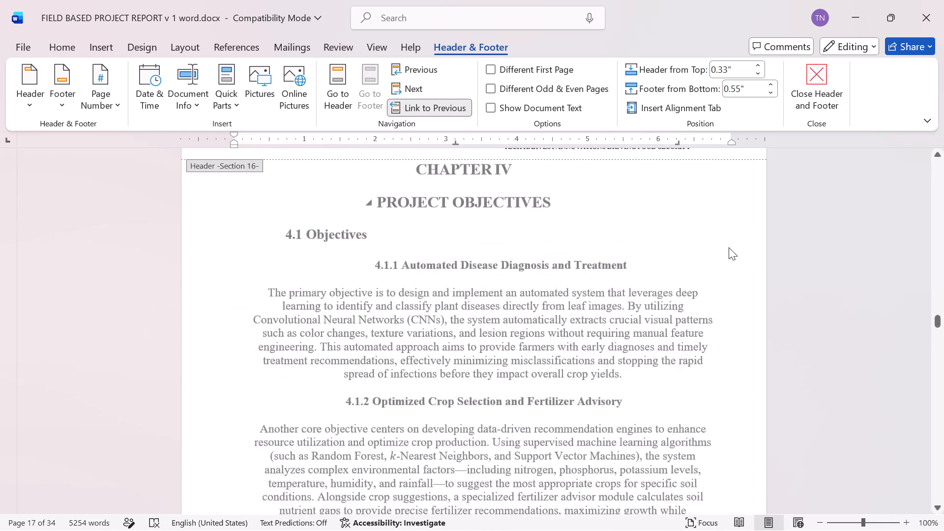
{"action": "scroll", "coordinate": [729, 247], "scroll_direction": "down", "scroll_amount": 2}
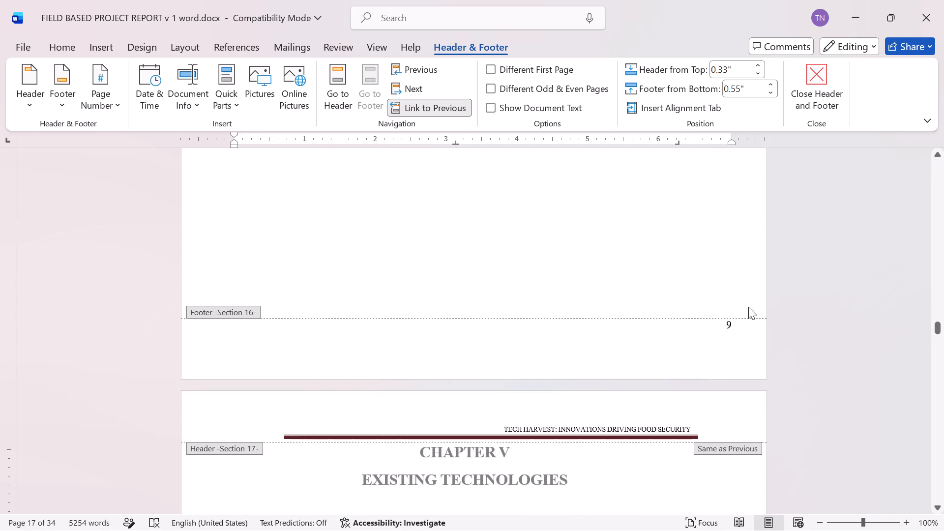
{"action": "scroll", "coordinate": [764, 350], "scroll_direction": "down", "scroll_amount": 4}
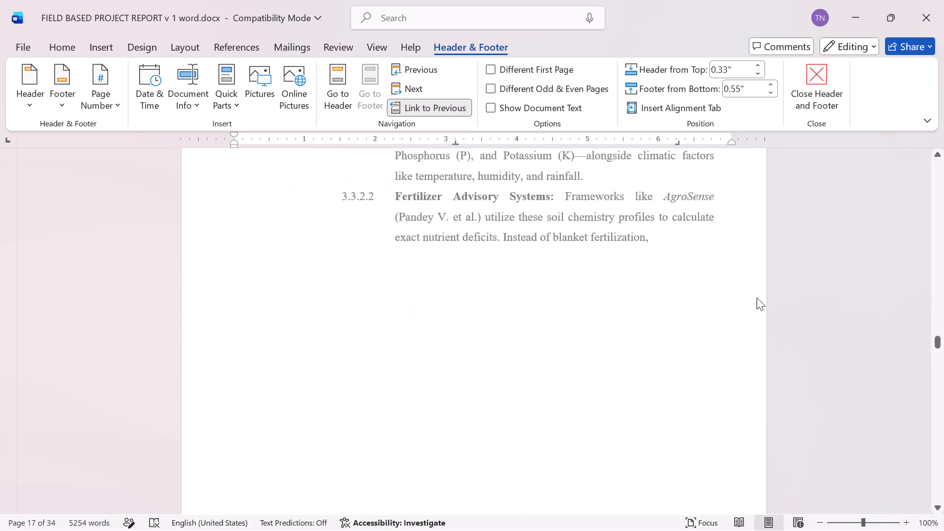
Delete the plain 9 from the Section 17 footer in Chapter V and check the linked Section 16 footer.
{"action": "scroll", "coordinate": [757, 297], "scroll_direction": "up", "scroll_amount": 2}
{"action": "key", "text": "BackSpace"}
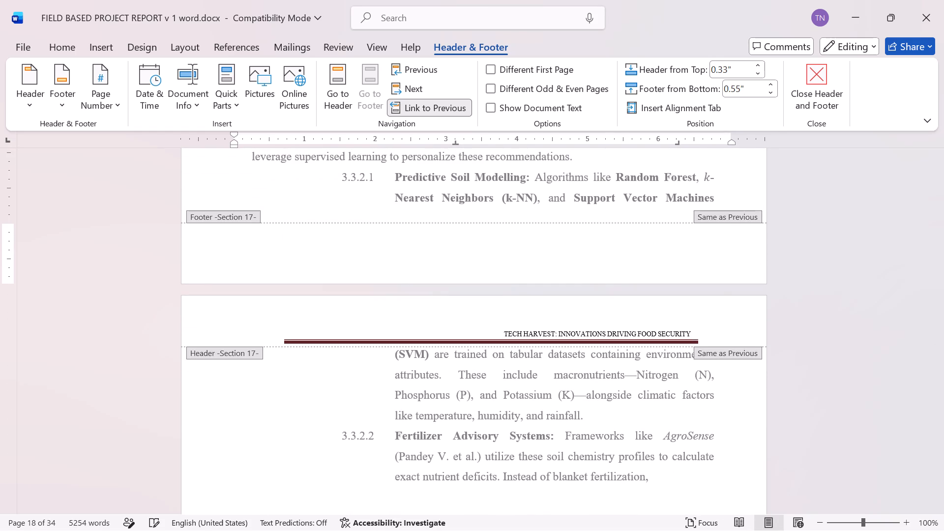
{"action": "scroll", "coordinate": [757, 297], "scroll_direction": "up", "scroll_amount": 7}
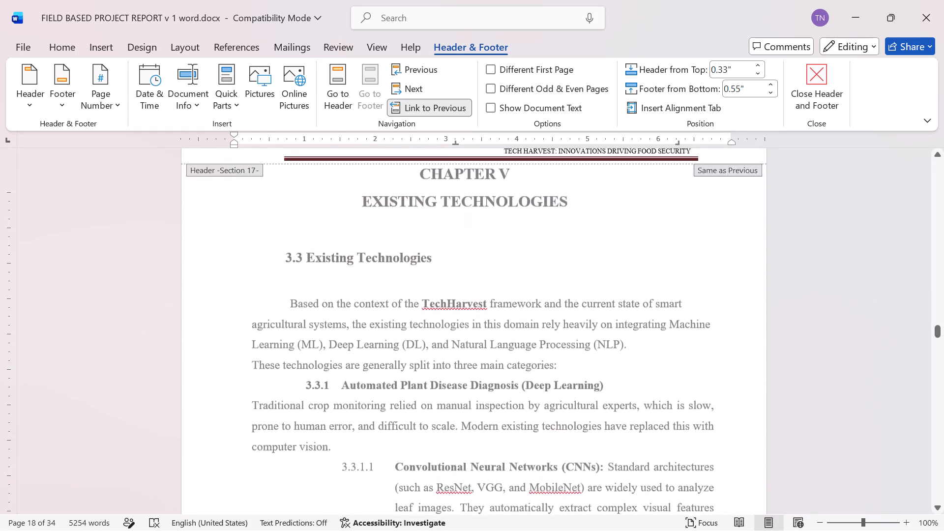
{"action": "scroll", "coordinate": [757, 297], "scroll_direction": "up", "scroll_amount": 6}
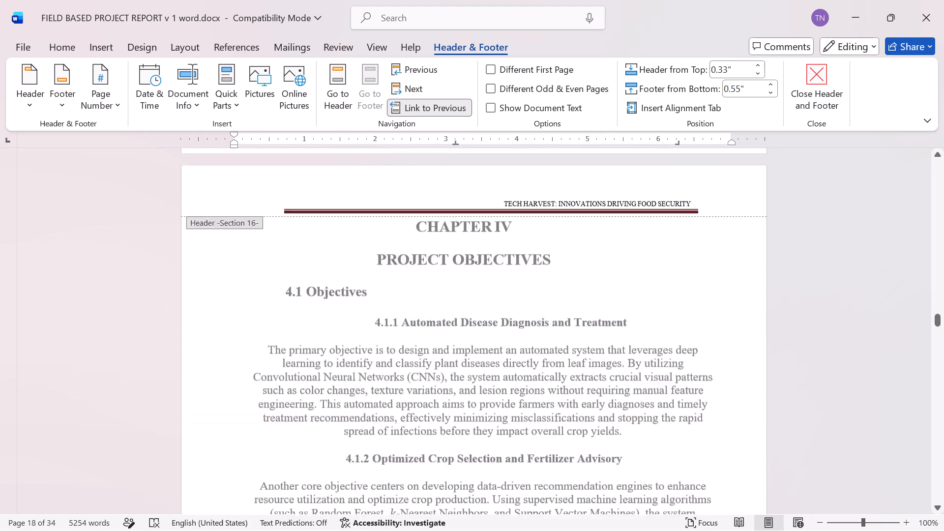
{"action": "scroll", "coordinate": [757, 297], "scroll_direction": "down", "scroll_amount": 2}
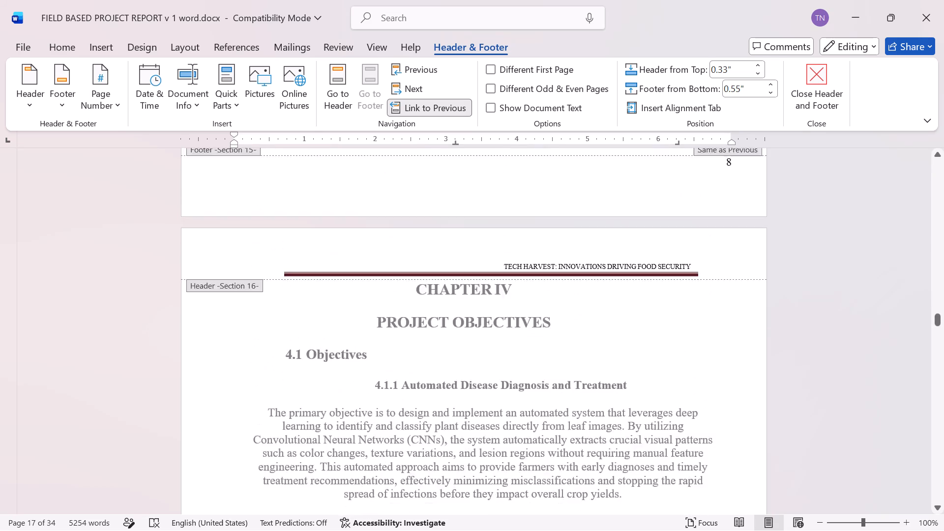
{"action": "scroll", "coordinate": [757, 297], "scroll_direction": "down", "scroll_amount": 1}
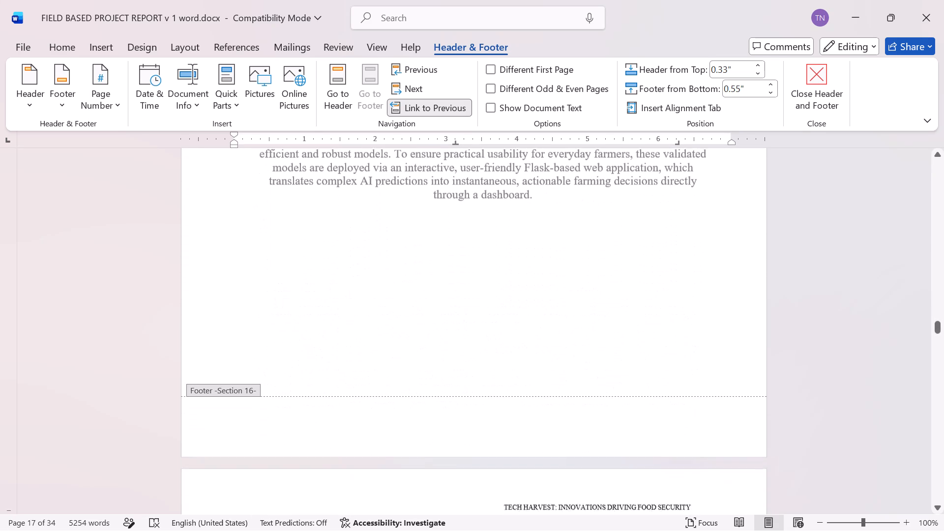
{"action": "scroll", "coordinate": [757, 297], "scroll_direction": "down", "scroll_amount": 1}
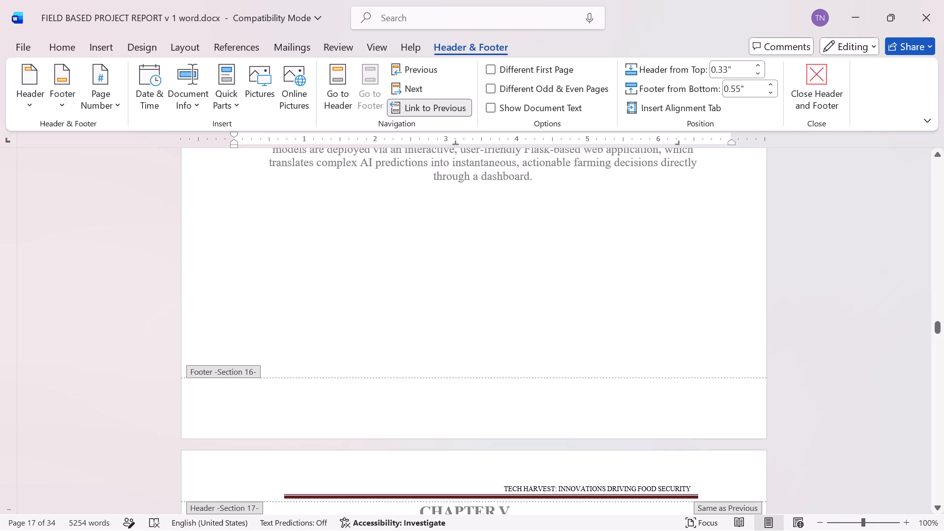
{"action": "scroll", "coordinate": [726, 394], "scroll_direction": "up", "scroll_amount": 4}
{"action": "scroll", "coordinate": [726, 394], "scroll_direction": "right", "scroll_amount": 1}
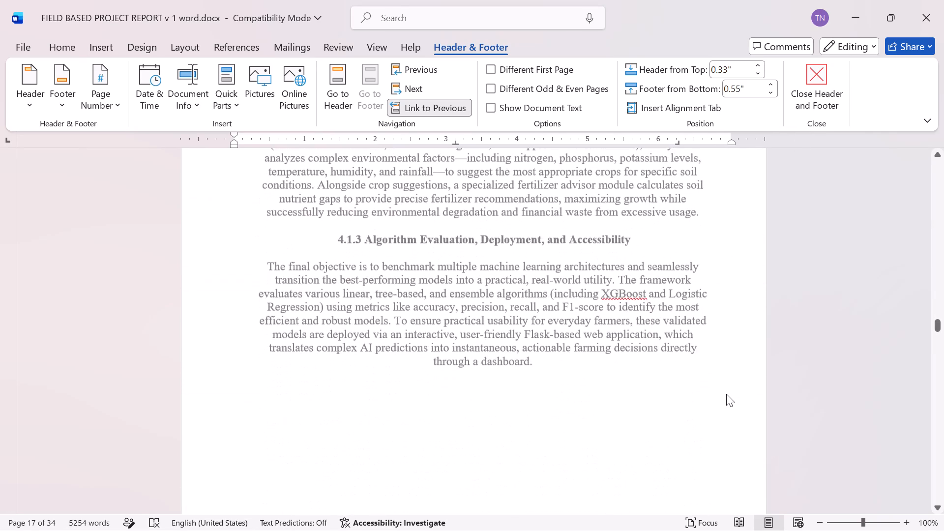
{"action": "scroll", "coordinate": [726, 394], "scroll_direction": "down", "scroll_amount": 1}
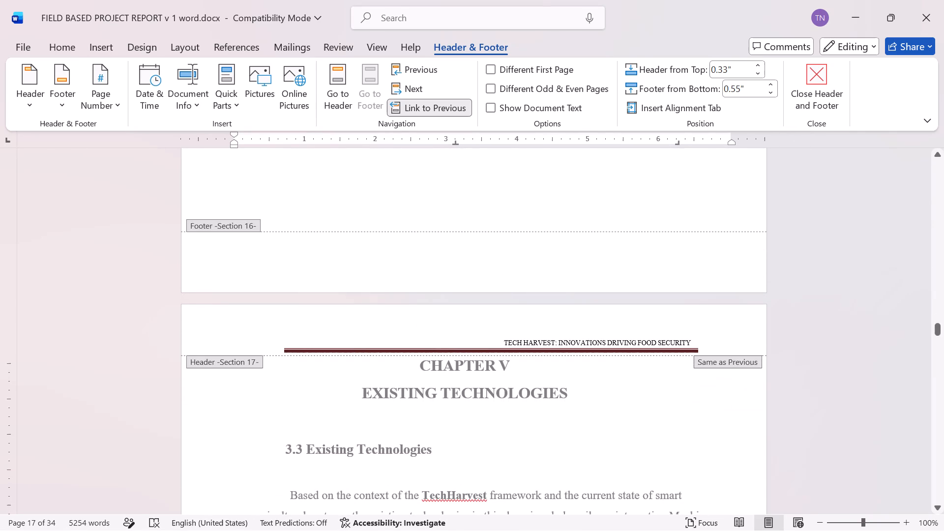
Set the page numbering of Section 16, the Chapter IV page, to start at 10.
{"action": "left_click", "coordinate": [734, 246]}
{"action": "left_click", "coordinate": [730, 242]}
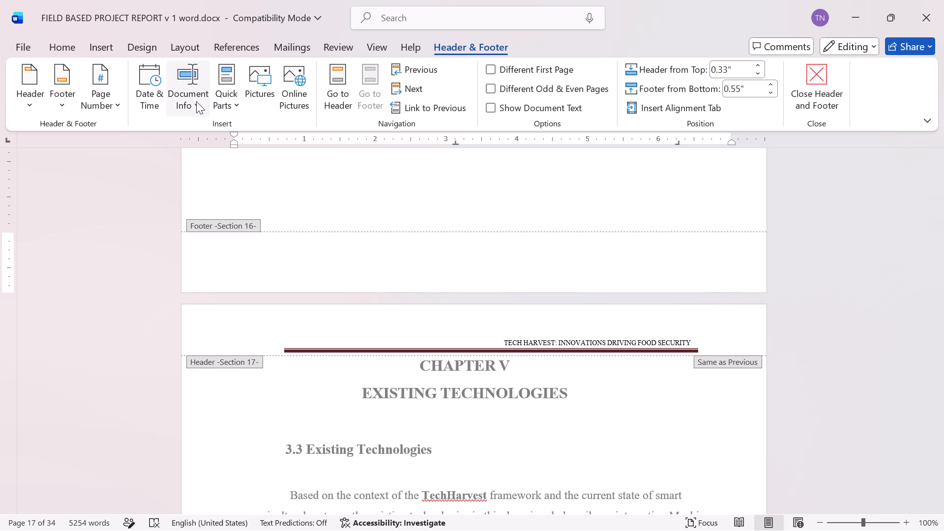
{"action": "left_click", "coordinate": [121, 103]}
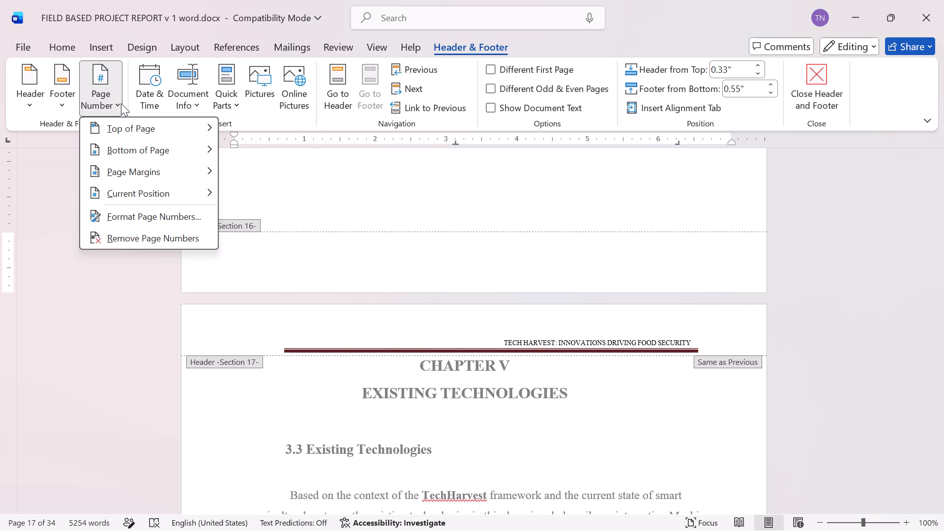
{"action": "left_click", "coordinate": [185, 213]}
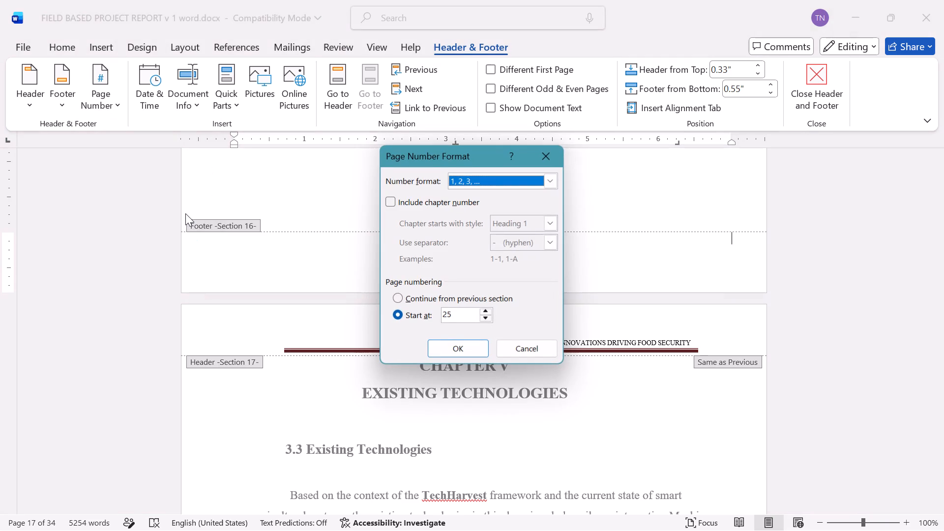
{"action": "left_click", "coordinate": [468, 313]}
{"action": "key", "text": "BackSpace"}
{"action": "key", "text": "BackSpace"}
{"action": "key", "text": "BackSpace"}
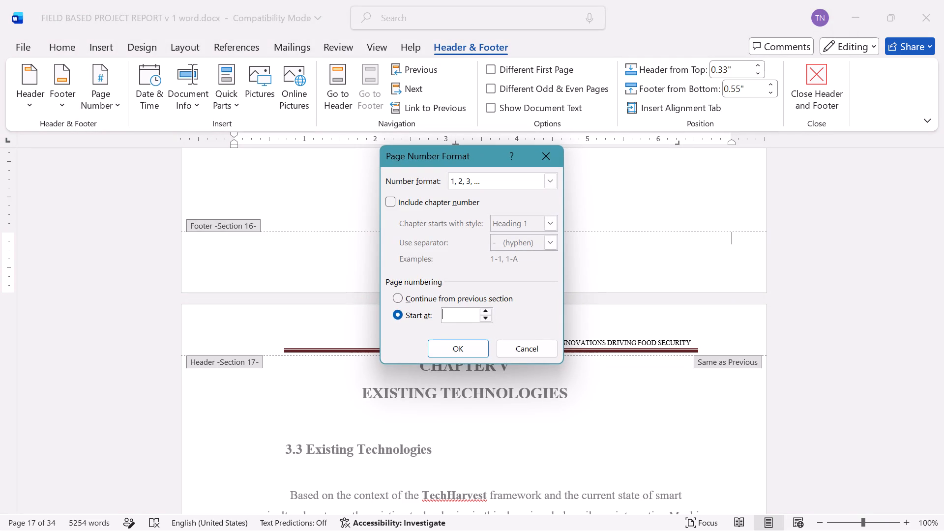
{"action": "type", "text": "10"}
{"action": "key", "text": "Return"}
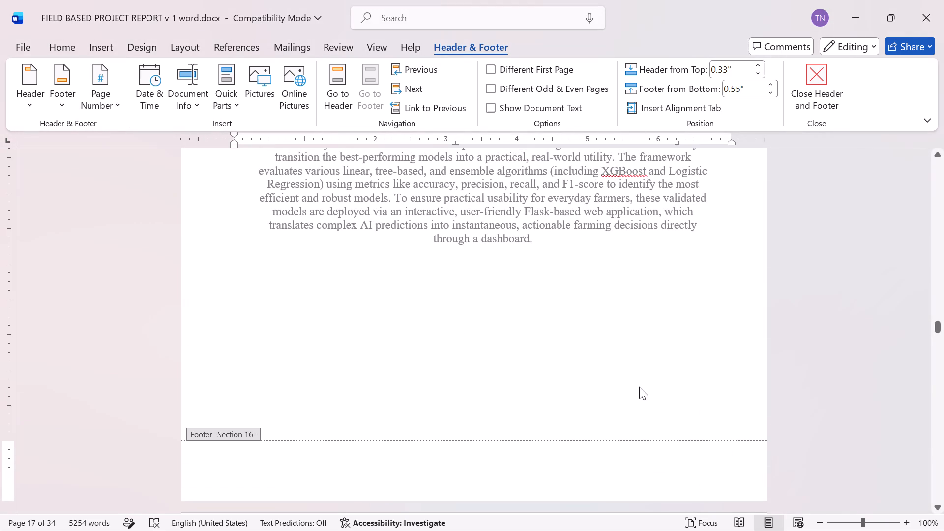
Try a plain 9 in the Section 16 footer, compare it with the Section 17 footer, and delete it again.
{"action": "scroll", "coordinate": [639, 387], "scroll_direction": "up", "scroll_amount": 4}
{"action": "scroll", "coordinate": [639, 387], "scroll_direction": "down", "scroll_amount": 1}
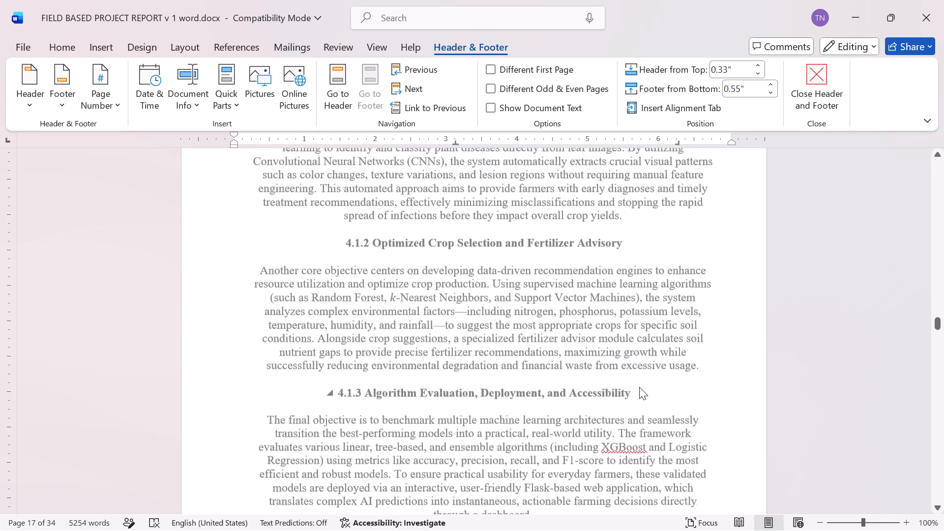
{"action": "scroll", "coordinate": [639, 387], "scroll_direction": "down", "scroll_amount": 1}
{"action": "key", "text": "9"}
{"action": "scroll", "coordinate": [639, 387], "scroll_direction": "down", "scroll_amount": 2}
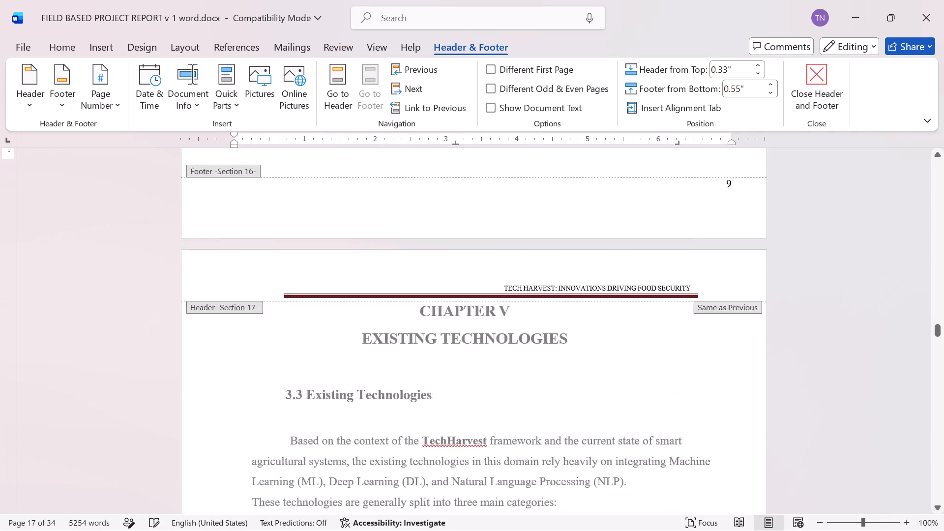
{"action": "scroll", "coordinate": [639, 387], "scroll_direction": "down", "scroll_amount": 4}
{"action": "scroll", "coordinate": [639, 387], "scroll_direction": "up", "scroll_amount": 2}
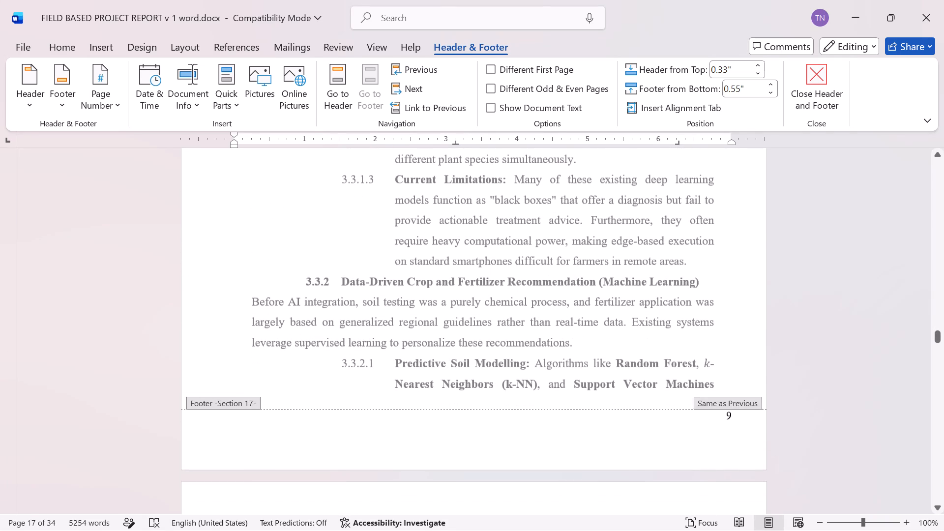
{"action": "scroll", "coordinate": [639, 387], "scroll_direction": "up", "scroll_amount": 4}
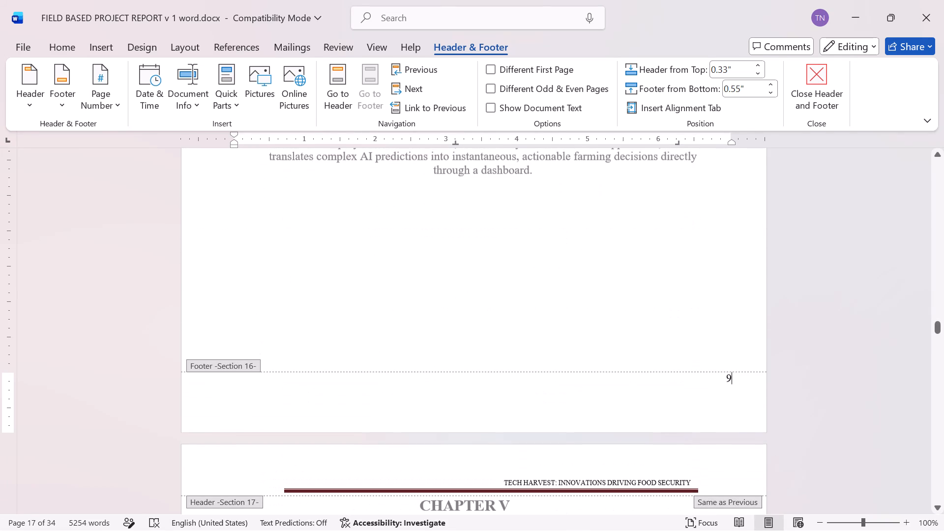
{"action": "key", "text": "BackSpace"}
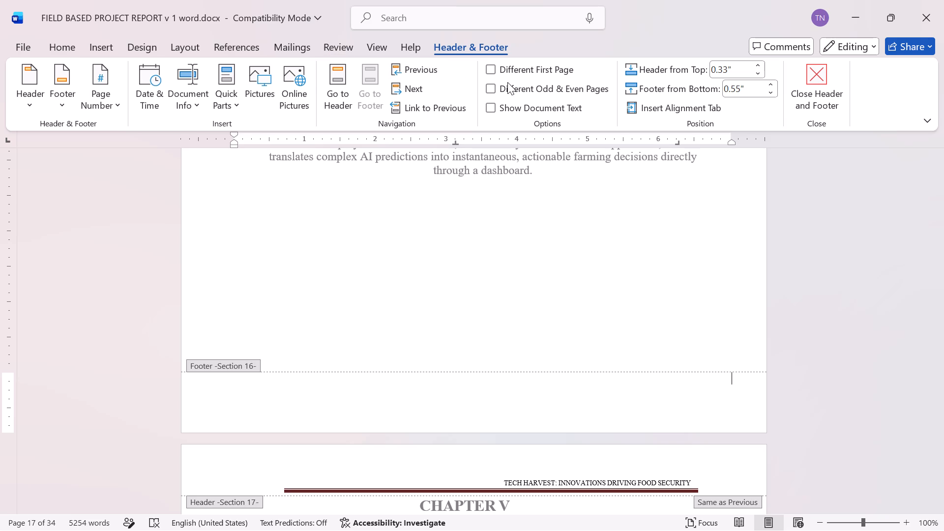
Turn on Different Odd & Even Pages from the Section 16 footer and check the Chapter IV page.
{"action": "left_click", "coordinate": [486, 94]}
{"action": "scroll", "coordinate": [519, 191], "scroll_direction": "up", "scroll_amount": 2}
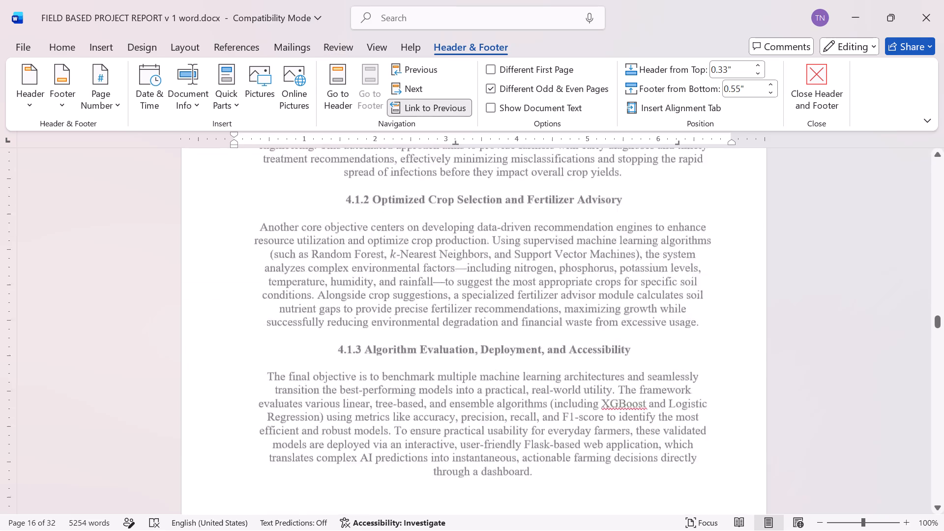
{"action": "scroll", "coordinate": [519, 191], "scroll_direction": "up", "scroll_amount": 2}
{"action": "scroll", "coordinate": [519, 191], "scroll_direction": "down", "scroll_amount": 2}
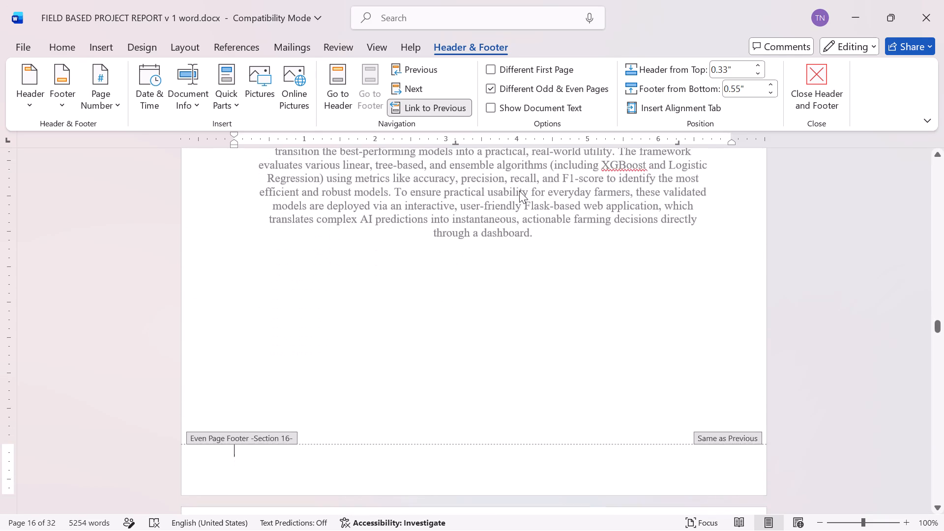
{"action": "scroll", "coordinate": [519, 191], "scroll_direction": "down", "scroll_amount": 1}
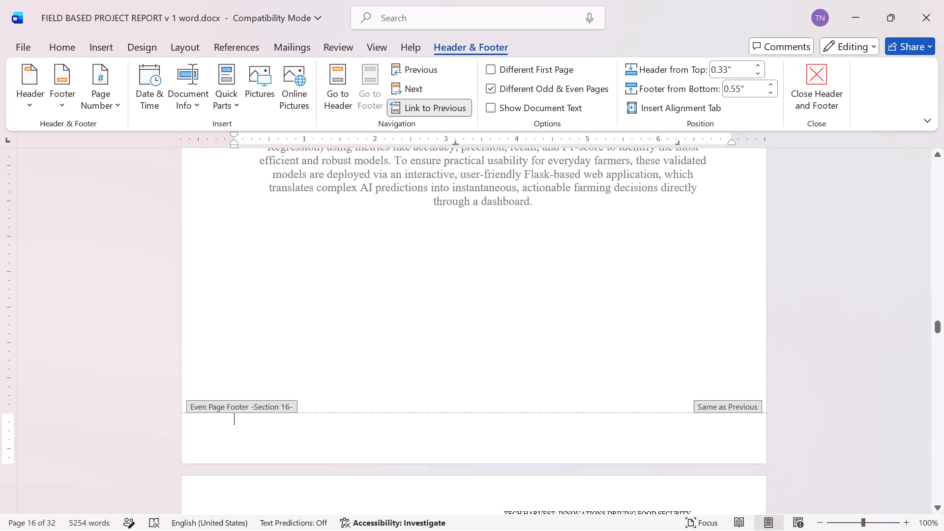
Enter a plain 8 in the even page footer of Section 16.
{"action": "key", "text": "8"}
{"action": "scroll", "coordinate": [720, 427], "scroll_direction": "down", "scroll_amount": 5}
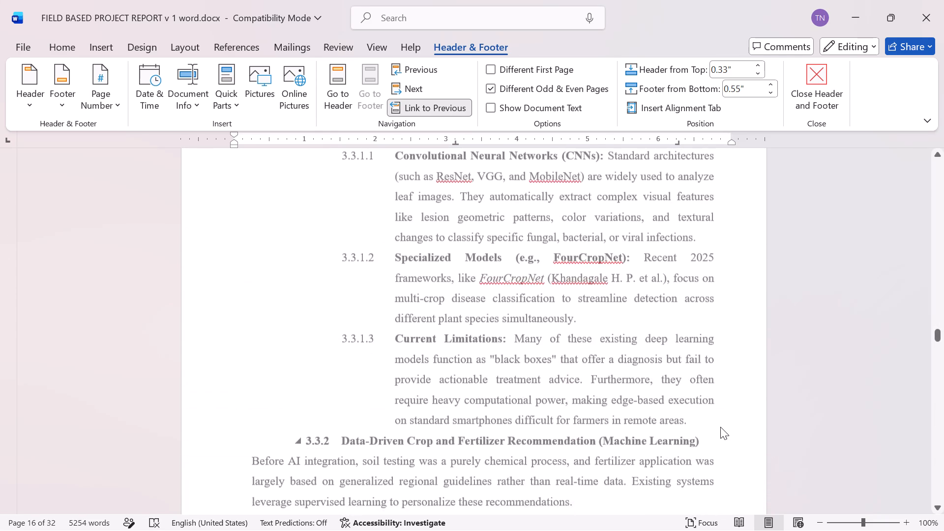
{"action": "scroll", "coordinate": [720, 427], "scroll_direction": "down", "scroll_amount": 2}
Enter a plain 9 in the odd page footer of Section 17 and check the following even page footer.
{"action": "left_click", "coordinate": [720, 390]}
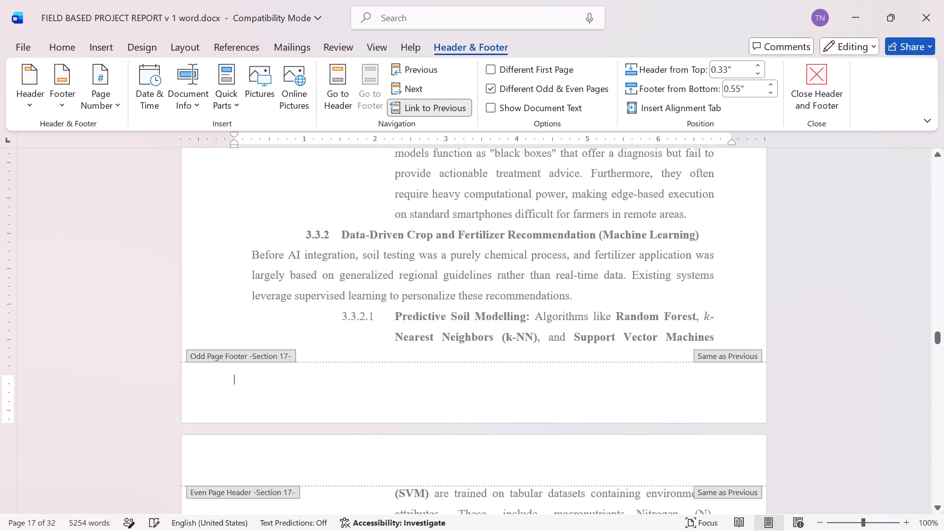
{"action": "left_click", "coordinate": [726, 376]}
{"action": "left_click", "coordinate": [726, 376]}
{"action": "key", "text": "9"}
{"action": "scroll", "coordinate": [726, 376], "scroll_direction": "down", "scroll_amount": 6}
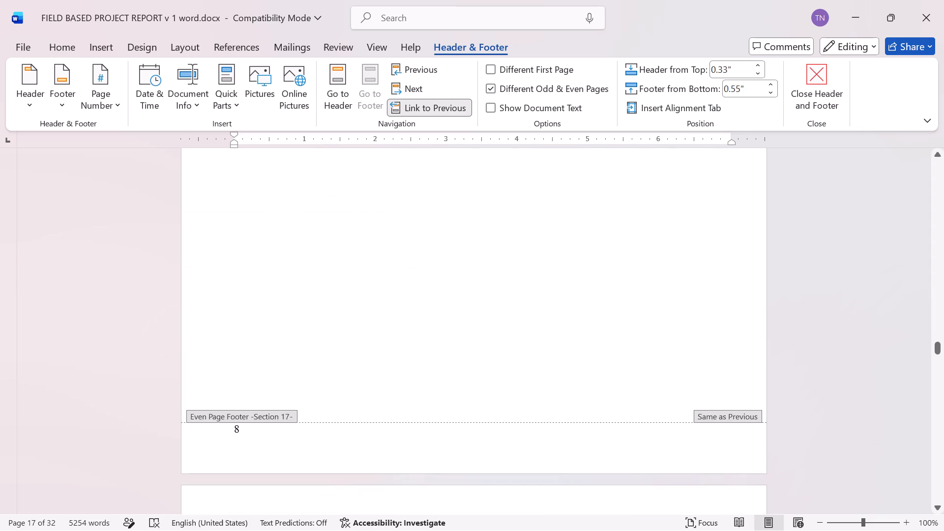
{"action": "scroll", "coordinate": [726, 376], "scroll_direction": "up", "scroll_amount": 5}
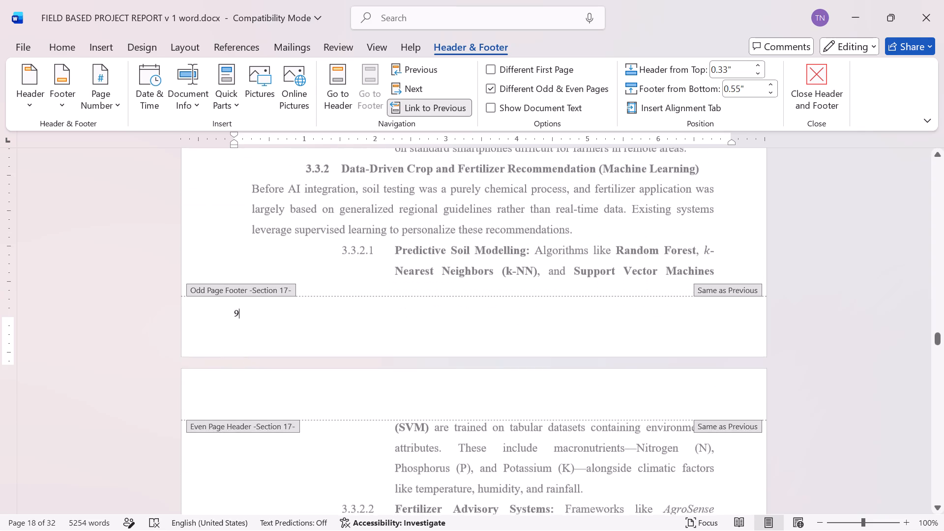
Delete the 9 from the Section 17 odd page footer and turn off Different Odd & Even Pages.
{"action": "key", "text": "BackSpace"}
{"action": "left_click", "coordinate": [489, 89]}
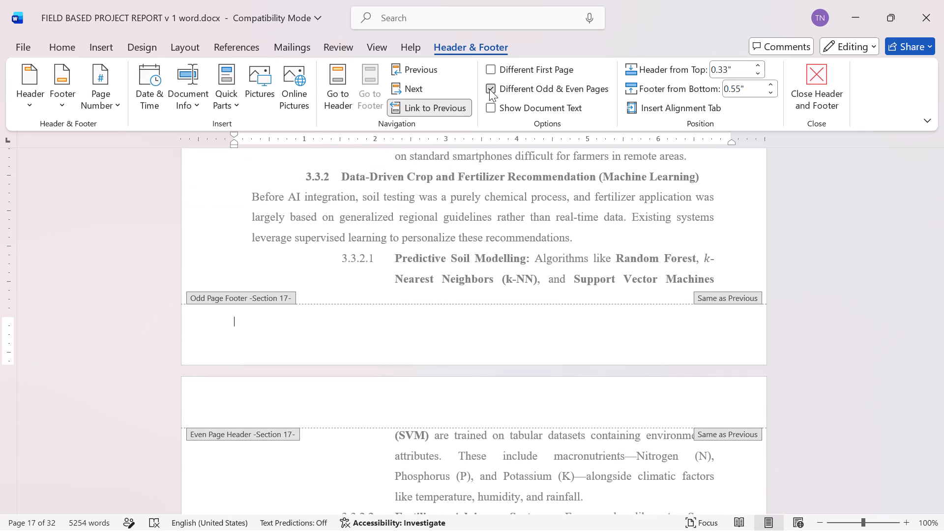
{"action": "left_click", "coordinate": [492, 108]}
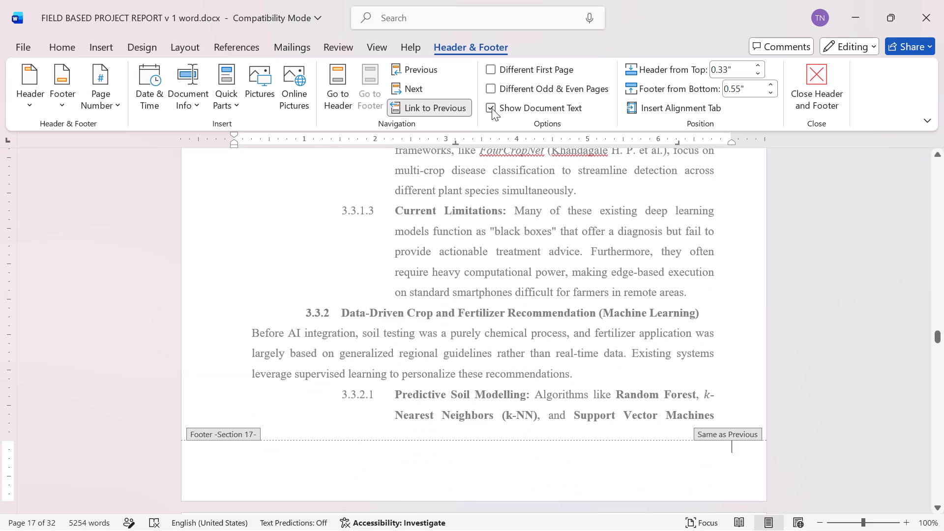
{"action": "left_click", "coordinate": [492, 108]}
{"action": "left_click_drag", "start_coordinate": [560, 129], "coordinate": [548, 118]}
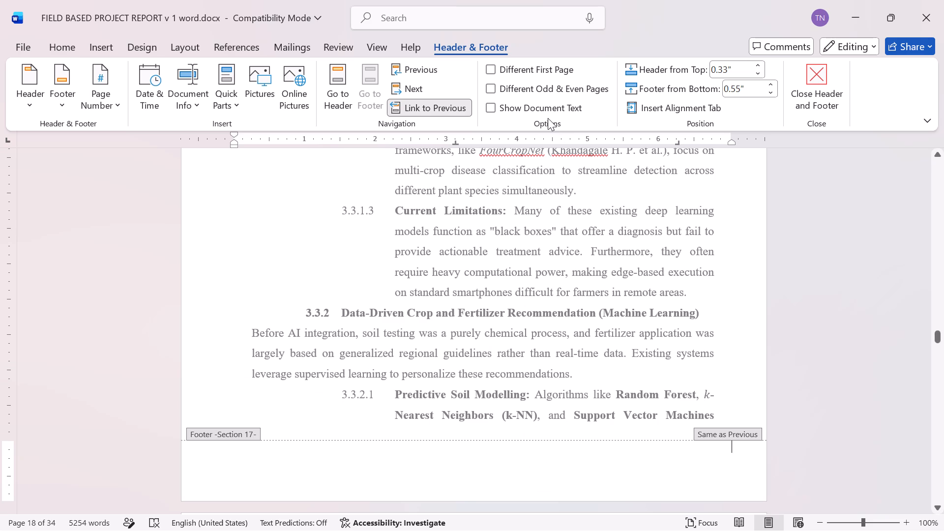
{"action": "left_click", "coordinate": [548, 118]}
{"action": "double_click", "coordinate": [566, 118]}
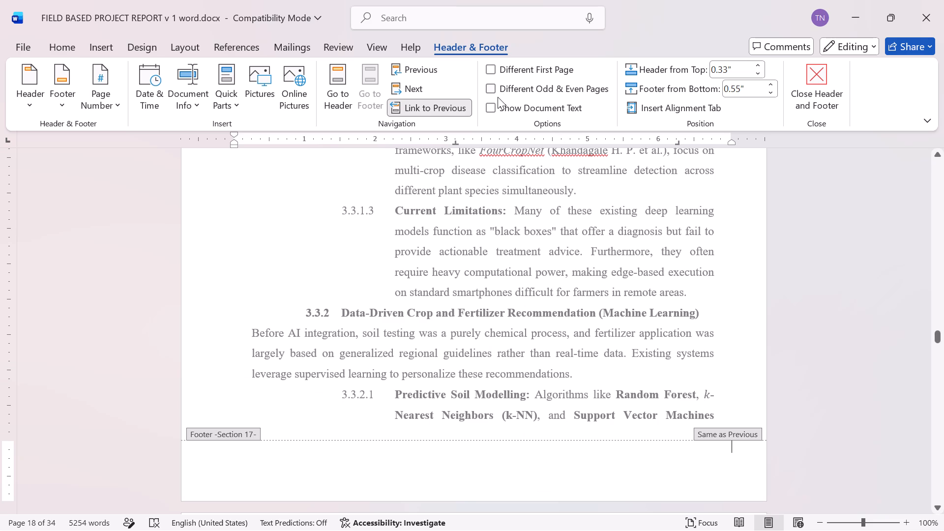
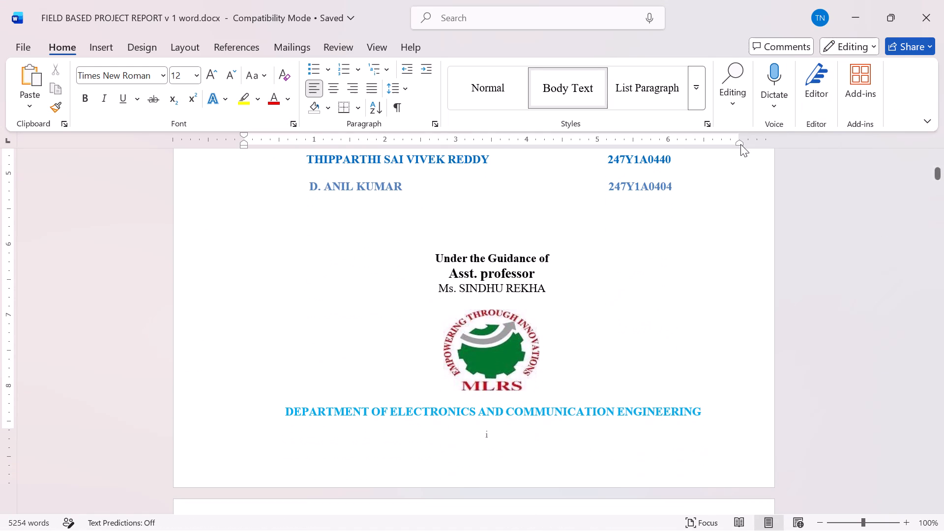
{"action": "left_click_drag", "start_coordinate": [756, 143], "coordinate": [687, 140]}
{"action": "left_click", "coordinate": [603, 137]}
Open the Section 5 footer for editing on the page after the table of contents.
{"action": "scroll", "coordinate": [603, 137], "scroll_direction": "down", "scroll_amount": 5}
{"action": "scroll", "coordinate": [593, 388], "scroll_direction": "down", "scroll_amount": 5}
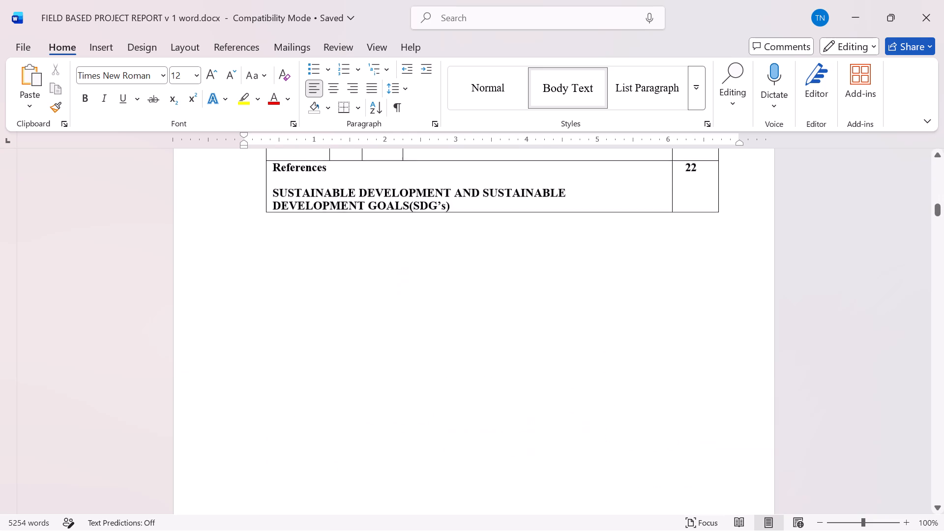
{"action": "scroll", "coordinate": [593, 388], "scroll_direction": "down", "scroll_amount": 2}
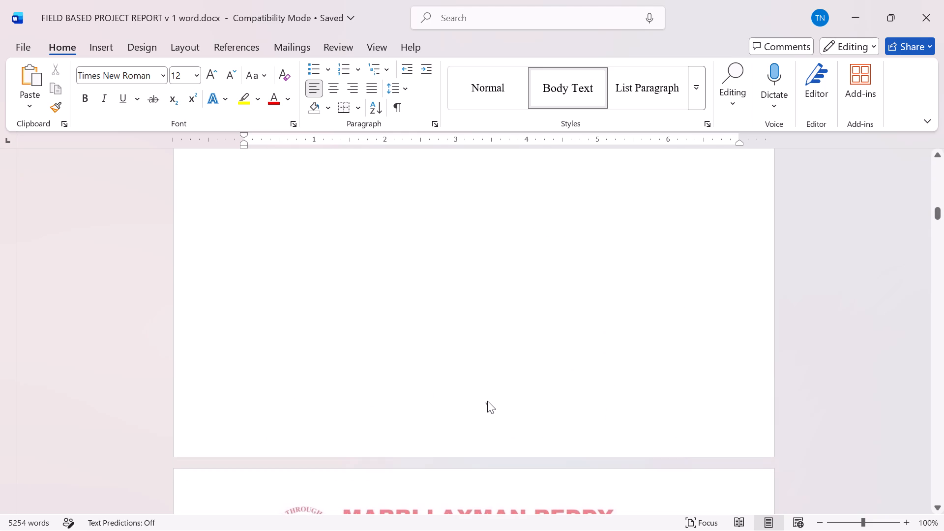
{"action": "left_click", "coordinate": [487, 401]}
{"action": "double_click", "coordinate": [487, 401]}
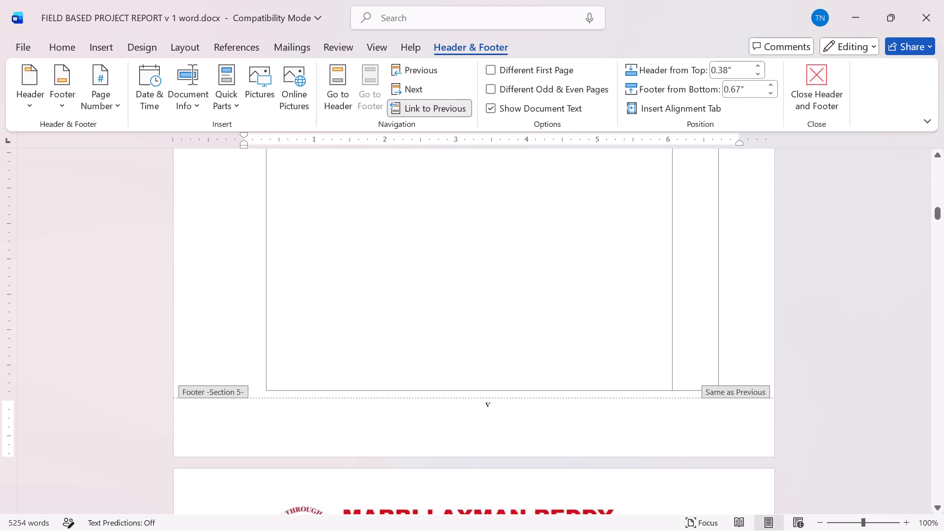
Check the footer page numbers on each page from Section 6 through the Chapter V page in Section 17.
{"action": "scroll", "coordinate": [528, 431], "scroll_direction": "down", "scroll_amount": 6}
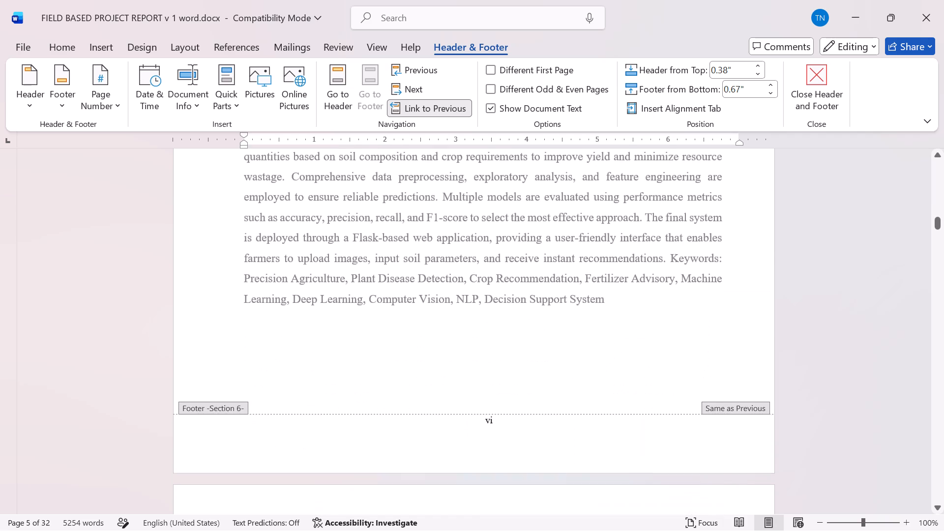
{"action": "scroll", "coordinate": [528, 431], "scroll_direction": "down", "scroll_amount": 5}
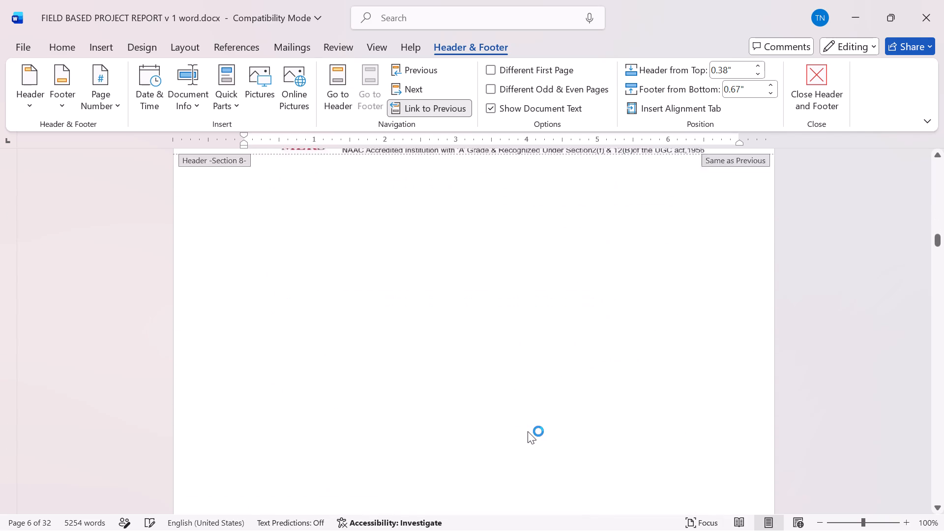
{"action": "scroll", "coordinate": [528, 431], "scroll_direction": "down", "scroll_amount": 3}
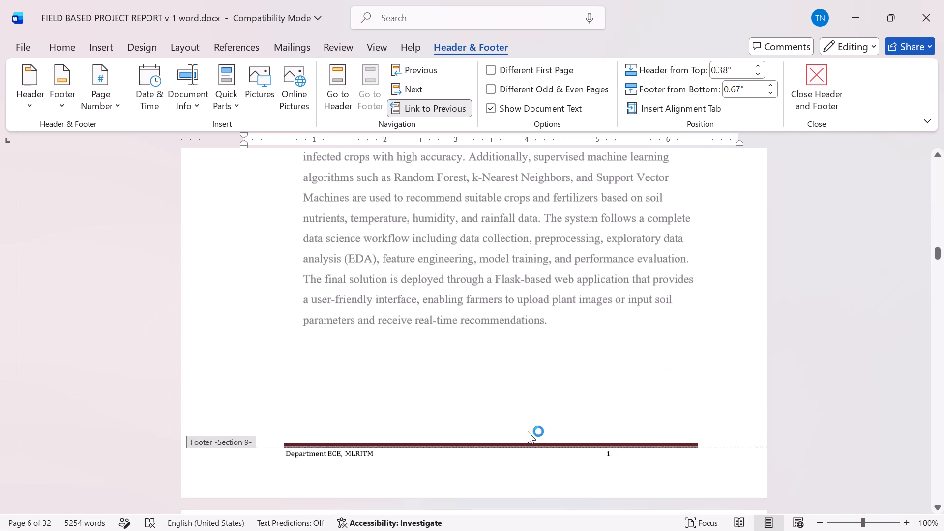
{"action": "scroll", "coordinate": [543, 413], "scroll_direction": "down", "scroll_amount": 3}
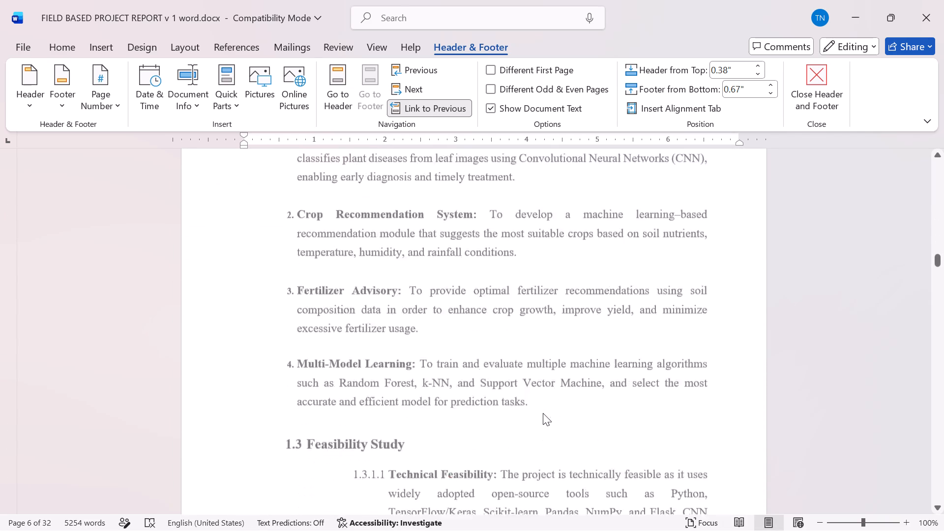
{"action": "scroll", "coordinate": [543, 413], "scroll_direction": "down", "scroll_amount": 2}
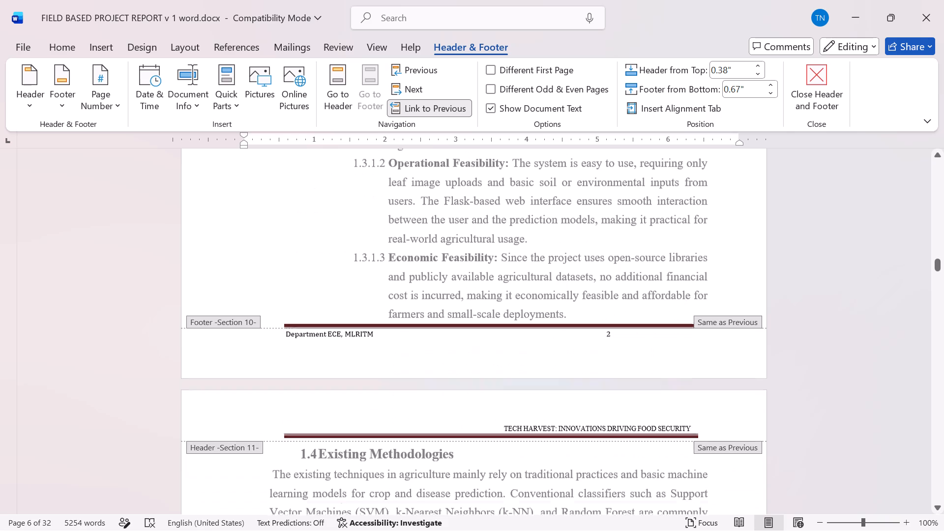
{"action": "scroll", "coordinate": [543, 413], "scroll_direction": "down", "scroll_amount": 4}
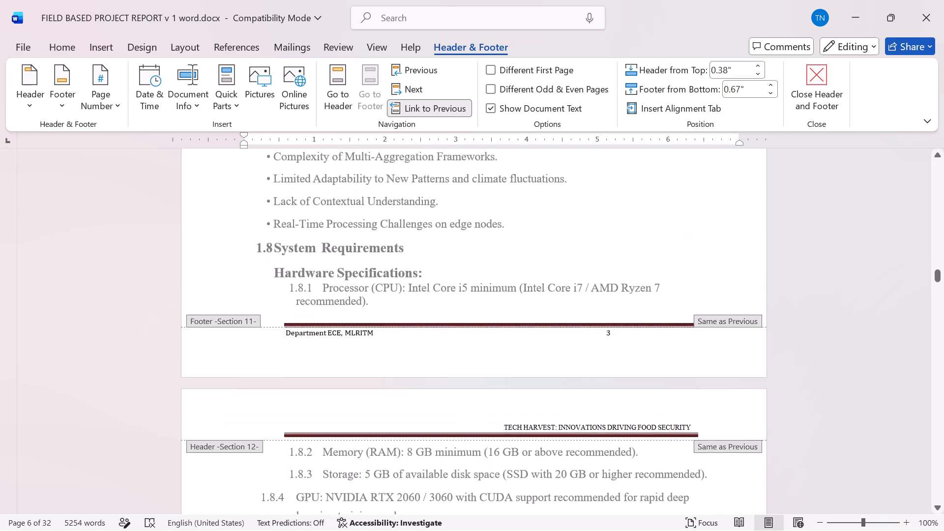
{"action": "scroll", "coordinate": [543, 413], "scroll_direction": "down", "scroll_amount": 4}
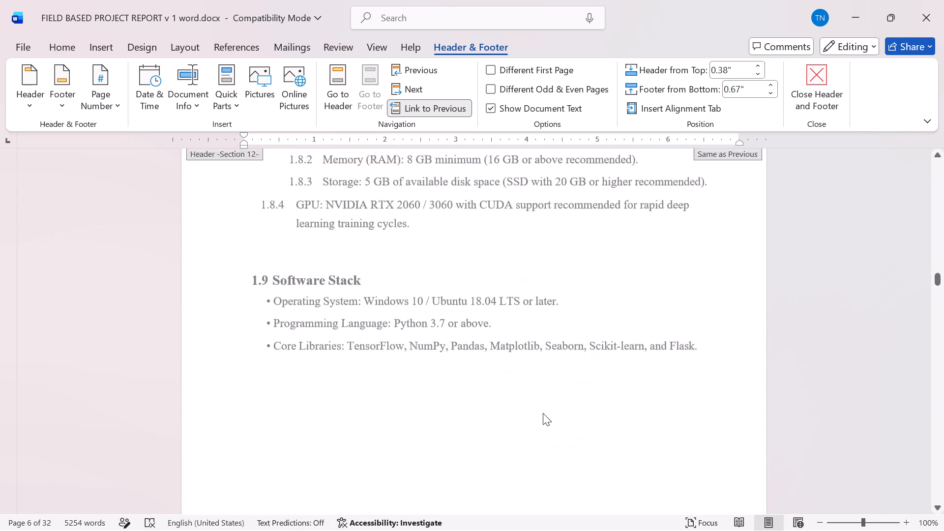
{"action": "scroll", "coordinate": [543, 413], "scroll_direction": "down", "scroll_amount": 2}
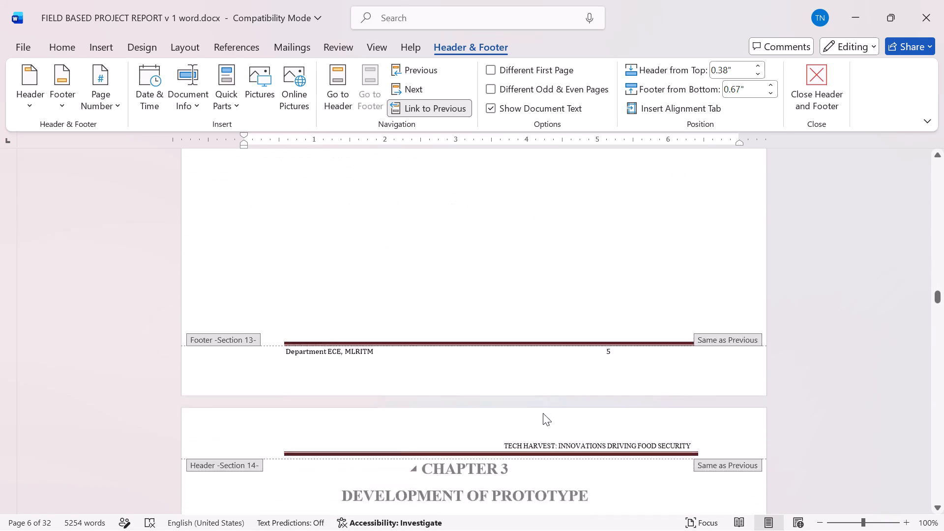
{"action": "scroll", "coordinate": [543, 413], "scroll_direction": "down", "scroll_amount": 2}
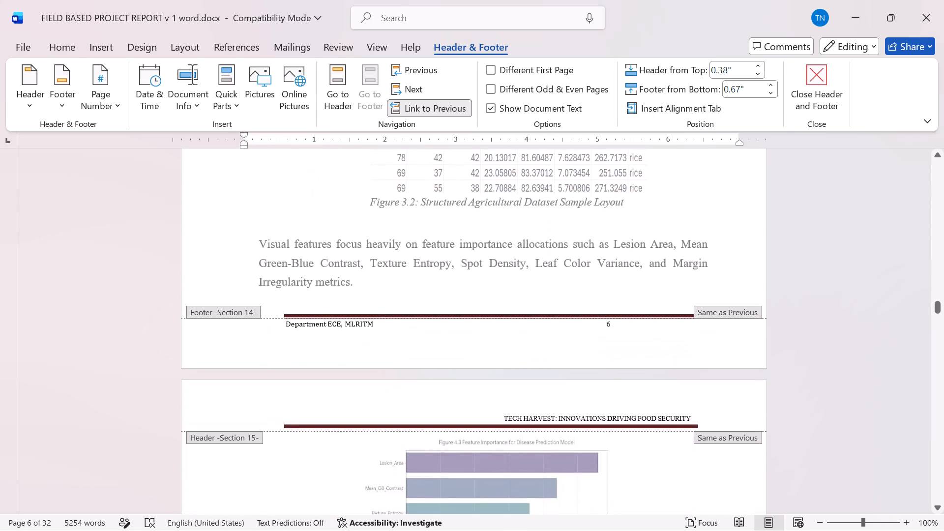
{"action": "scroll", "coordinate": [543, 413], "scroll_direction": "down", "scroll_amount": 8}
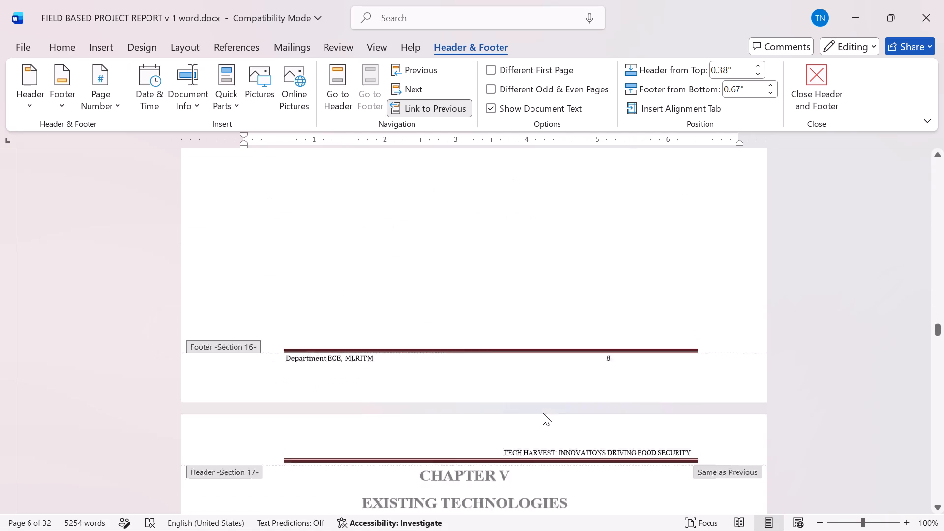
{"action": "scroll", "coordinate": [543, 413], "scroll_direction": "down", "scroll_amount": 3}
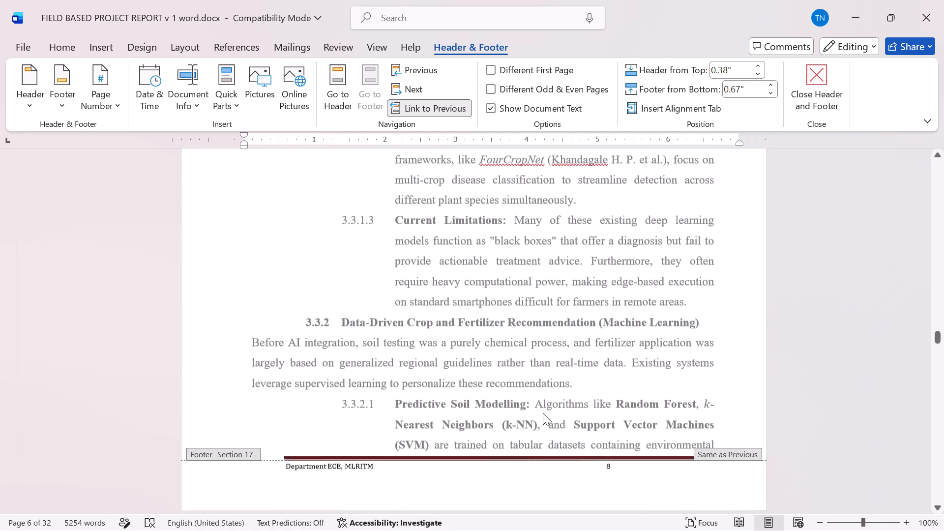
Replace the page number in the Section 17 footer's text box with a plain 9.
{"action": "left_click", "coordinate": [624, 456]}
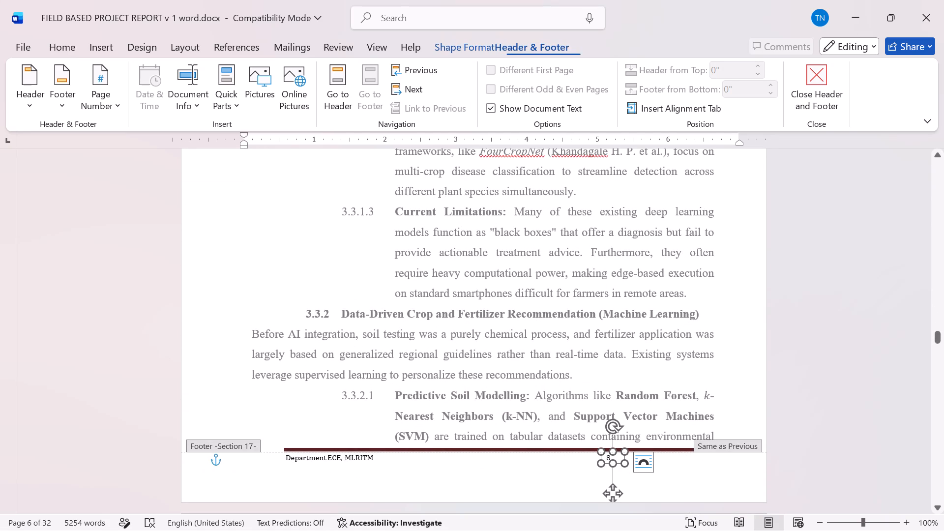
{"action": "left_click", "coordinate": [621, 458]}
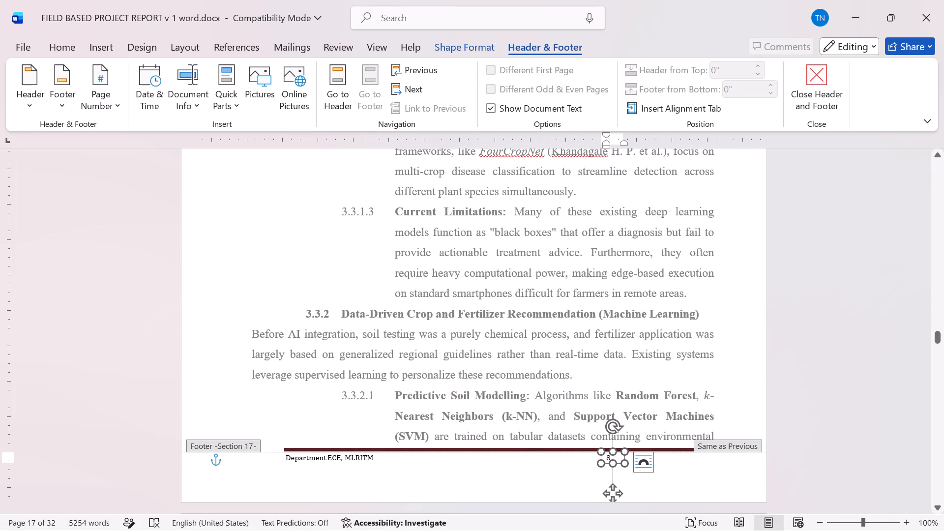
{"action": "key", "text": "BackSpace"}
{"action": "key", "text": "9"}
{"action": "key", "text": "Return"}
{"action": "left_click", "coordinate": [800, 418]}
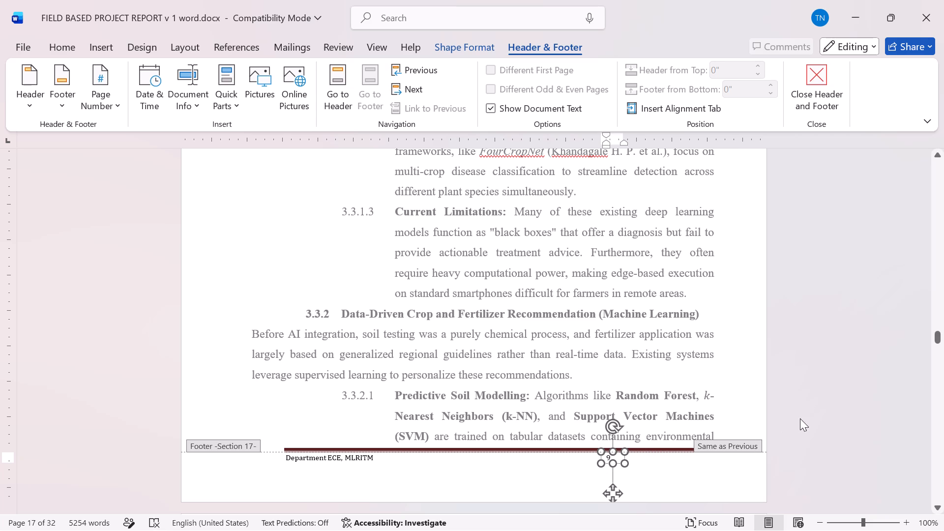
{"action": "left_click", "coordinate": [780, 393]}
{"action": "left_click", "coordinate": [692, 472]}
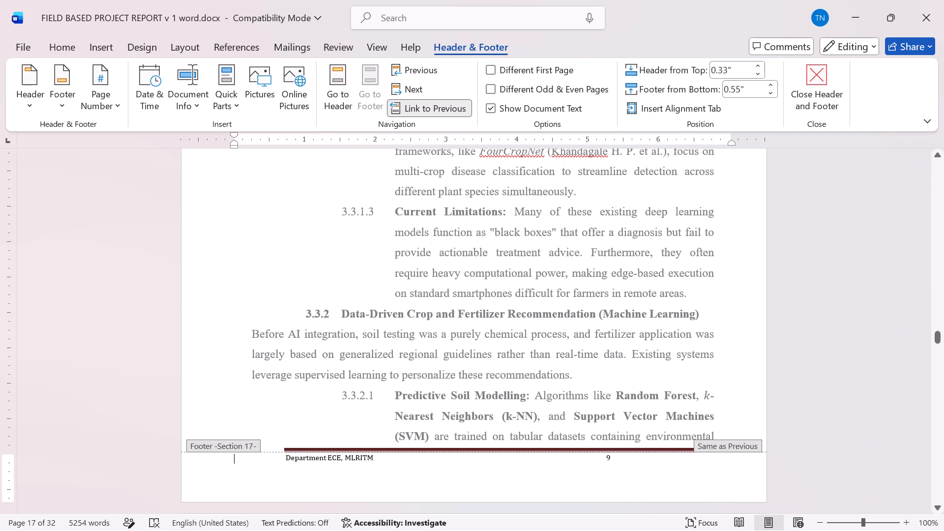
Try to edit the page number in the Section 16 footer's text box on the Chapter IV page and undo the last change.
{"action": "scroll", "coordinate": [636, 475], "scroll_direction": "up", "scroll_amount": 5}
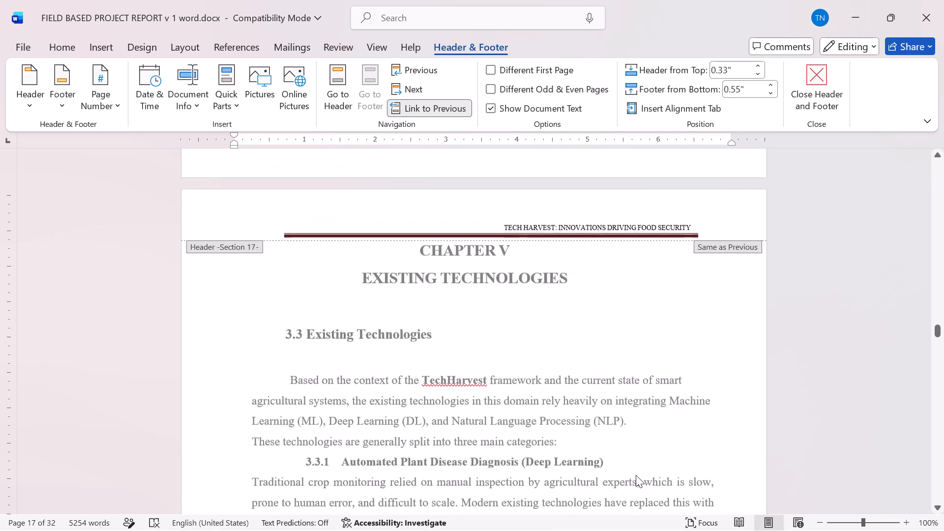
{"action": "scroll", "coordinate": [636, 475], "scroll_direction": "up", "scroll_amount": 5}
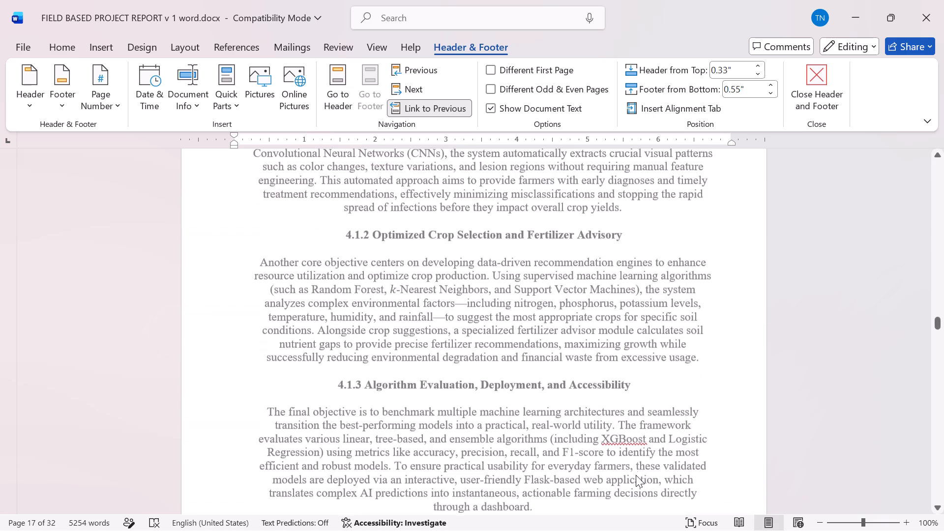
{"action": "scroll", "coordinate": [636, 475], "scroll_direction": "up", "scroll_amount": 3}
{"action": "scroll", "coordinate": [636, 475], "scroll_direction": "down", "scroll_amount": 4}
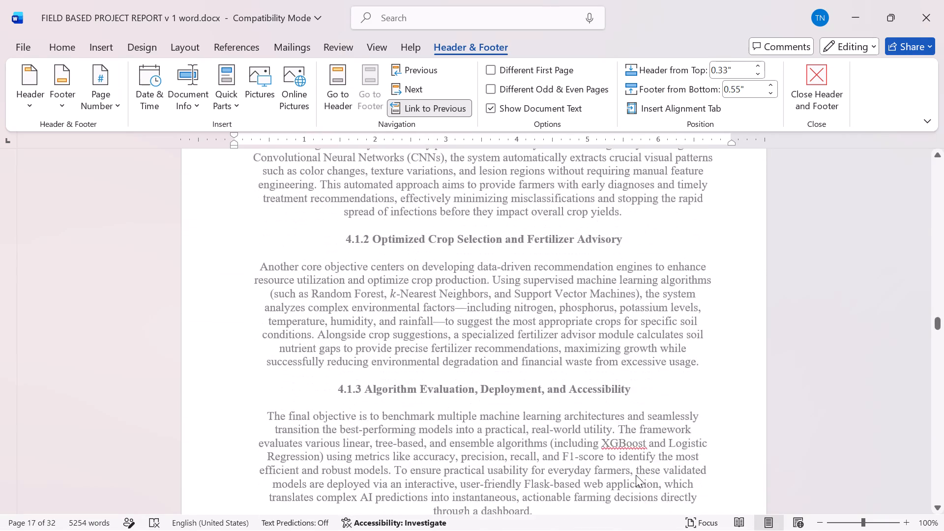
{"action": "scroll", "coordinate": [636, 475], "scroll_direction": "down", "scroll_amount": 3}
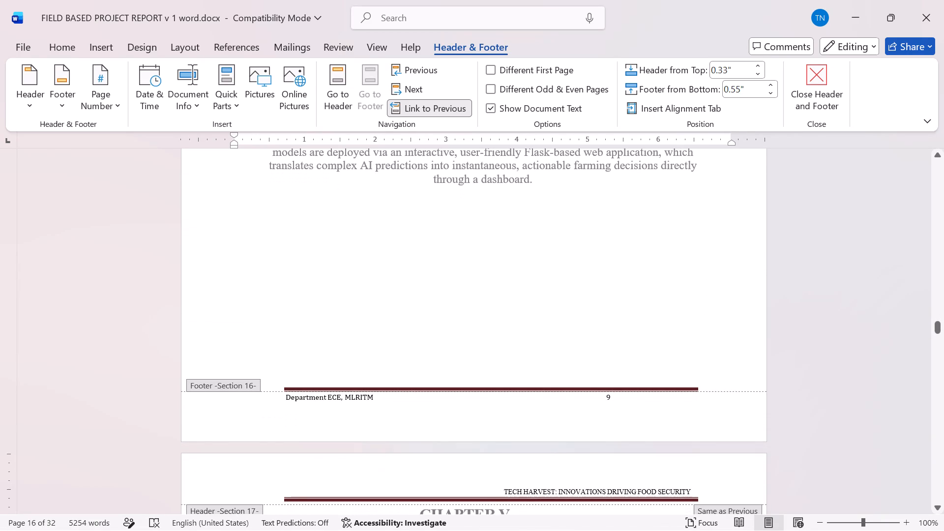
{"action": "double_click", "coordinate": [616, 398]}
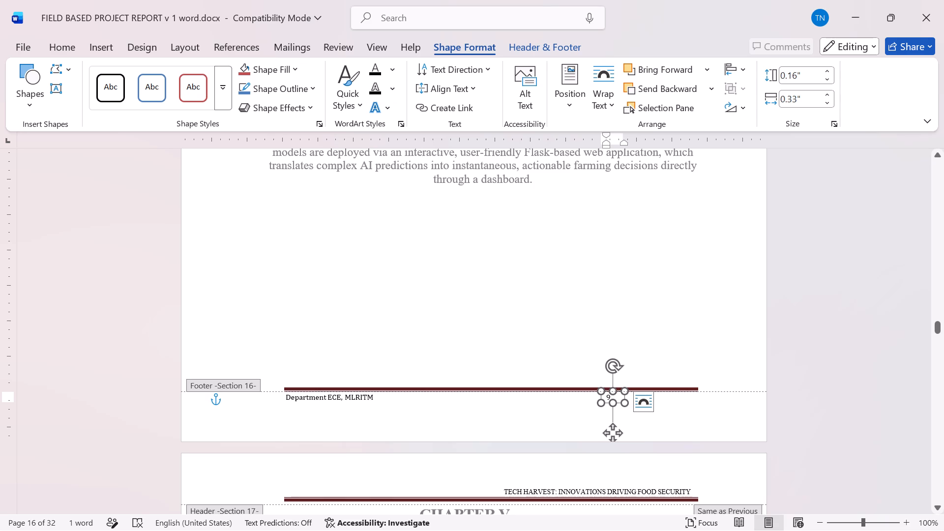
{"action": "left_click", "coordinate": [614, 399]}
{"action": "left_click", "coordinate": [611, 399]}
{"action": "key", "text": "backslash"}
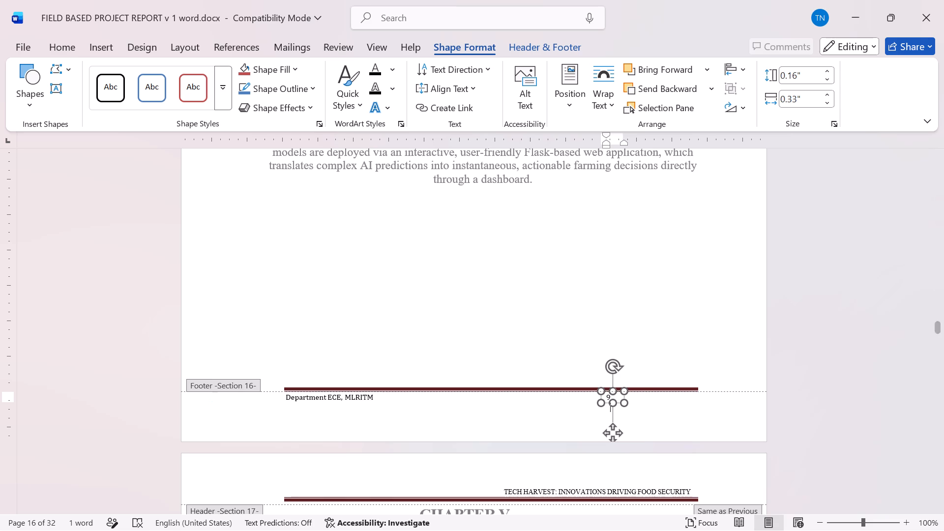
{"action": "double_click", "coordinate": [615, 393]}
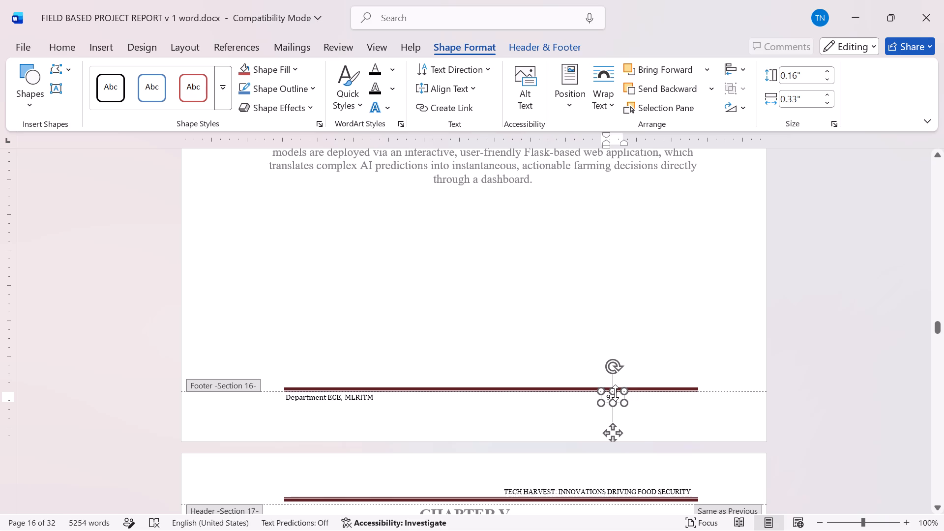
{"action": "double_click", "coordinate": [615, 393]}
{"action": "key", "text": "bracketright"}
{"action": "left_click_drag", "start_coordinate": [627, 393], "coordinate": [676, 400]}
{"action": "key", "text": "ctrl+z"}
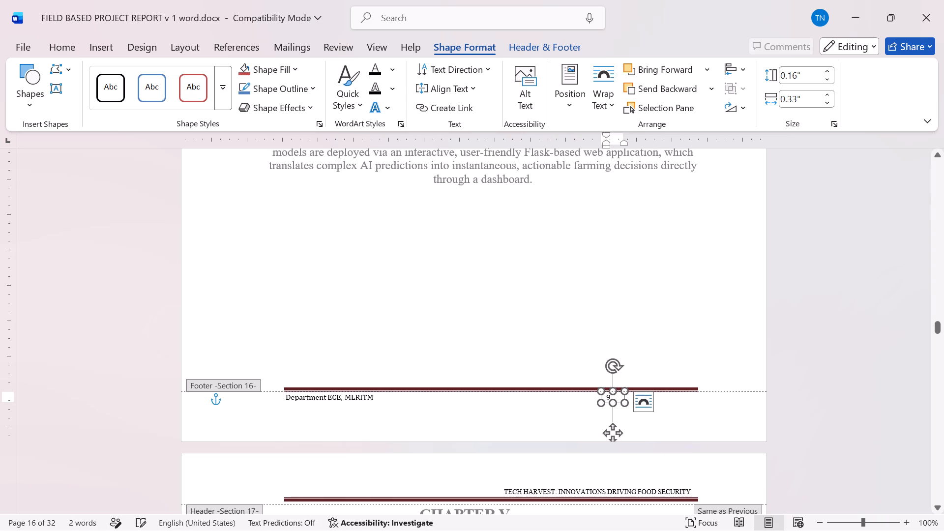
Delete the 9 from the page number text box in the Section 16 footer.
{"action": "left_click", "coordinate": [616, 396]}
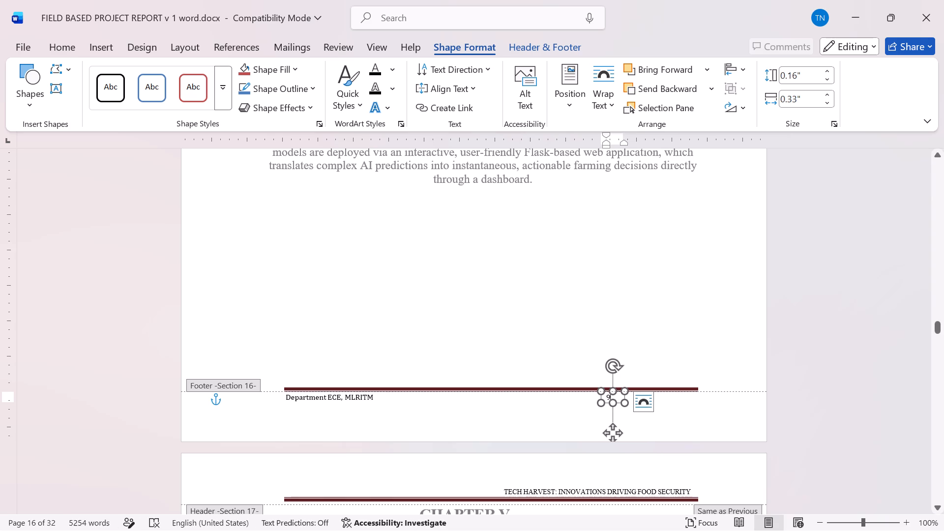
{"action": "key", "text": "BackSpace"}
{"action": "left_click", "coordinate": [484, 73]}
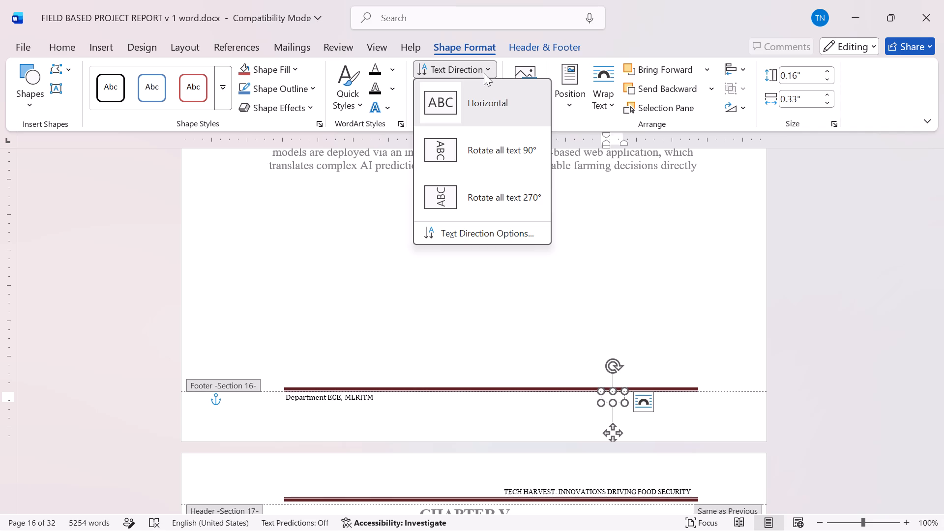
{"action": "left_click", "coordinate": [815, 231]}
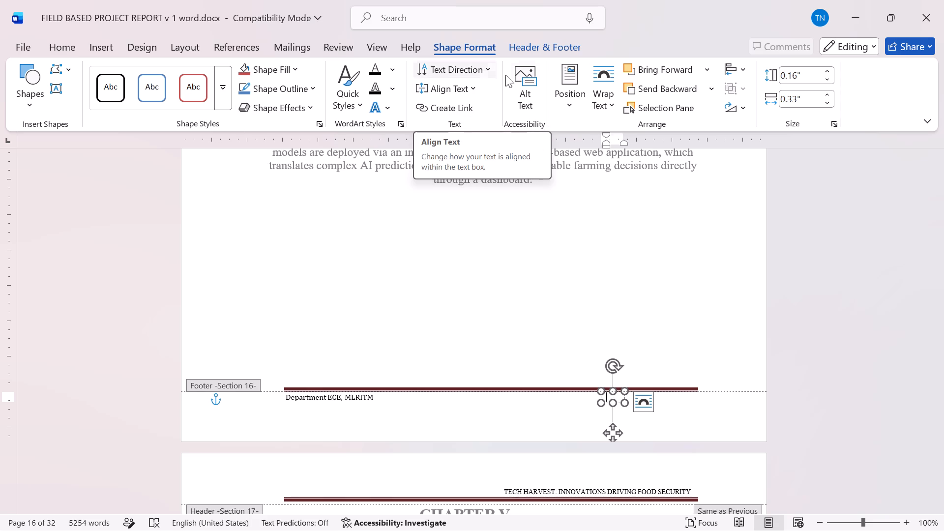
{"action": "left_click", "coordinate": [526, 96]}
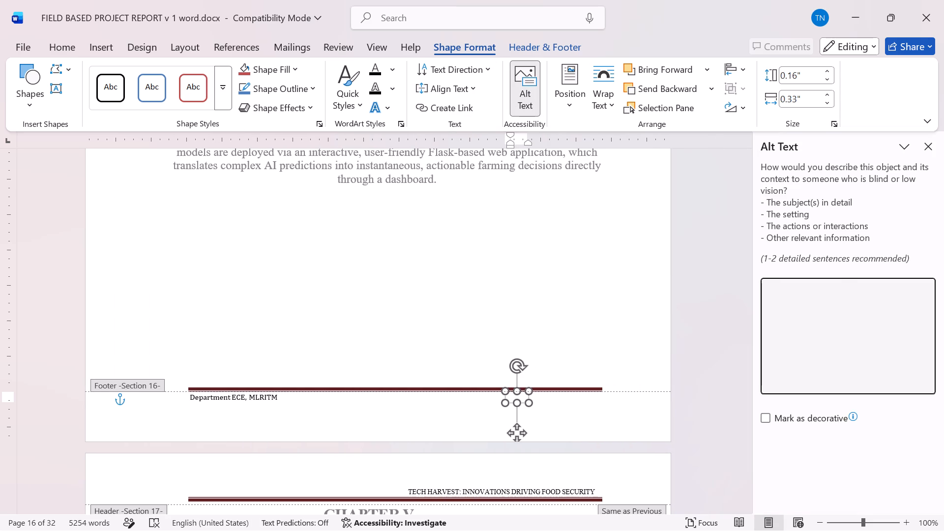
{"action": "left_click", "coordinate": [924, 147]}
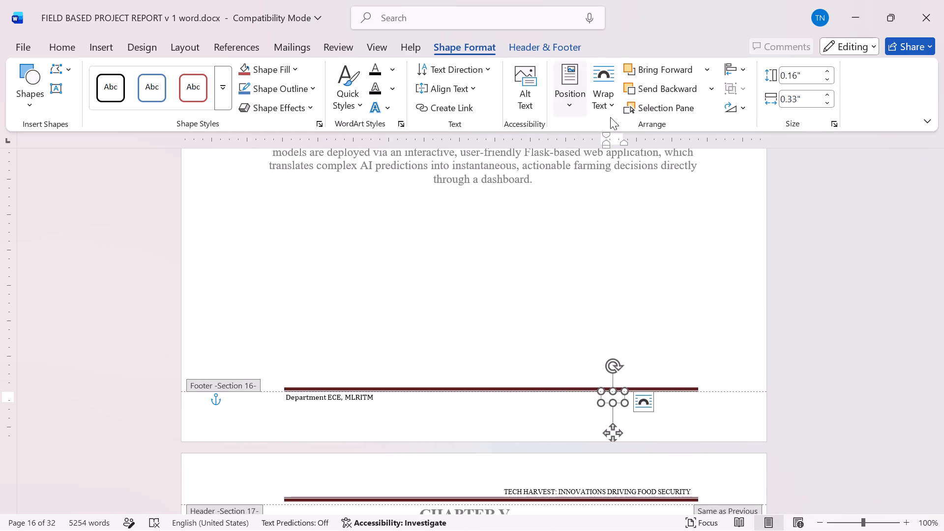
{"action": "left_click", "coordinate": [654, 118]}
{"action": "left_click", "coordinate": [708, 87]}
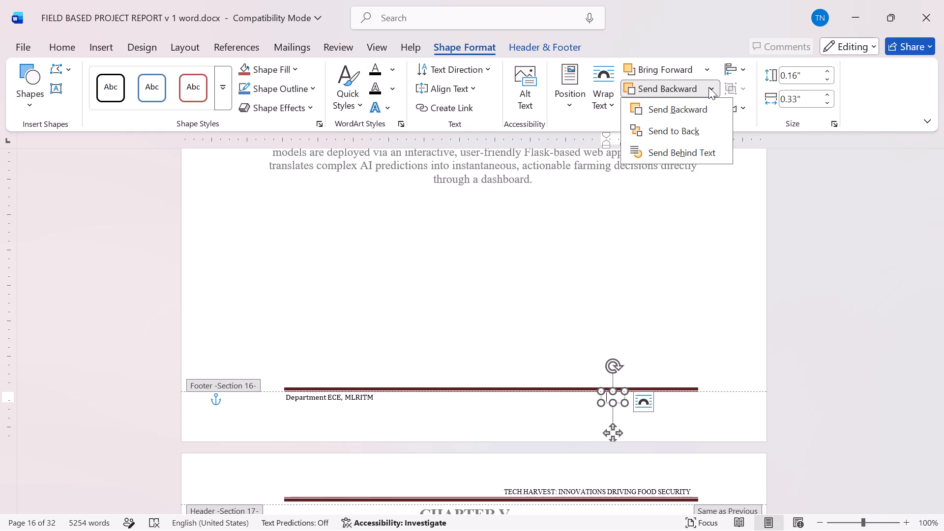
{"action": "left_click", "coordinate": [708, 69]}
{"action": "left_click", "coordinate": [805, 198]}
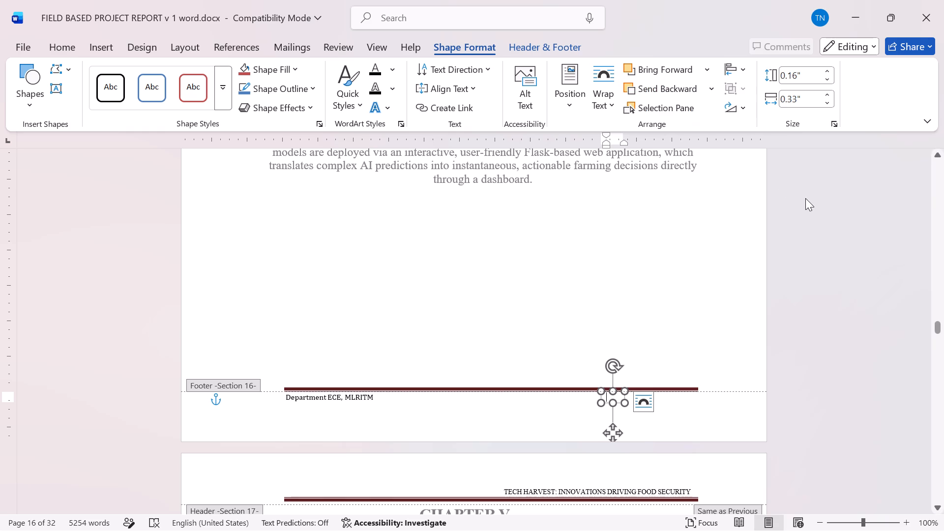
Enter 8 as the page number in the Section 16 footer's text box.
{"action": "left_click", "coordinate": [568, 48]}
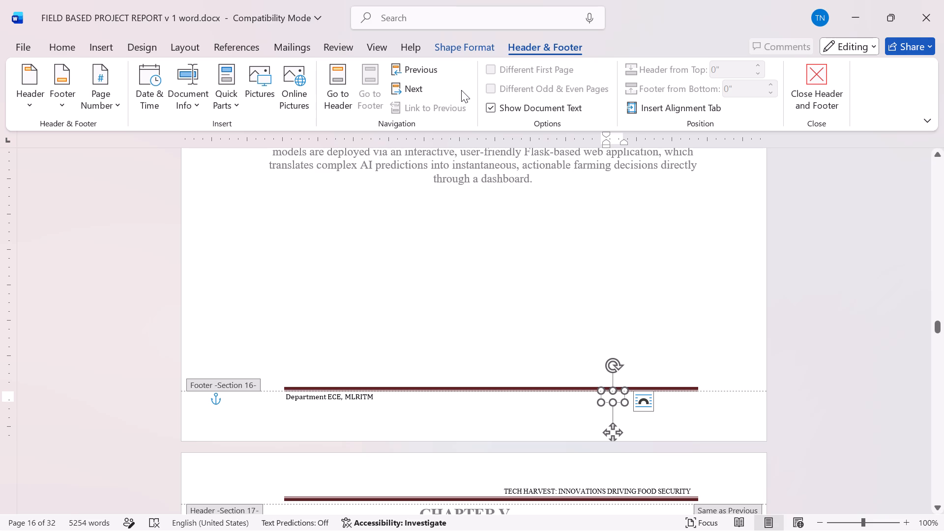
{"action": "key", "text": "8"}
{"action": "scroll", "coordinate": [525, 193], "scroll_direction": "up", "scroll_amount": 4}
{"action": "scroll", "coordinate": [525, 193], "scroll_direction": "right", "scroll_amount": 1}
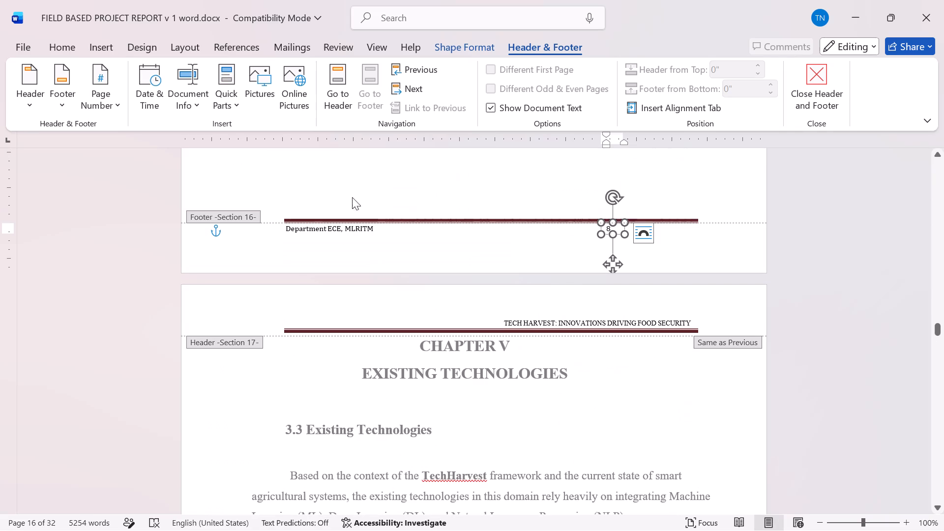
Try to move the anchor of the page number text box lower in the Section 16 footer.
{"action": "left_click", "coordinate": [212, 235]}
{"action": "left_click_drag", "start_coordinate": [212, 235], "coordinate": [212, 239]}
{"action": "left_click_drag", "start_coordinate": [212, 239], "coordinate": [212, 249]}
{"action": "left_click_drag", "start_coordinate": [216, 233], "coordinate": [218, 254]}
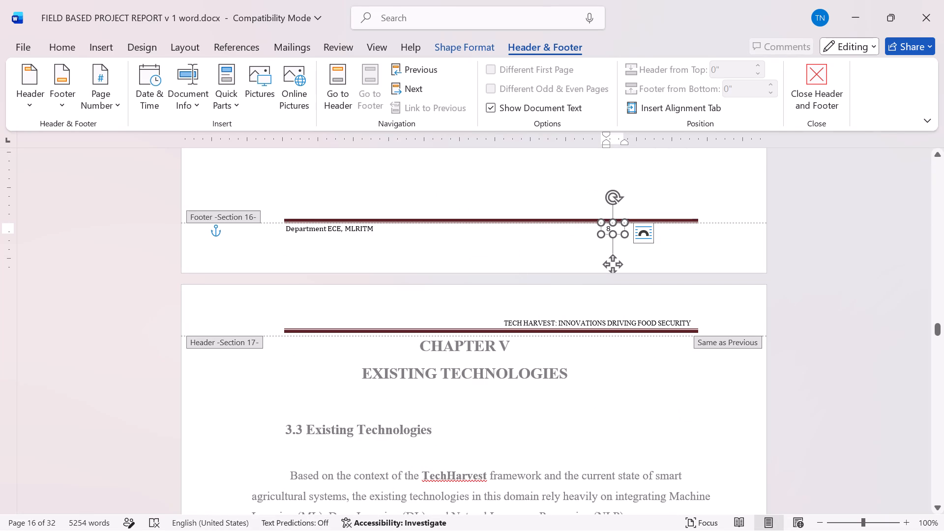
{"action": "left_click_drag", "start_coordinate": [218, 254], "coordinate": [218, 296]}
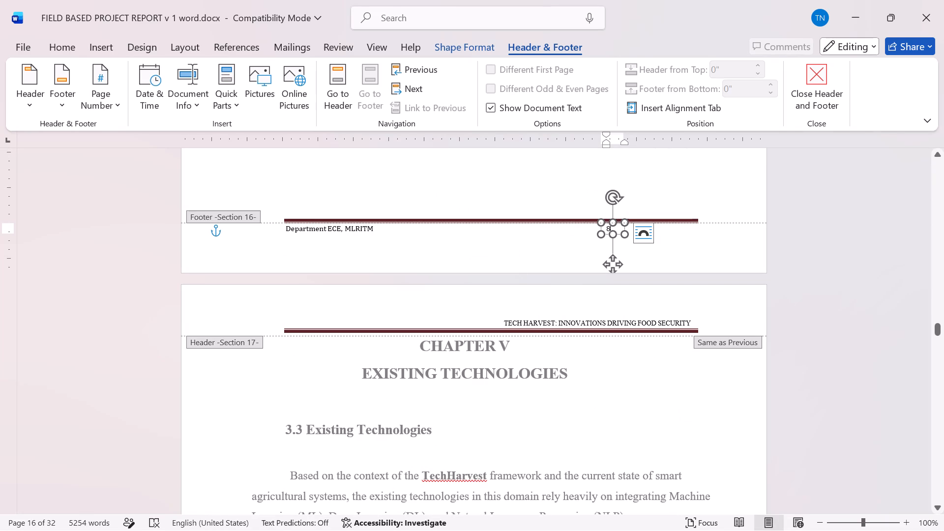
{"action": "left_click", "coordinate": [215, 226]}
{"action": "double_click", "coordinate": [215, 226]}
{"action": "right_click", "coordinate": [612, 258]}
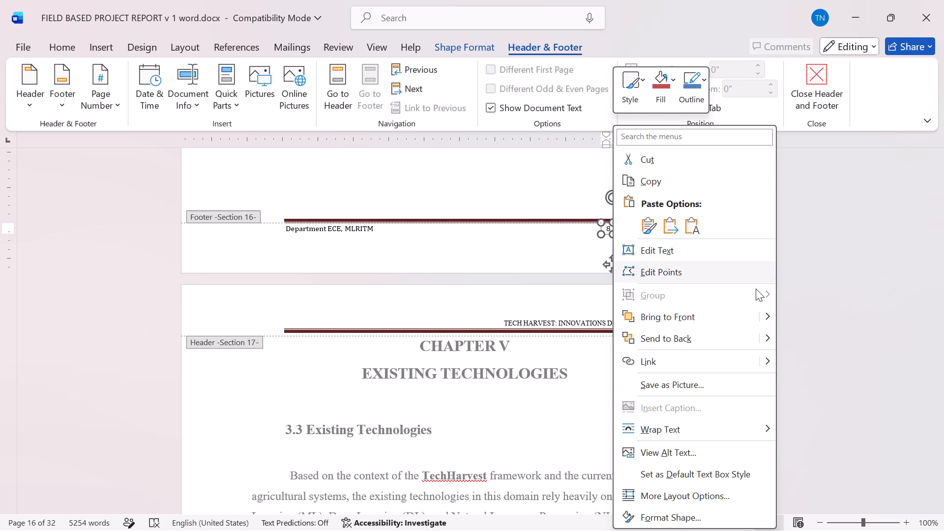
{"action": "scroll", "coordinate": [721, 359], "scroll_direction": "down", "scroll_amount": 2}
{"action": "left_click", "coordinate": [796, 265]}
Check the footer page numbers from the Chapter IV page in Section 16 through the end of Section 18.
{"action": "scroll", "coordinate": [796, 265], "scroll_direction": "down", "scroll_amount": 1}
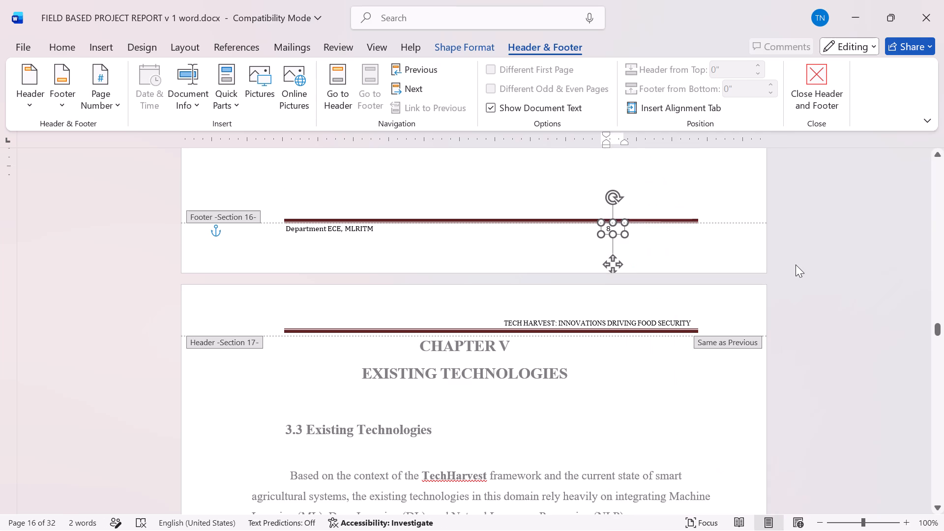
{"action": "scroll", "coordinate": [796, 265], "scroll_direction": "down", "scroll_amount": 7}
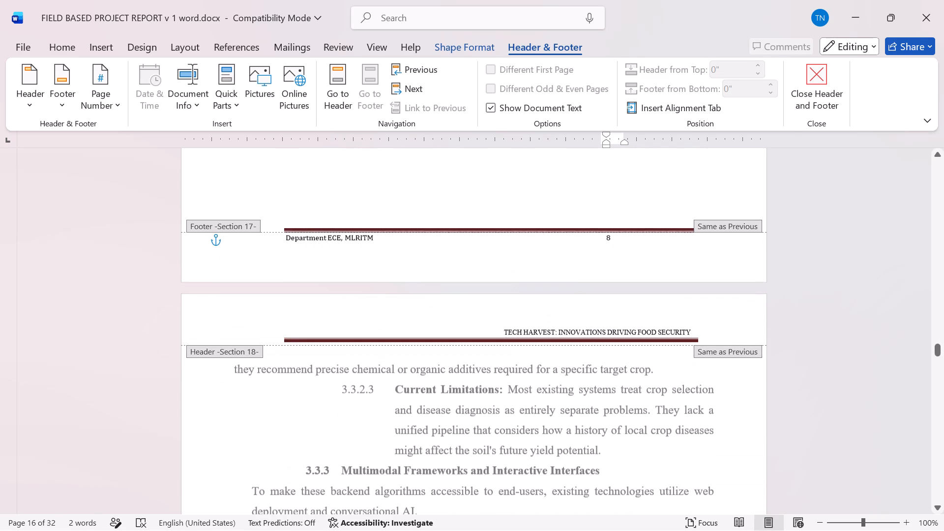
{"action": "scroll", "coordinate": [625, 237], "scroll_direction": "down", "scroll_amount": 4}
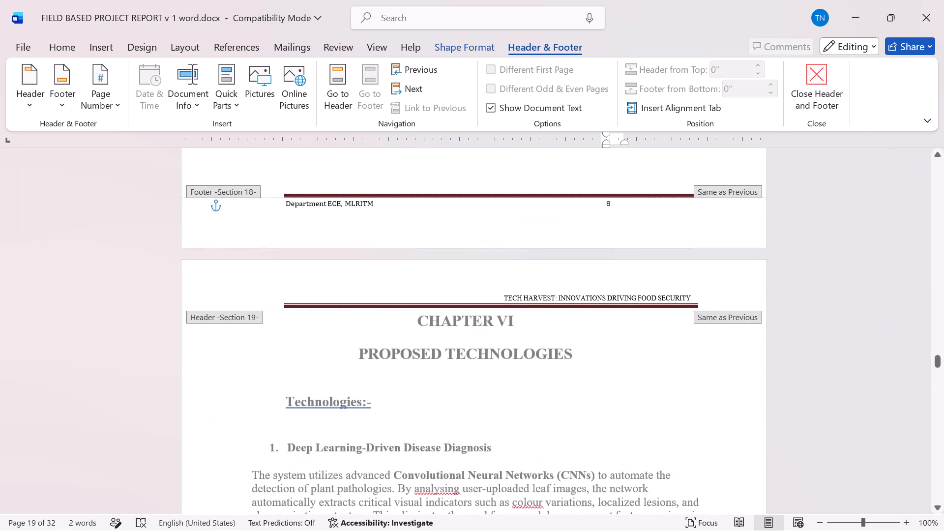
{"action": "scroll", "coordinate": [625, 237], "scroll_direction": "up", "scroll_amount": 8}
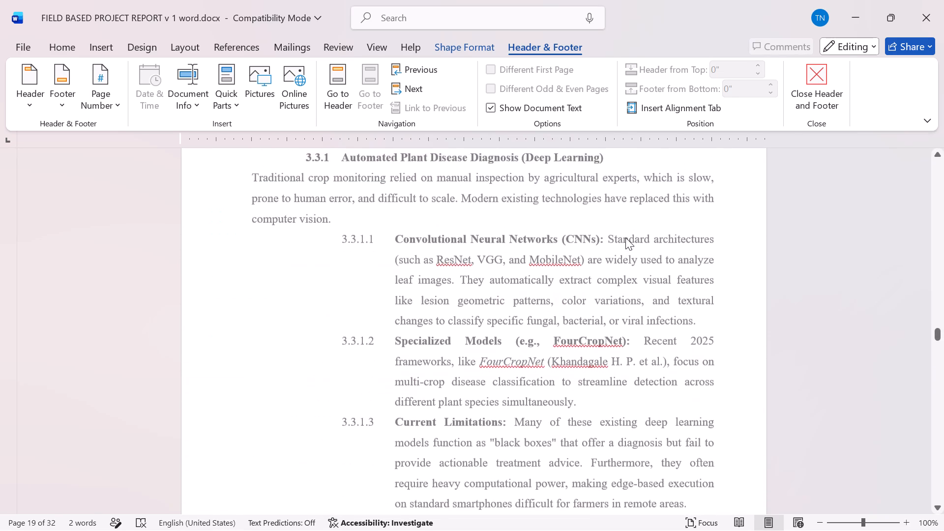
{"action": "scroll", "coordinate": [625, 237], "scroll_direction": "up", "scroll_amount": 3}
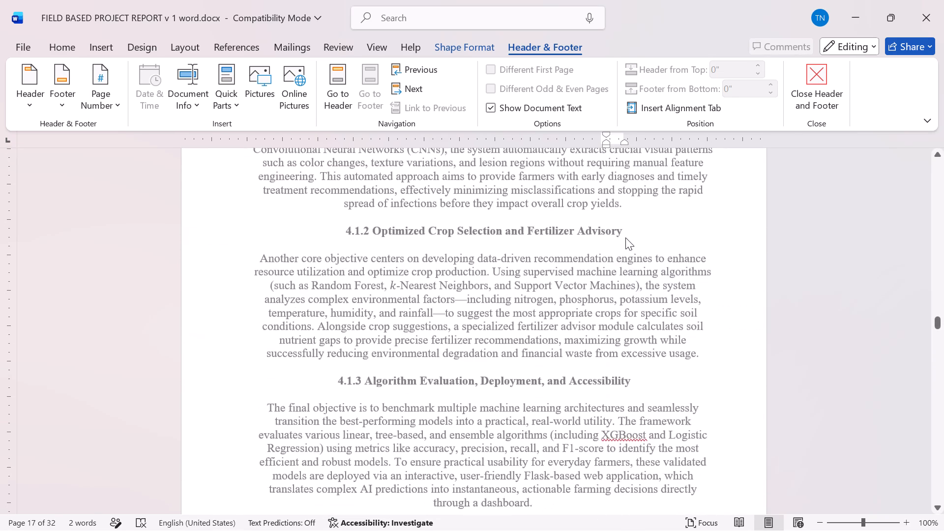
{"action": "scroll", "coordinate": [625, 237], "scroll_direction": "up", "scroll_amount": 2}
{"action": "scroll", "coordinate": [625, 237], "scroll_direction": "down", "scroll_amount": 1}
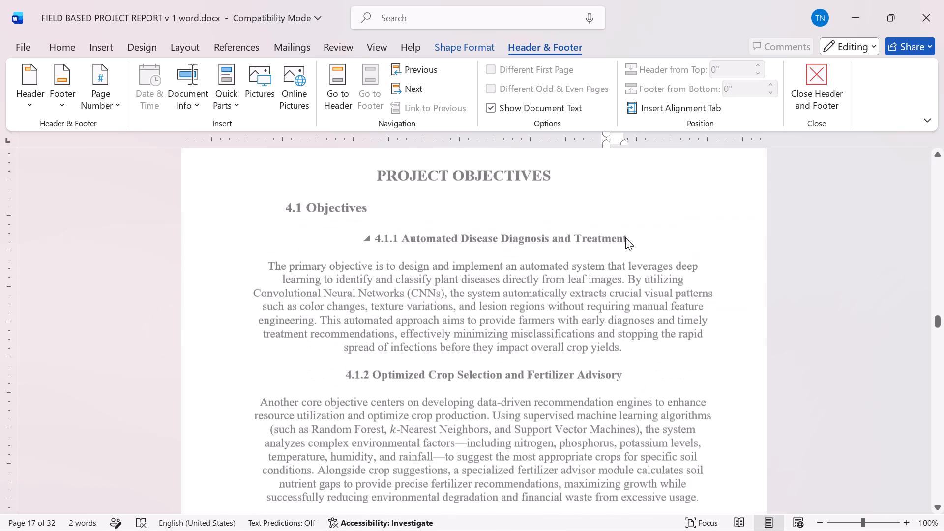
{"action": "scroll", "coordinate": [625, 237], "scroll_direction": "down", "scroll_amount": 2}
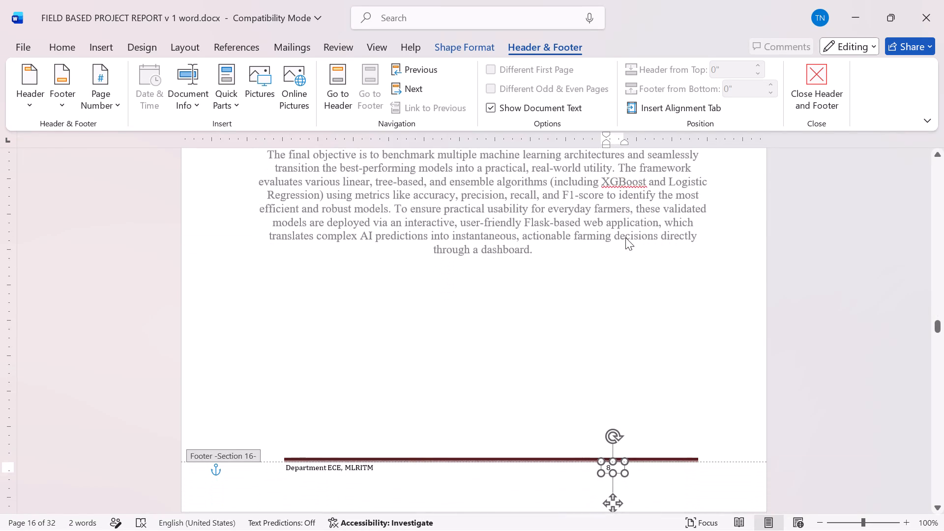
{"action": "scroll", "coordinate": [625, 237], "scroll_direction": "down", "scroll_amount": 1}
Shift the hanging indent of the page number paragraph in the Section 16 footer's text box leftward, beyond the box's edge.
{"action": "left_click", "coordinate": [605, 134]}
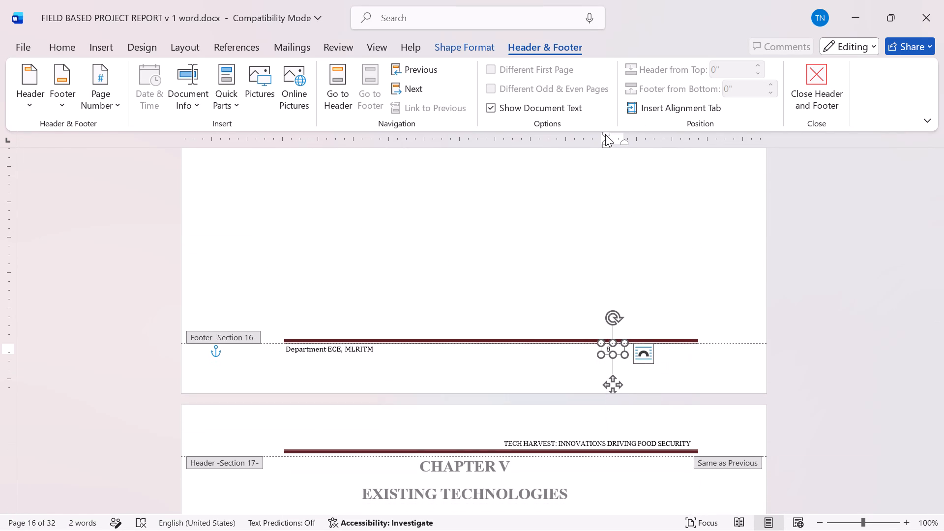
{"action": "left_click", "coordinate": [605, 134]}
{"action": "left_click", "coordinate": [639, 137]}
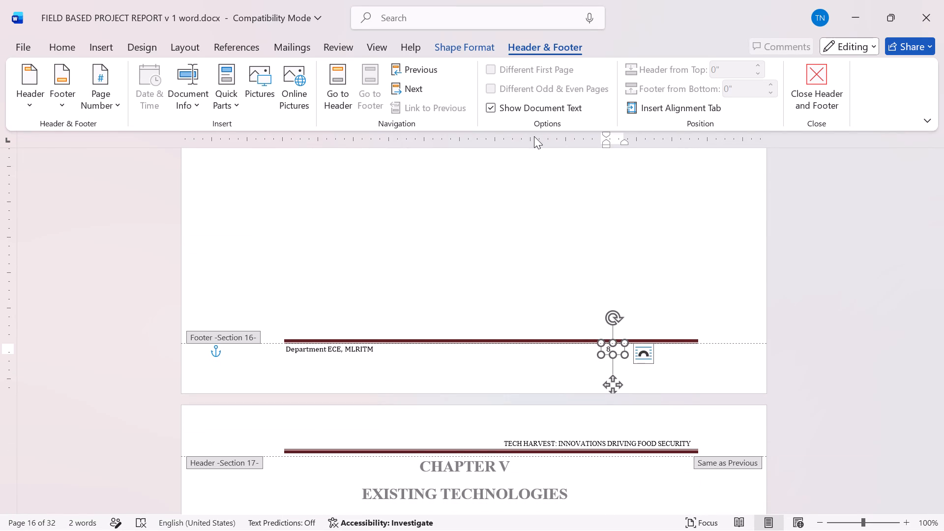
{"action": "left_click", "coordinate": [532, 136]}
{"action": "left_click_drag", "start_coordinate": [605, 141], "coordinate": [582, 142]}
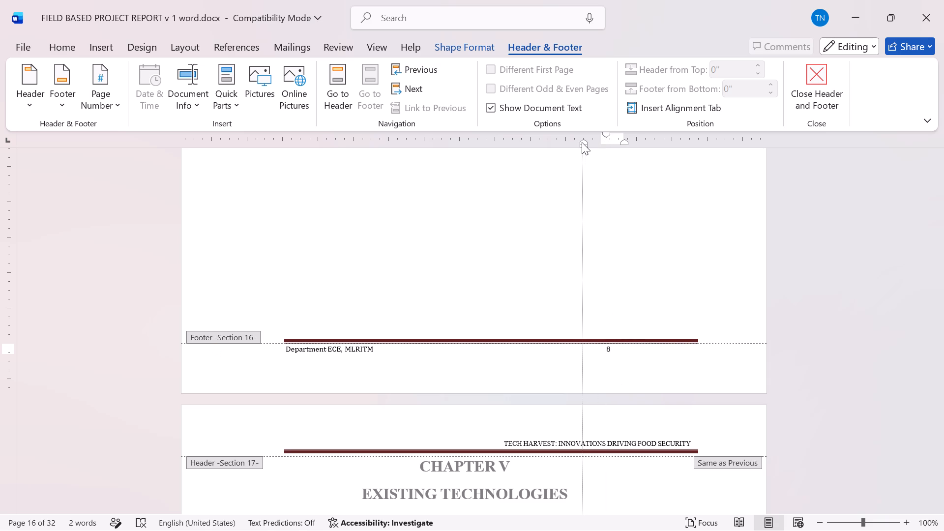
{"action": "left_click_drag", "start_coordinate": [582, 142], "coordinate": [541, 150]}
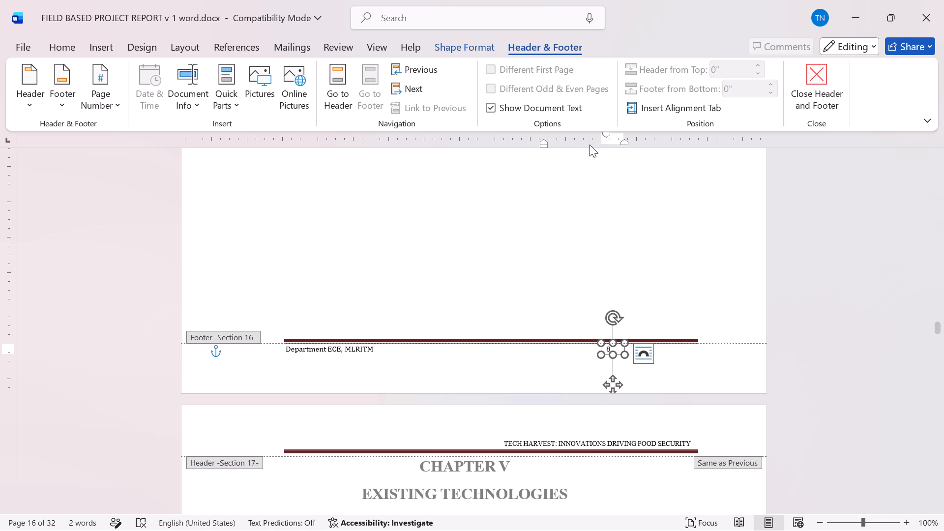
{"action": "left_click_drag", "start_coordinate": [549, 143], "coordinate": [535, 144]}
{"action": "left_click", "coordinate": [623, 222]}
{"action": "left_click", "coordinate": [784, 365]}
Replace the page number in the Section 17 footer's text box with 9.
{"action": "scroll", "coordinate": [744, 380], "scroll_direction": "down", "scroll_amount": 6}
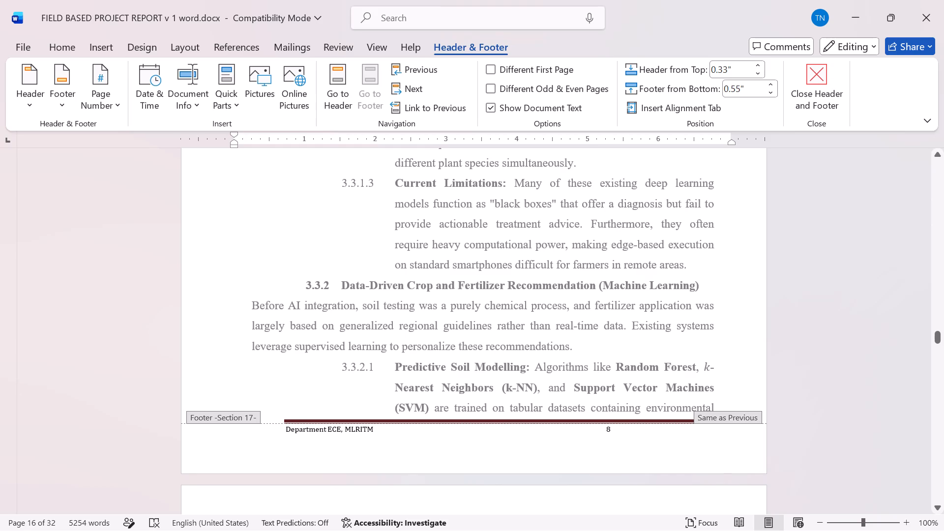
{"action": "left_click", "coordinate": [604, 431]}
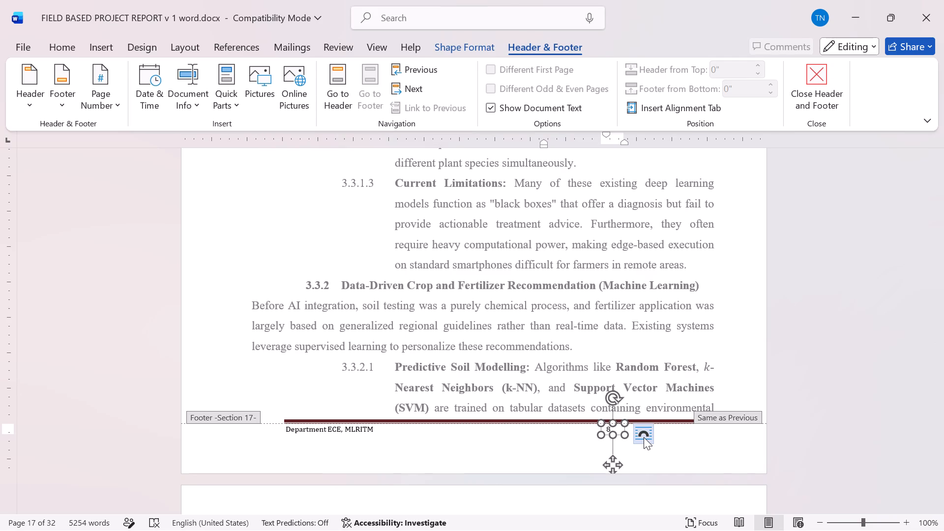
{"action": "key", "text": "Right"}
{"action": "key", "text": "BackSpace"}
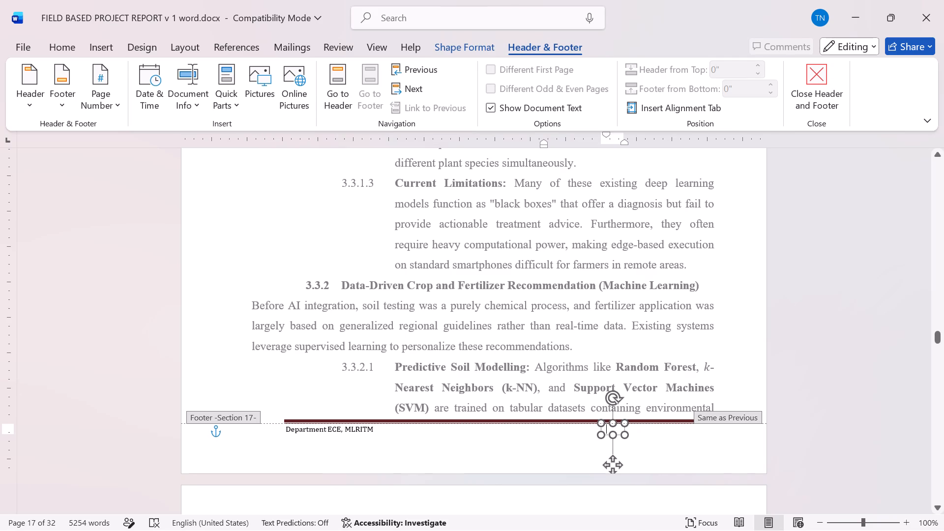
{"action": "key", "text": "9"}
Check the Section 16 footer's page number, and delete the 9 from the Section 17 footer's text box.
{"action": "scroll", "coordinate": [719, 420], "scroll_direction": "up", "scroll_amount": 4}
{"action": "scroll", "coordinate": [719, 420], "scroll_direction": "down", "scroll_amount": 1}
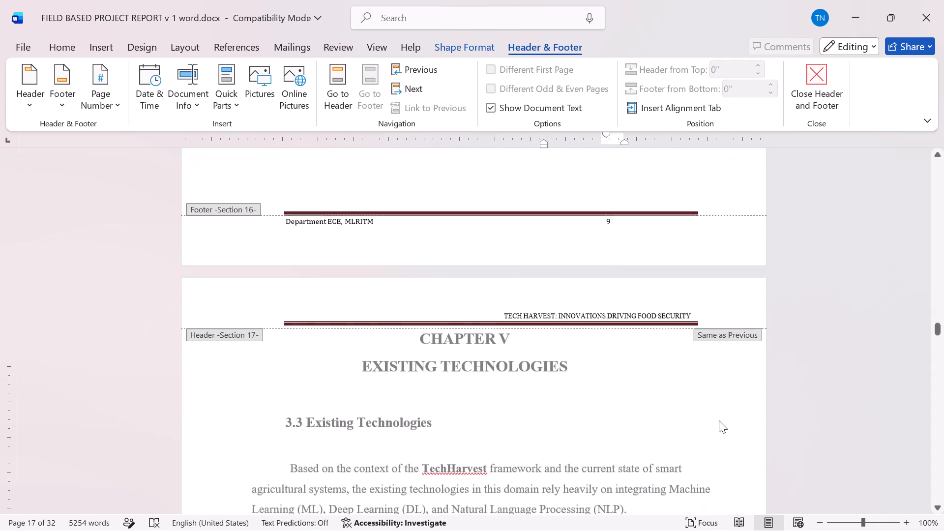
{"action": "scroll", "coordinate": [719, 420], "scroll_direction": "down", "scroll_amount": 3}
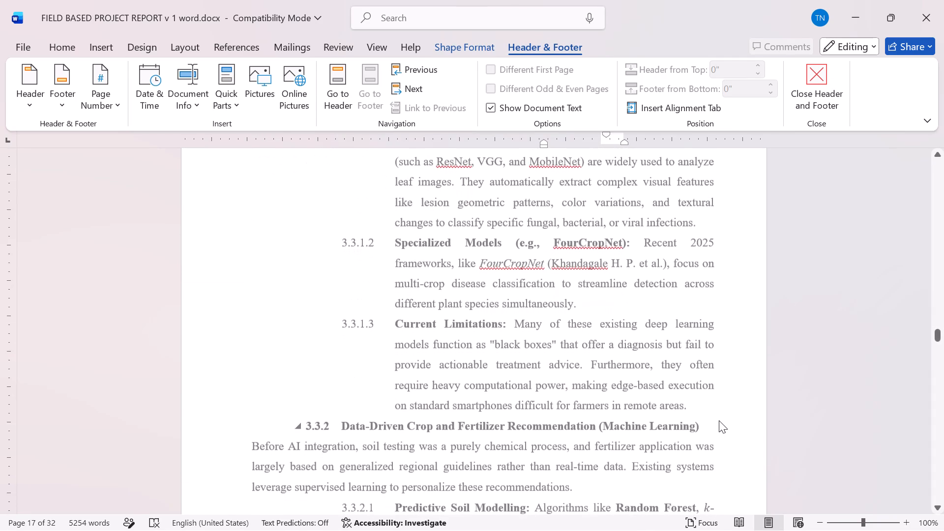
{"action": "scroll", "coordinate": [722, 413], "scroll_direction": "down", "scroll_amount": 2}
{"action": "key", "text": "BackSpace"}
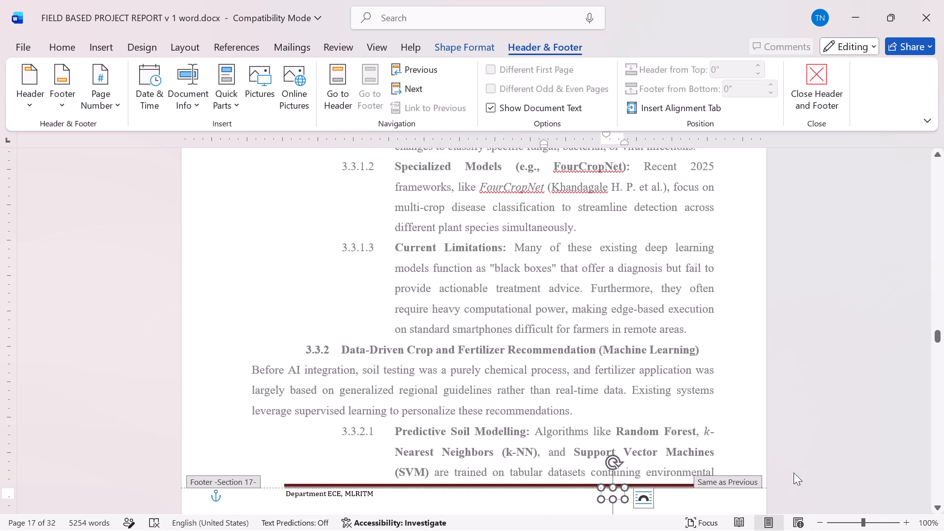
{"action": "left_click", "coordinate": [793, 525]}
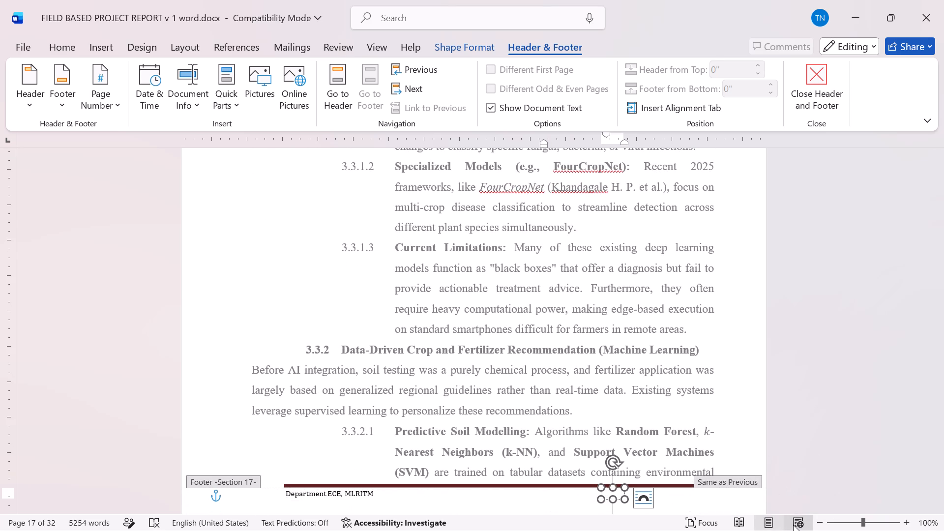
Switch the document from Web Layout back to Print Layout view.
{"action": "scroll", "coordinate": [714, 407], "scroll_direction": "down", "scroll_amount": 3}
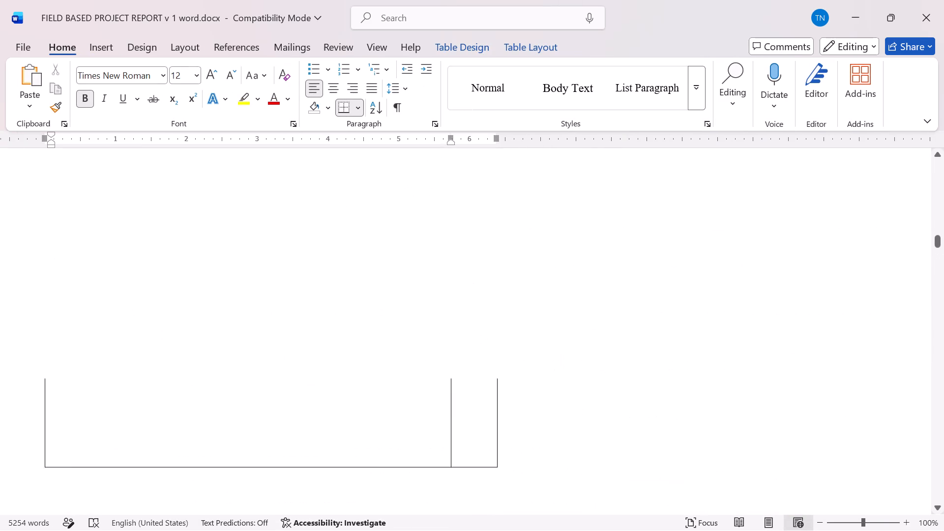
{"action": "scroll", "coordinate": [714, 407], "scroll_direction": "down", "scroll_amount": 4}
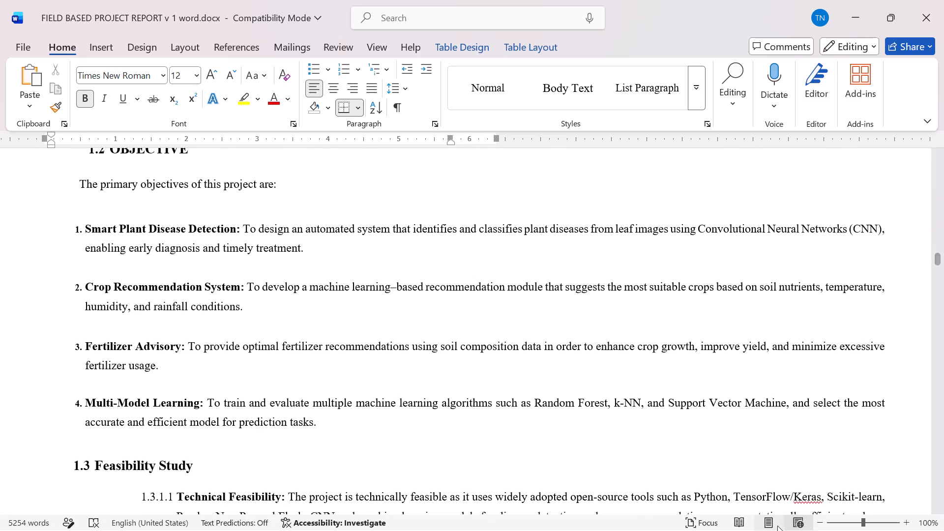
{"action": "left_click", "coordinate": [776, 527]}
Check the footer page numbers from the cover page and front matter through the start of Chapter V.
{"action": "scroll", "coordinate": [743, 396], "scroll_direction": "down", "scroll_amount": 4}
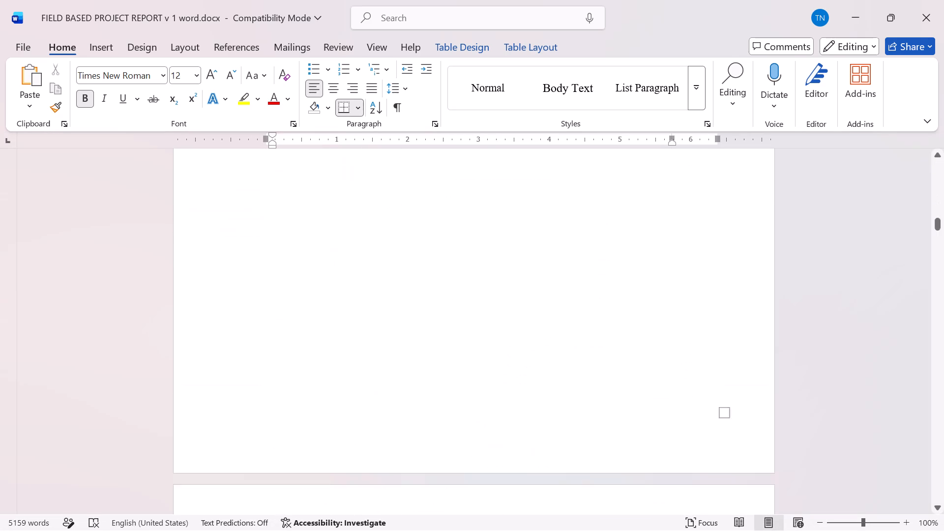
{"action": "scroll", "coordinate": [743, 396], "scroll_direction": "down", "scroll_amount": 12}
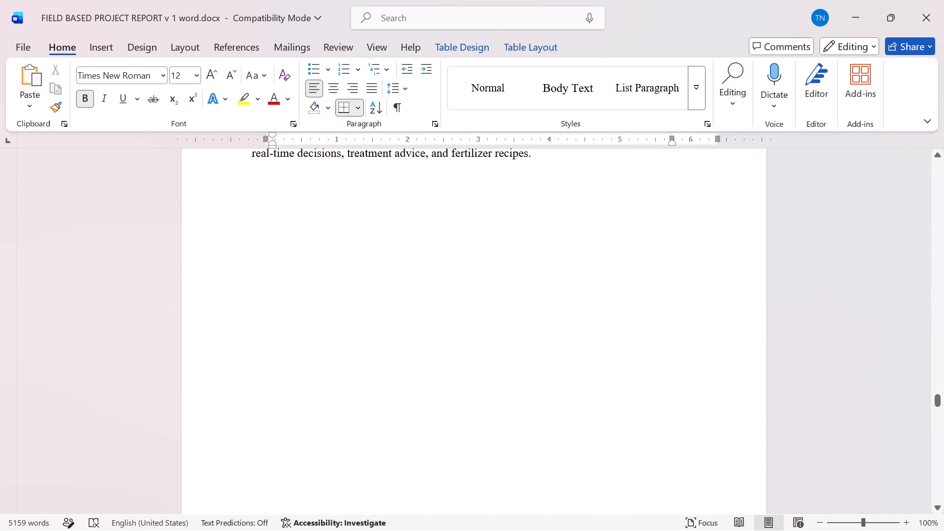
{"action": "scroll", "coordinate": [743, 396], "scroll_direction": "down", "scroll_amount": 4}
{"action": "scroll", "coordinate": [743, 396], "scroll_direction": "up", "scroll_amount": 3}
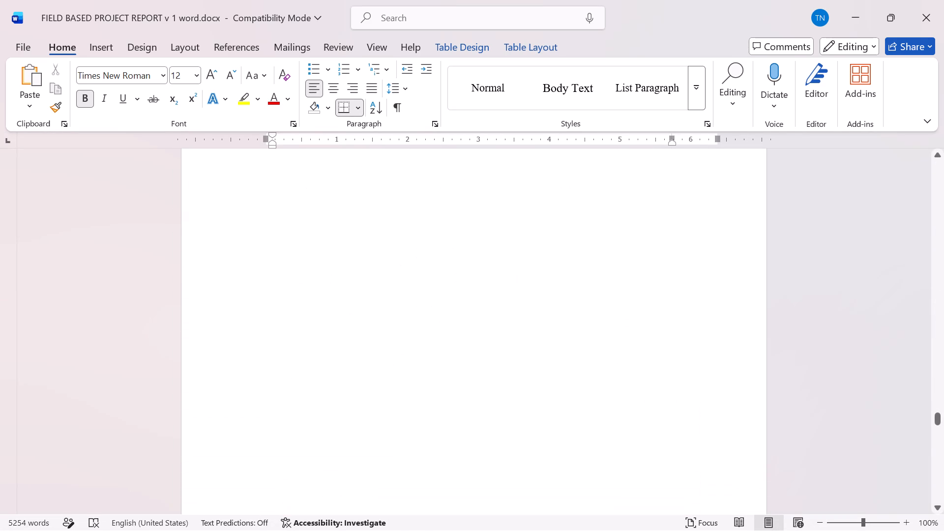
{"action": "scroll", "coordinate": [743, 396], "scroll_direction": "up", "scroll_amount": 3}
{"action": "scroll", "coordinate": [743, 396], "scroll_direction": "up", "scroll_amount": 20}
{"action": "scroll", "coordinate": [743, 396], "scroll_direction": "up", "scroll_amount": 1}
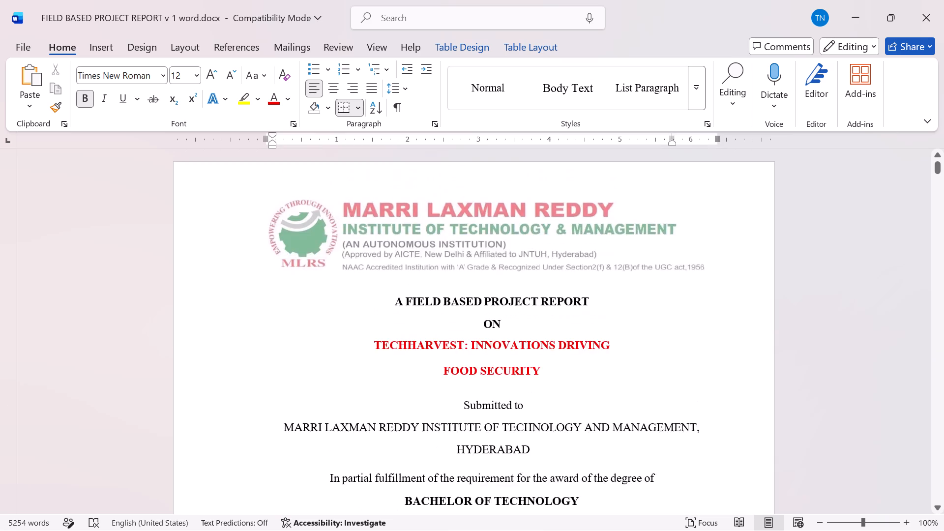
{"action": "scroll", "coordinate": [743, 396], "scroll_direction": "down", "scroll_amount": 7}
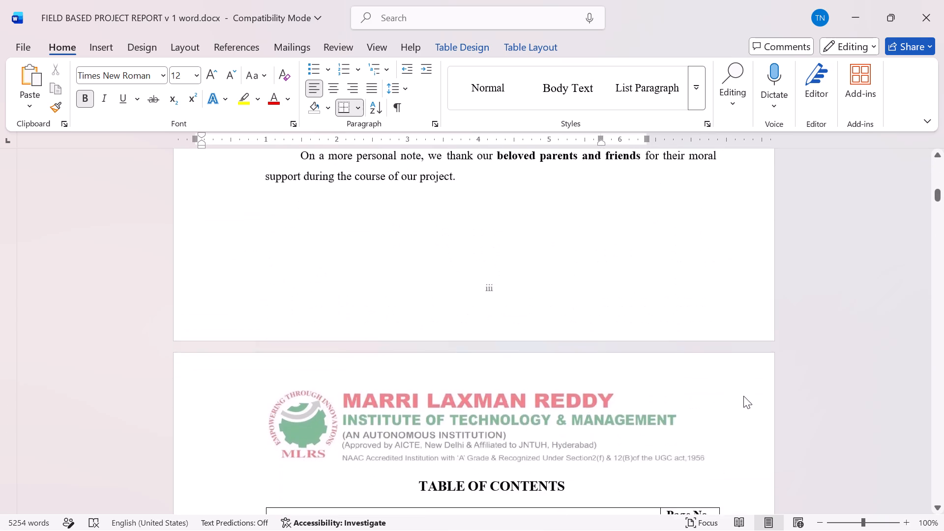
{"action": "scroll", "coordinate": [743, 396], "scroll_direction": "down", "scroll_amount": 4}
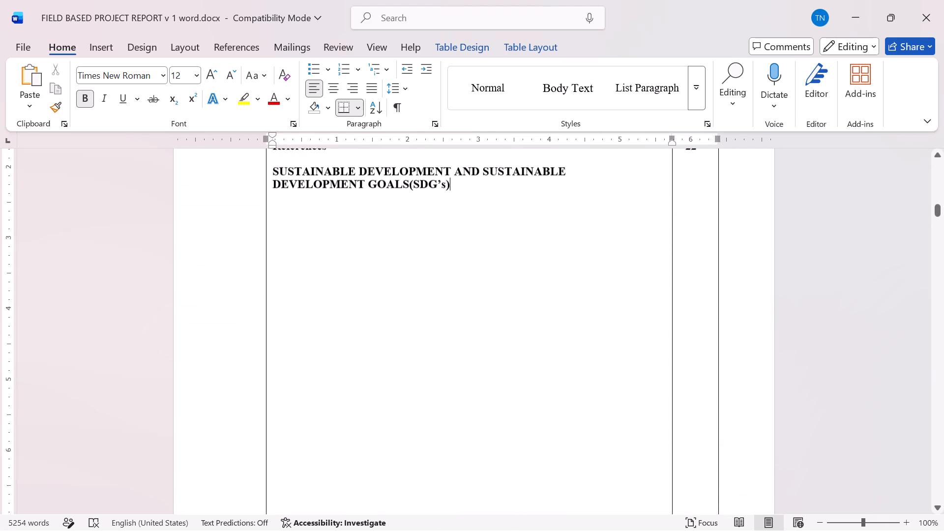
{"action": "scroll", "coordinate": [743, 396], "scroll_direction": "down", "scroll_amount": 9}
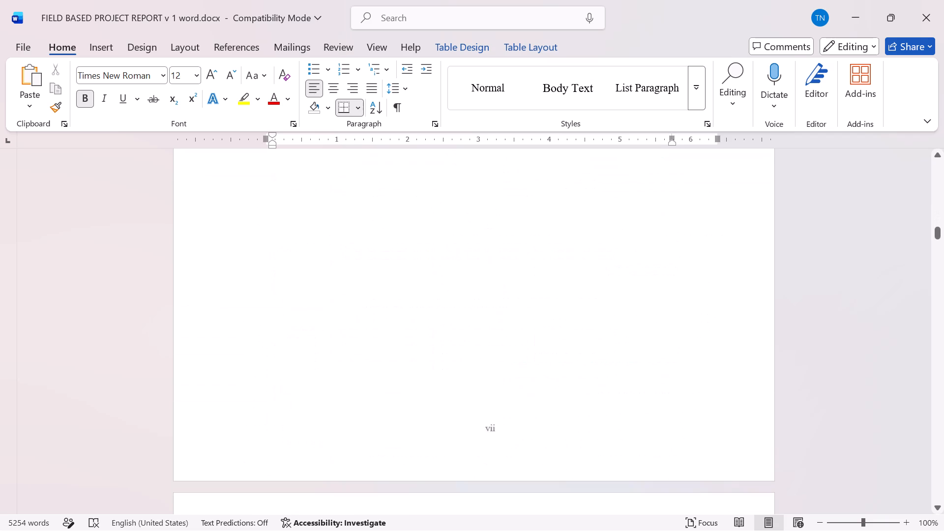
{"action": "scroll", "coordinate": [743, 396], "scroll_direction": "down", "scroll_amount": 17}
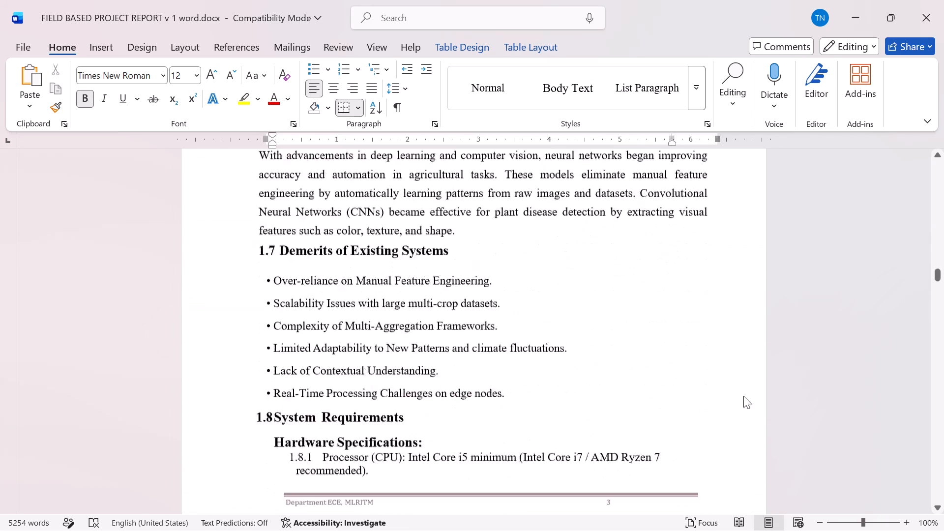
{"action": "scroll", "coordinate": [743, 396], "scroll_direction": "down", "scroll_amount": 8}
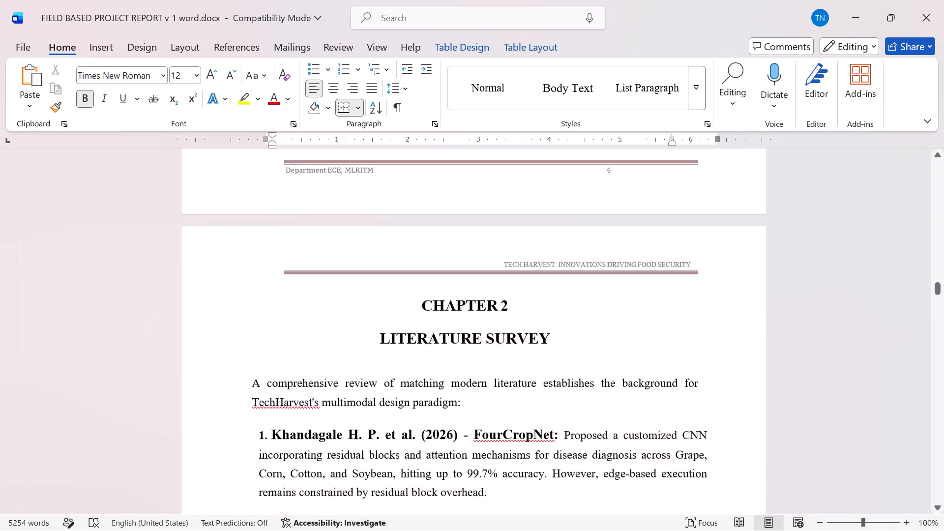
{"action": "scroll", "coordinate": [743, 396], "scroll_direction": "down", "scroll_amount": 7}
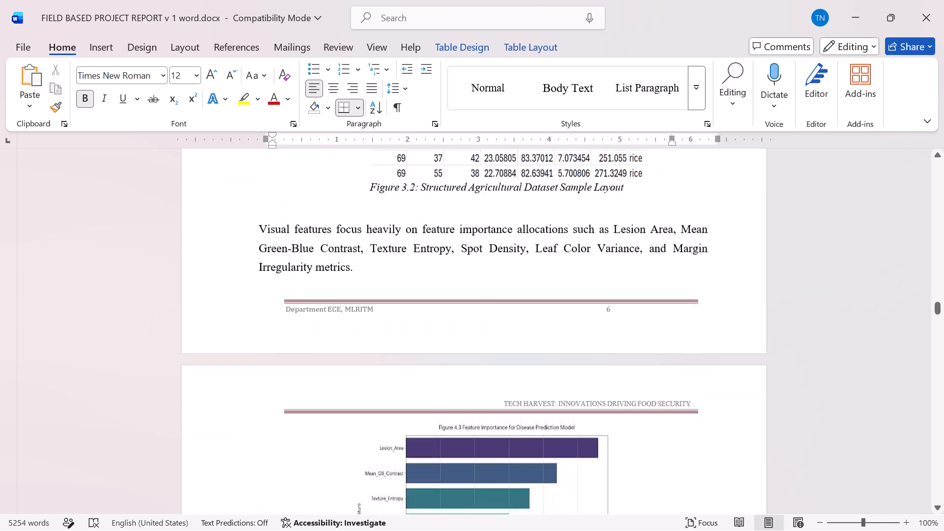
{"action": "scroll", "coordinate": [743, 396], "scroll_direction": "down", "scroll_amount": 5}
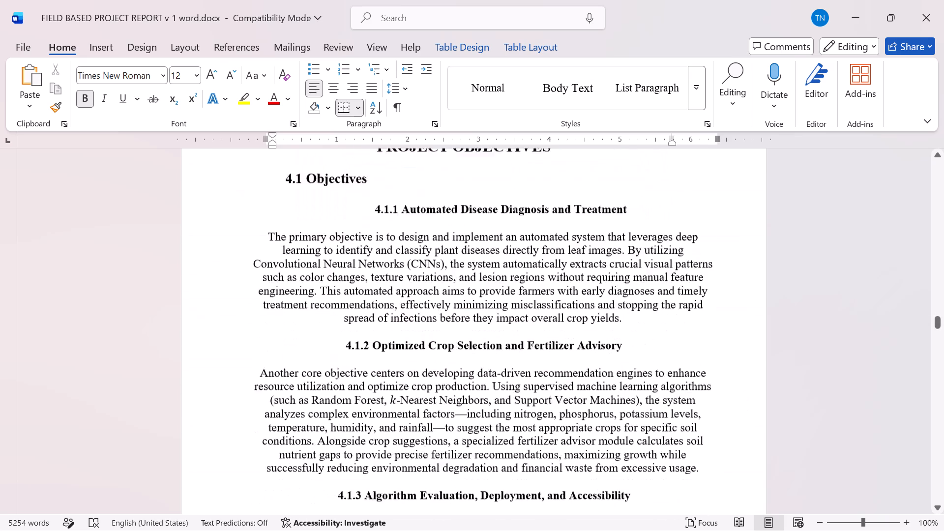
{"action": "scroll", "coordinate": [743, 396], "scroll_direction": "down", "scroll_amount": 6}
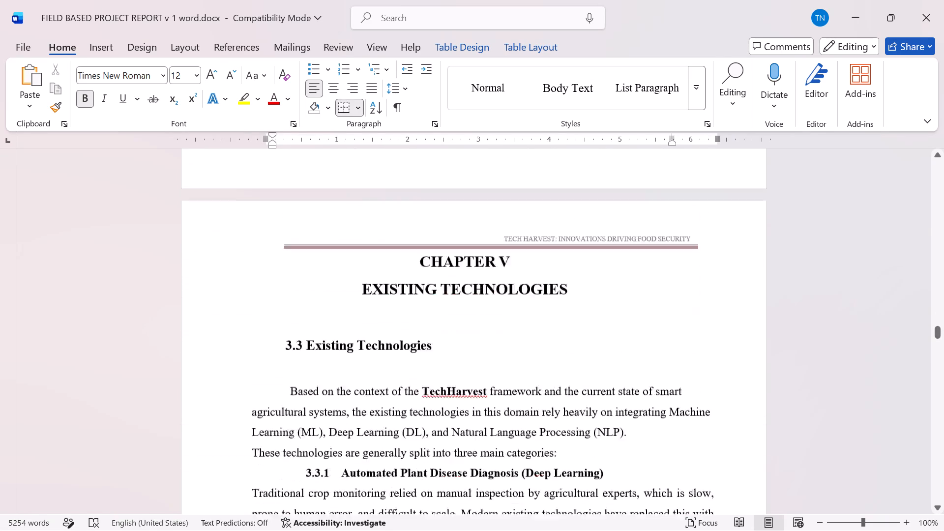
{"action": "scroll", "coordinate": [743, 396], "scroll_direction": "down", "scroll_amount": 3}
{"action": "scroll", "coordinate": [743, 396], "scroll_direction": "up", "scroll_amount": 2}
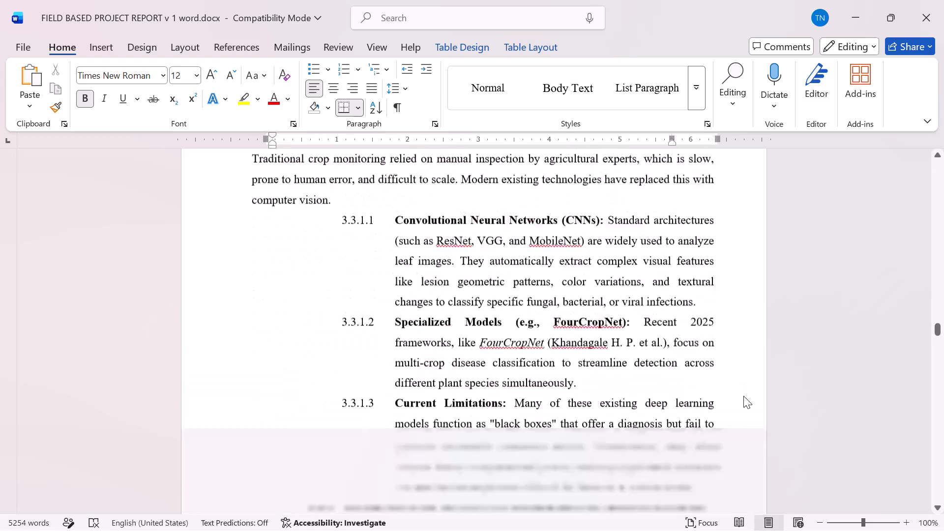
{"action": "scroll", "coordinate": [743, 396], "scroll_direction": "up", "scroll_amount": 1}
{"action": "scroll", "coordinate": [743, 396], "scroll_direction": "down", "scroll_amount": 1}
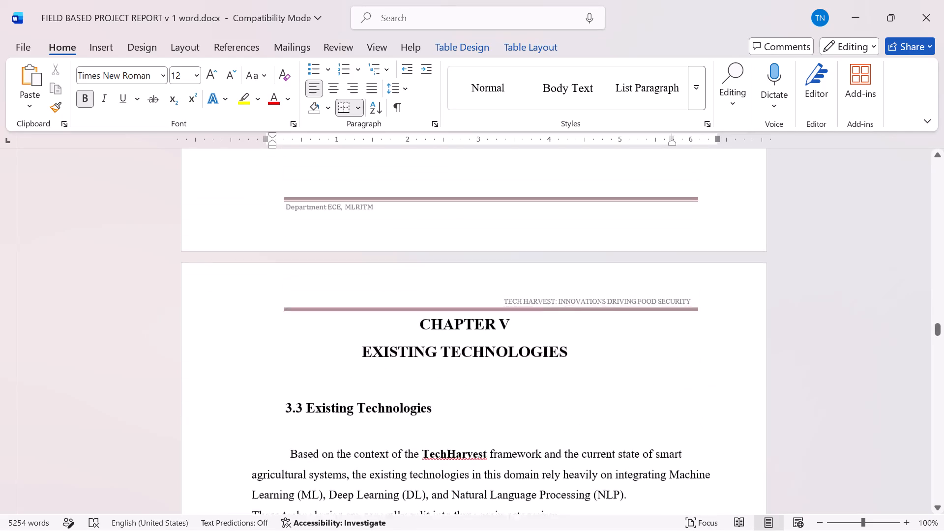
Open the footers for editing and add a line break after the page number in the Section 15 footer's text box.
{"action": "left_click", "coordinate": [638, 307]}
{"action": "right_click", "coordinate": [638, 307]}
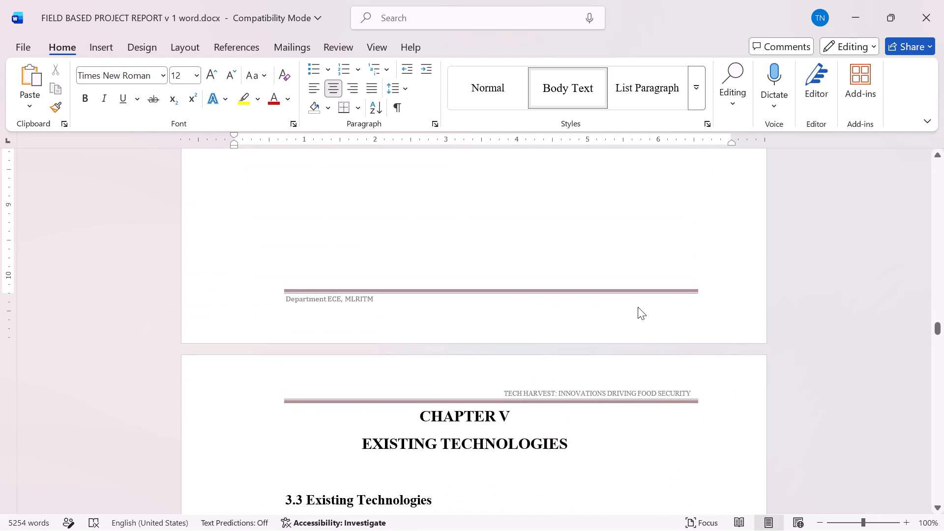
{"action": "left_click", "coordinate": [672, 324]}
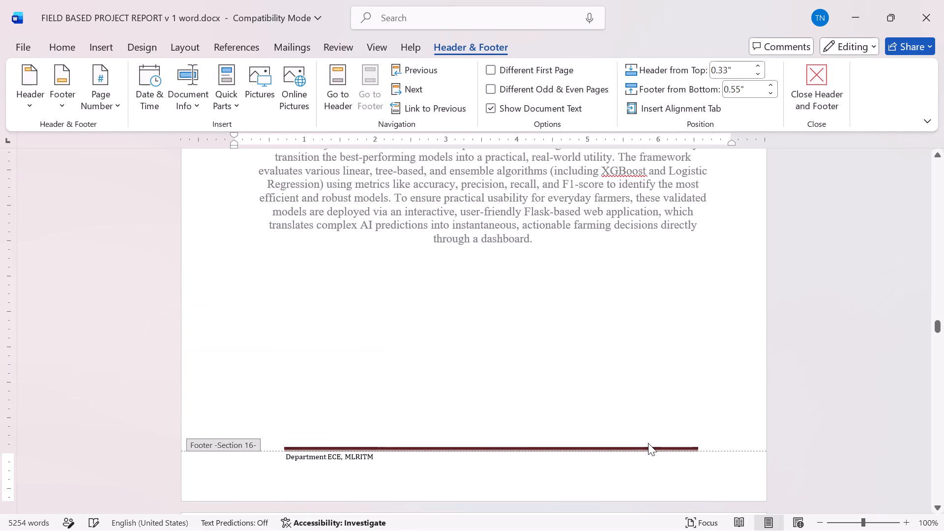
{"action": "scroll", "coordinate": [651, 365], "scroll_direction": "up", "scroll_amount": 4}
{"action": "left_click", "coordinate": [616, 236]}
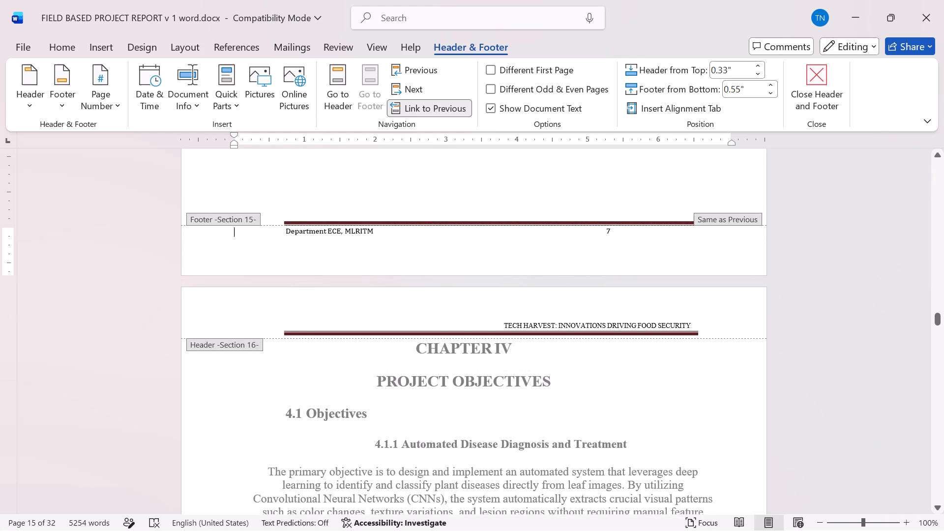
{"action": "left_click", "coordinate": [611, 231]}
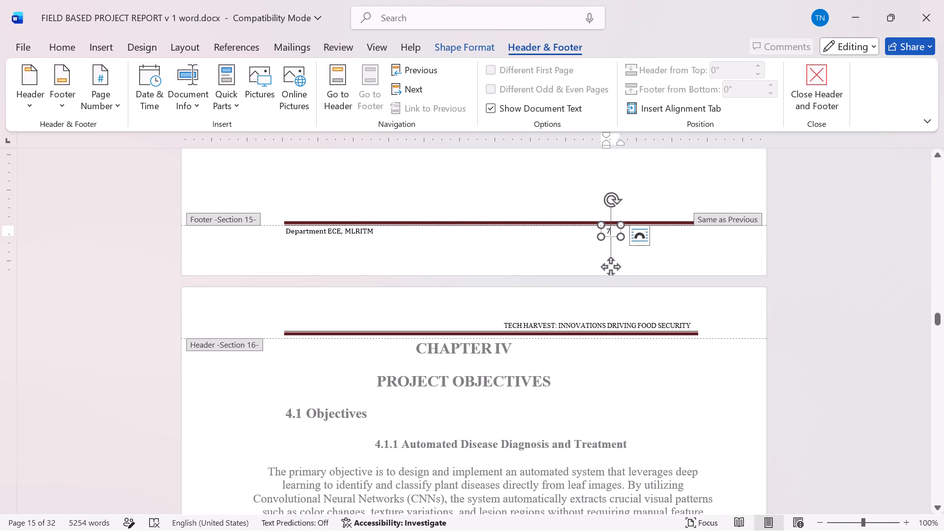
{"action": "key", "text": "Return"}
In the Section 16 footer paragraph, enter page number 8 near the right margin after twelve tabs, and start a new line after it.
{"action": "left_click", "coordinate": [407, 85]}
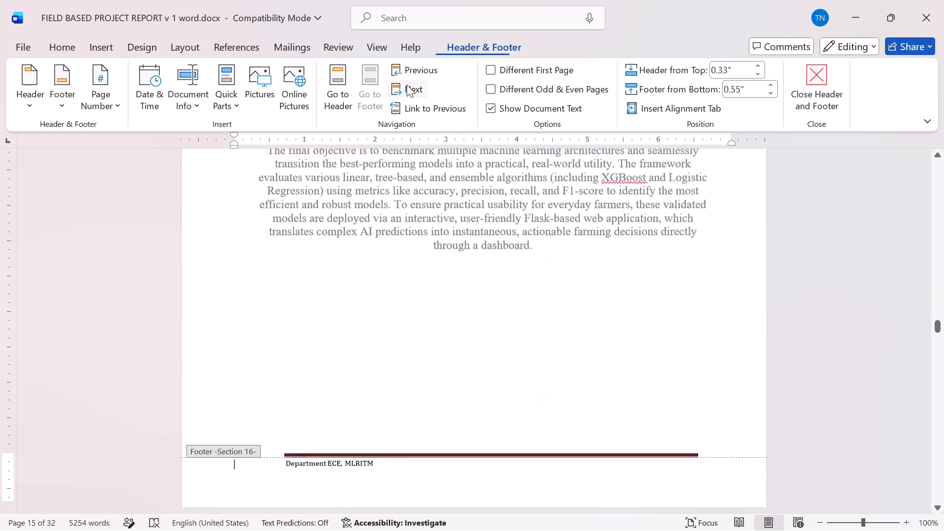
{"action": "left_click", "coordinate": [660, 462]}
{"action": "left_click", "coordinate": [670, 460]}
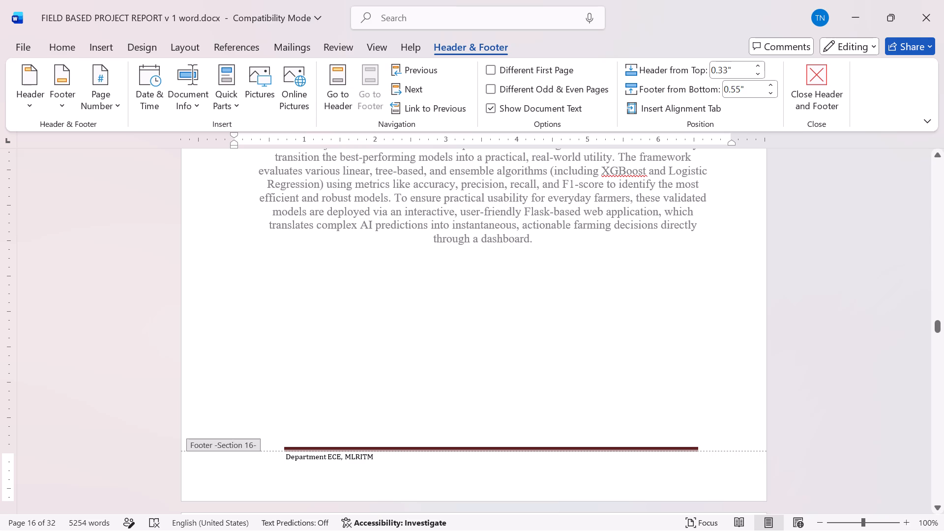
{"action": "key", "text": "Tab"}
{"action": "key", "text": "Tab"}
{"action": "key", "text": "Tab"}
{"action": "key", "text": "Tab"}
{"action": "key", "text": "Tab"}
{"action": "key", "text": "Tab"}
{"action": "key", "text": "Tab"}
{"action": "key", "text": "Tab"}
{"action": "key", "text": "Tab"}
{"action": "key", "text": "Tab"}
{"action": "key", "text": "Tab"}
{"action": "key", "text": "Tab"}
{"action": "key", "text": "Tab"}
{"action": "key", "text": "BackSpace"}
{"action": "key", "text": "8"}
{"action": "key", "text": "Return"}
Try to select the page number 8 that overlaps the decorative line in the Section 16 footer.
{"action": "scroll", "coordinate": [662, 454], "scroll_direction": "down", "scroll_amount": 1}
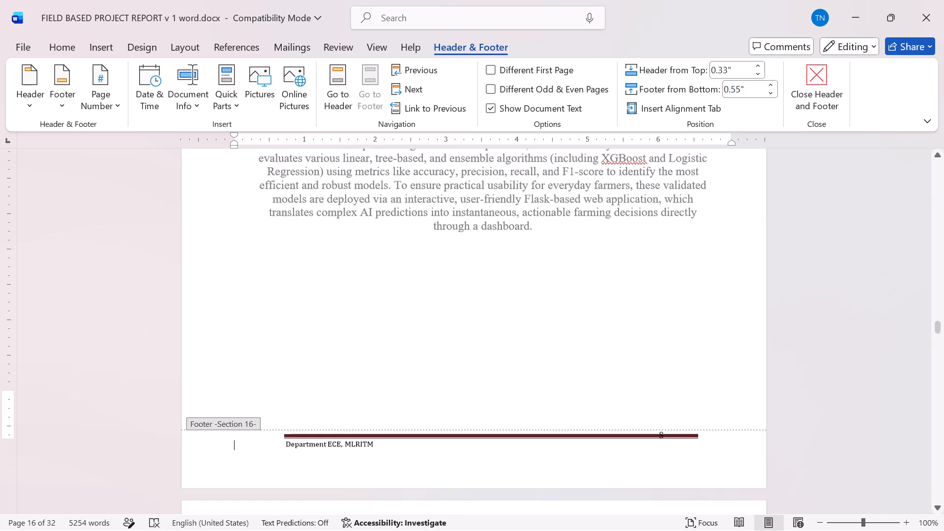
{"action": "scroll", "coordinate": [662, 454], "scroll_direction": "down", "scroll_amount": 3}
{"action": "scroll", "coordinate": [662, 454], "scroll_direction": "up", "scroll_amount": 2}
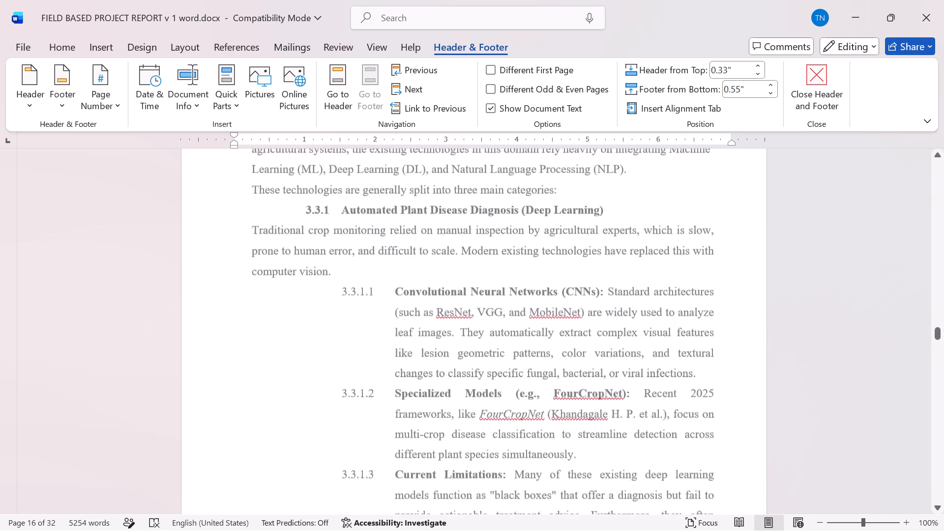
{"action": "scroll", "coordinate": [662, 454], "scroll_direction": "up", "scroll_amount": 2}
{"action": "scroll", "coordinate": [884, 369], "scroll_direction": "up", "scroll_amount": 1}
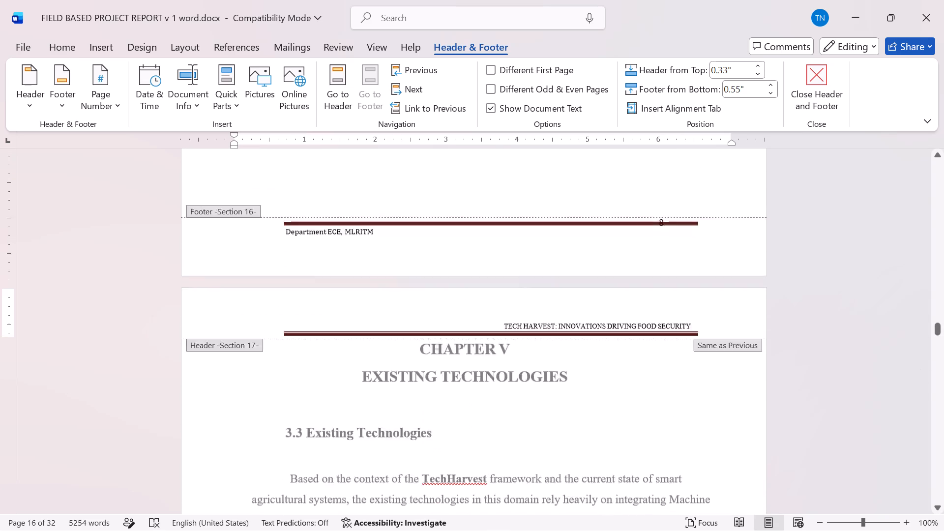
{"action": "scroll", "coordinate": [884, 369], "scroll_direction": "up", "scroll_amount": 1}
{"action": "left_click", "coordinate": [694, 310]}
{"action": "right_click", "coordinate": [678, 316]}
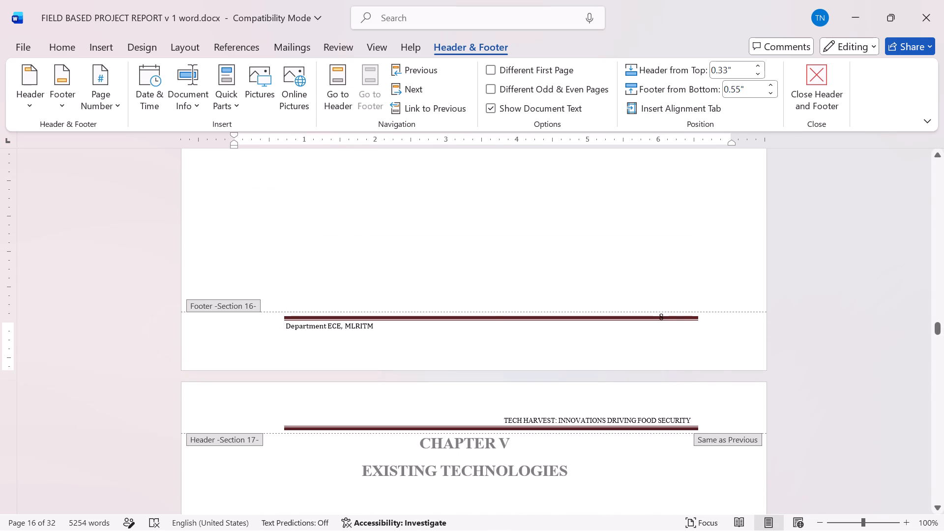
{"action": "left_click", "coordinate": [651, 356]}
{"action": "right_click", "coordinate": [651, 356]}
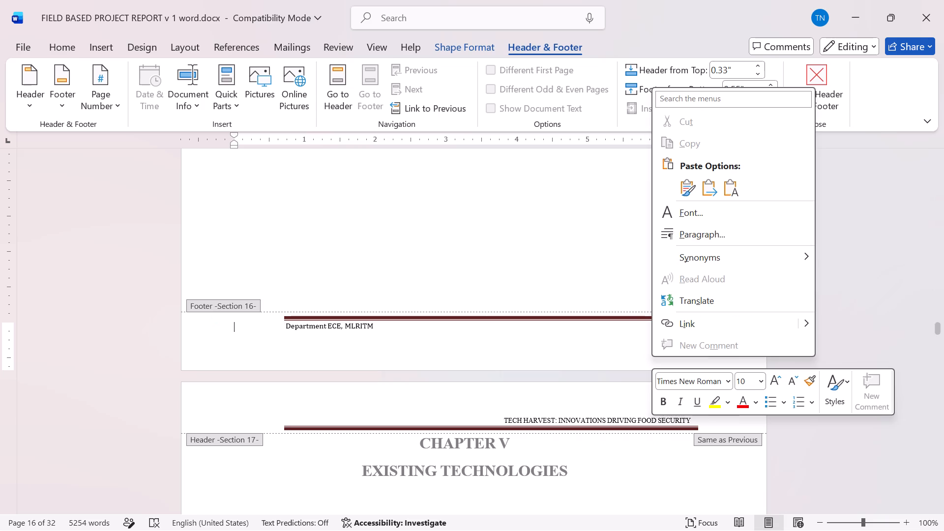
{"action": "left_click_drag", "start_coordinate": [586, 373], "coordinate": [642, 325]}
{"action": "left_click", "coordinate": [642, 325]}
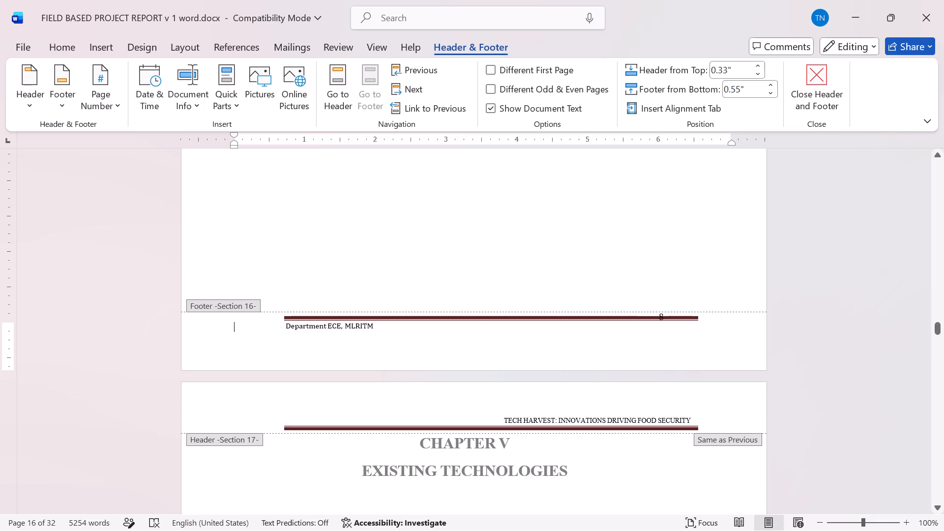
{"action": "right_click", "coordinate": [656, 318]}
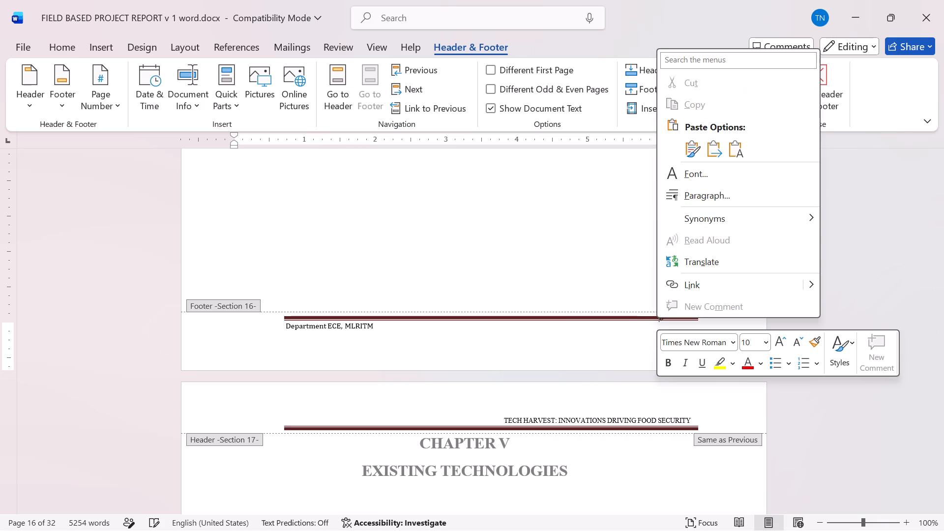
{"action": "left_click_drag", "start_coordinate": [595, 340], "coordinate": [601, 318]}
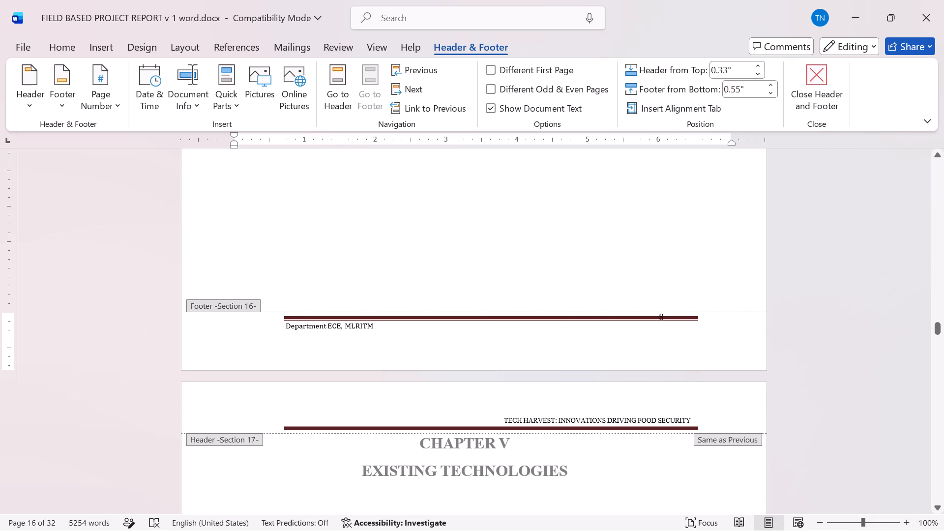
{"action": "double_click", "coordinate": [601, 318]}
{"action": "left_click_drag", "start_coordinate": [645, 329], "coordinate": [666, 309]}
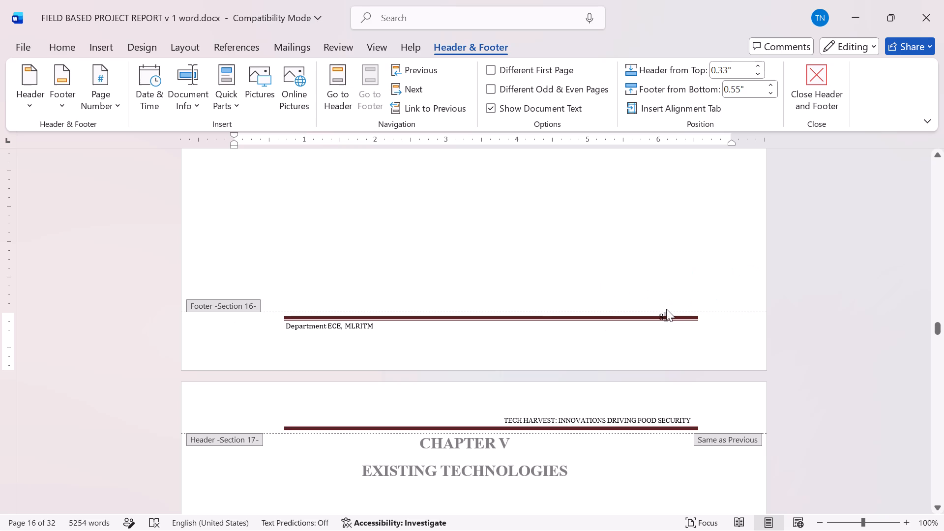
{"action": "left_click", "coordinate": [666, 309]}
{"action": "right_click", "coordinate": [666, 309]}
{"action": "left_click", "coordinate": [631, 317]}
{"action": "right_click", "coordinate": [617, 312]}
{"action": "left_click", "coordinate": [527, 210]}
Examine the page number placement in the Section 15 footer and compare it with the Section 16 footer.
{"action": "scroll", "coordinate": [527, 210], "scroll_direction": "up", "scroll_amount": 5}
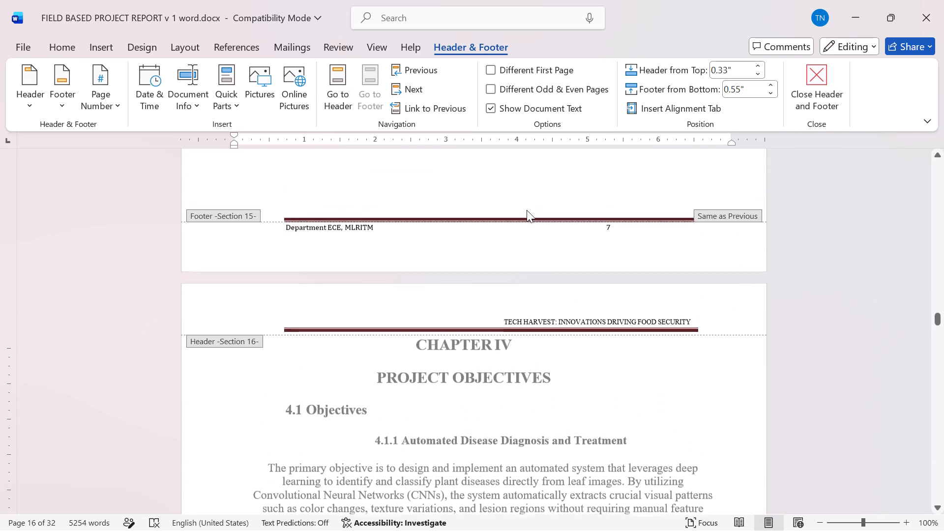
{"action": "left_click", "coordinate": [523, 220]}
{"action": "scroll", "coordinate": [529, 235], "scroll_direction": "up", "scroll_amount": 1}
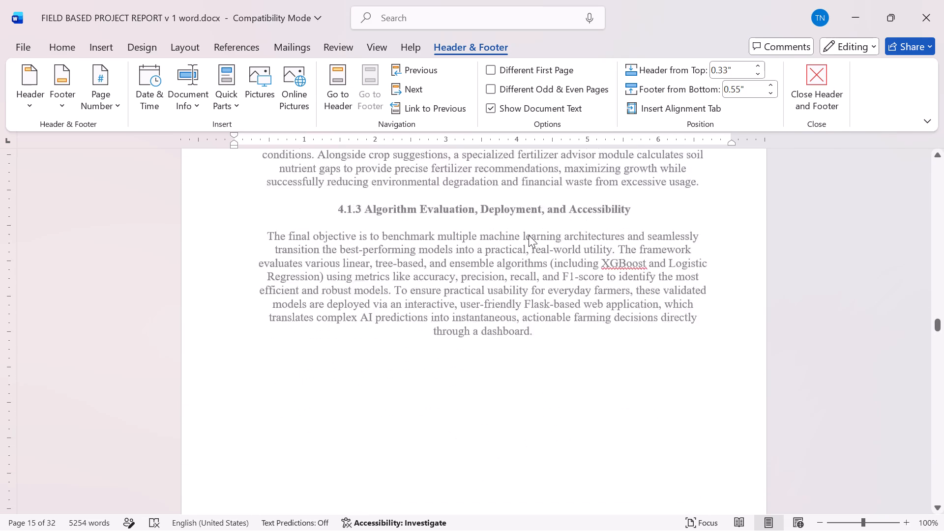
{"action": "scroll", "coordinate": [529, 235], "scroll_direction": "up", "scroll_amount": 2}
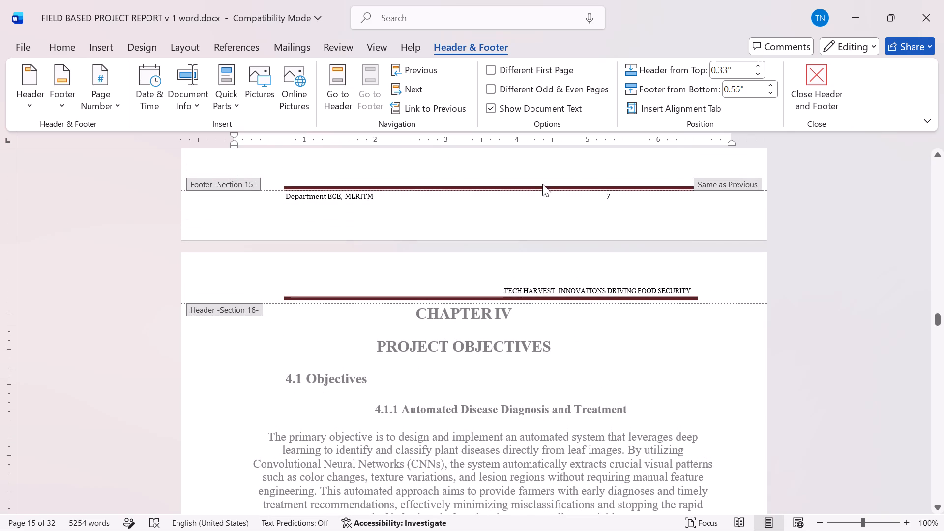
{"action": "left_click", "coordinate": [558, 192]}
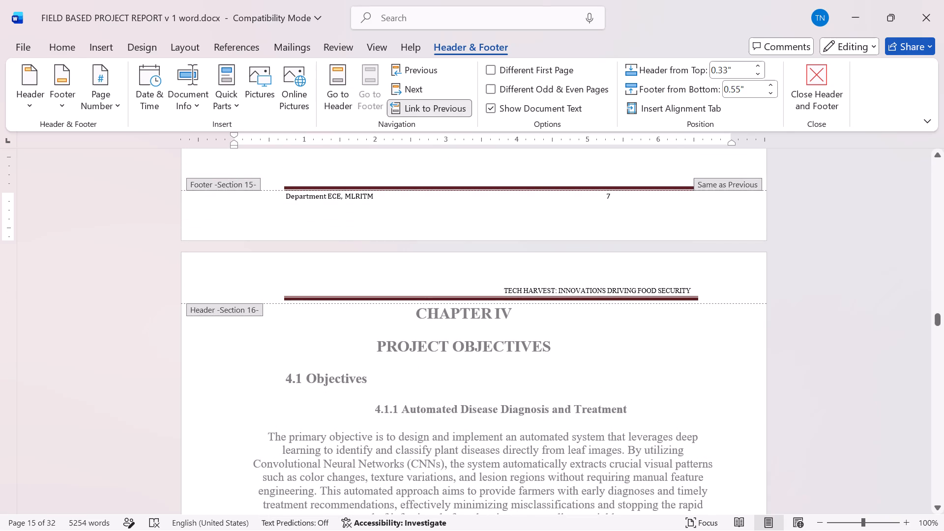
{"action": "left_click", "coordinate": [559, 204]}
{"action": "scroll", "coordinate": [559, 204], "scroll_direction": "down", "scroll_amount": 1}
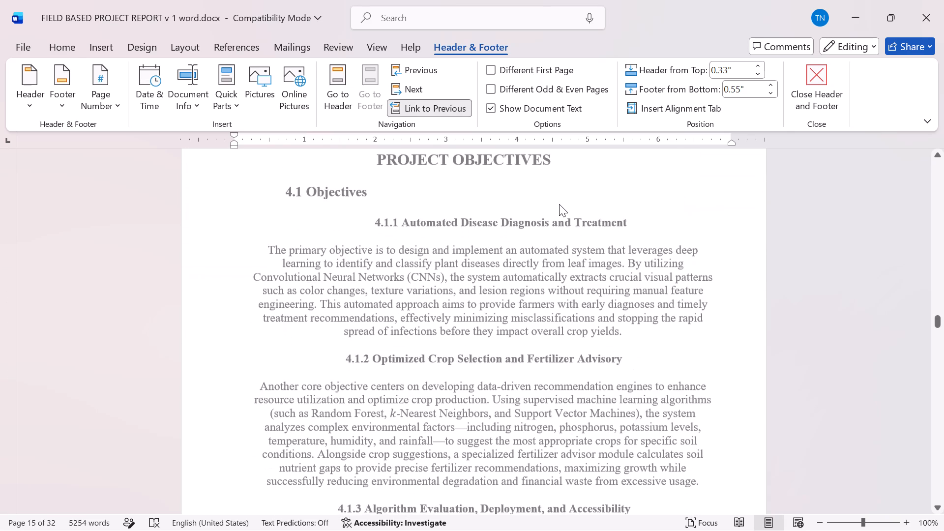
{"action": "scroll", "coordinate": [559, 204], "scroll_direction": "down", "scroll_amount": 2}
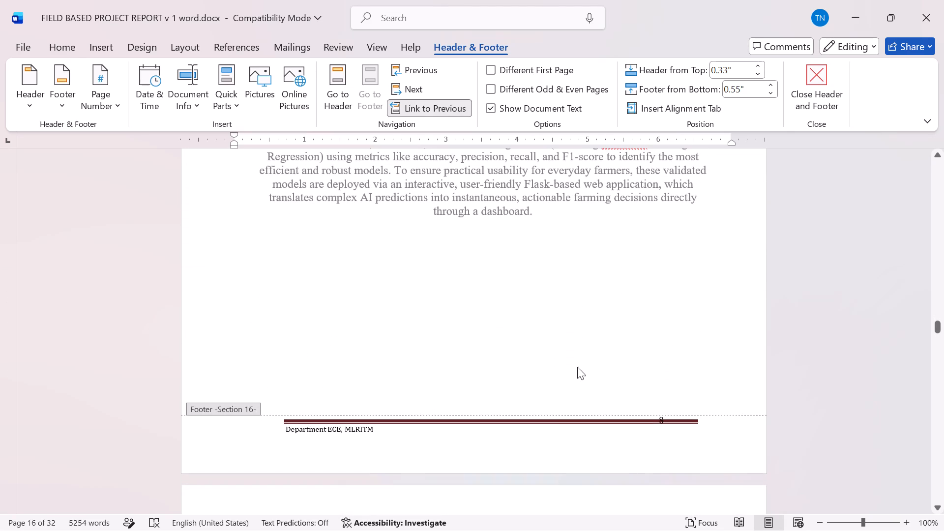
Delete the page number 8 and the tab just before it from the Section 16 footer paragraph.
{"action": "left_click_drag", "start_coordinate": [545, 420], "coordinate": [546, 413]}
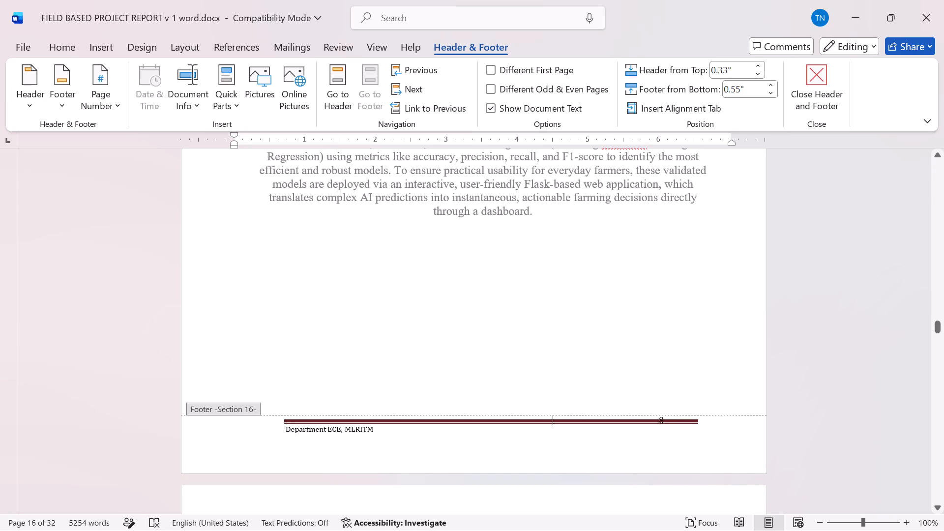
{"action": "left_click_drag", "start_coordinate": [546, 413], "coordinate": [654, 425]}
{"action": "left_click", "coordinate": [654, 425]}
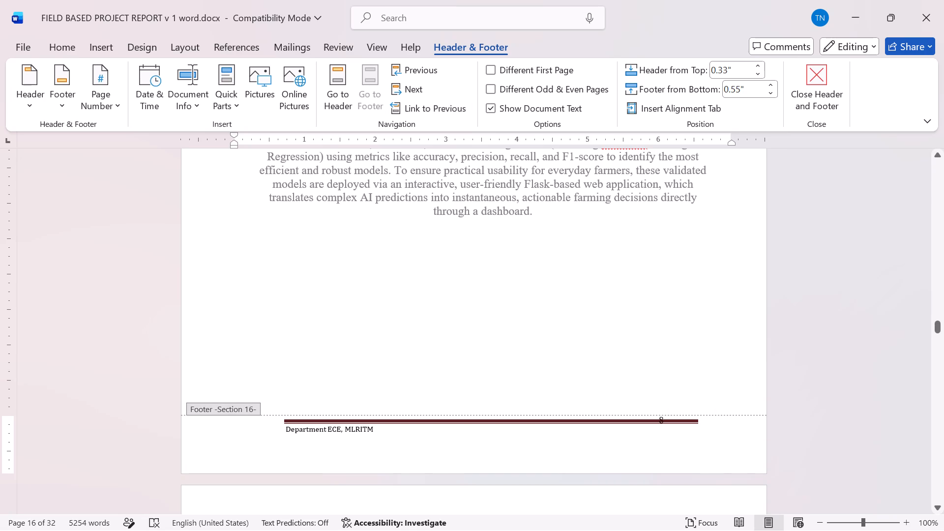
{"action": "key", "text": "Right"}
{"action": "key", "text": "backslash"}
{"action": "key", "text": "BackSpace"}
{"action": "key", "text": "BackSpace"}
{"action": "key", "text": "BackSpace"}
Place the insertion point in the tabbed line of the Section 16 footer, above the department text.
{"action": "scroll", "coordinate": [663, 436], "scroll_direction": "up", "scroll_amount": 4}
{"action": "scroll", "coordinate": [663, 436], "scroll_direction": "down", "scroll_amount": 3}
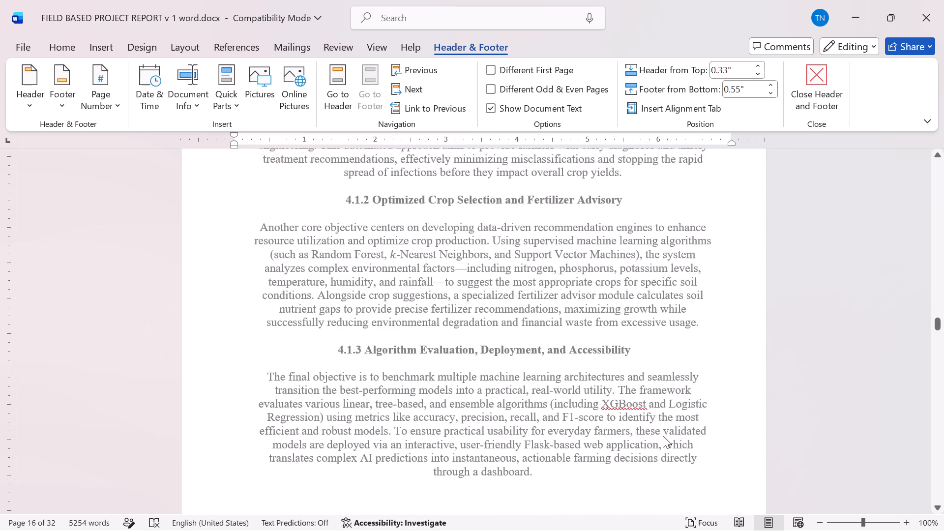
{"action": "scroll", "coordinate": [663, 436], "scroll_direction": "down", "scroll_amount": 1}
{"action": "scroll", "coordinate": [601, 436], "scroll_direction": "down", "scroll_amount": 1}
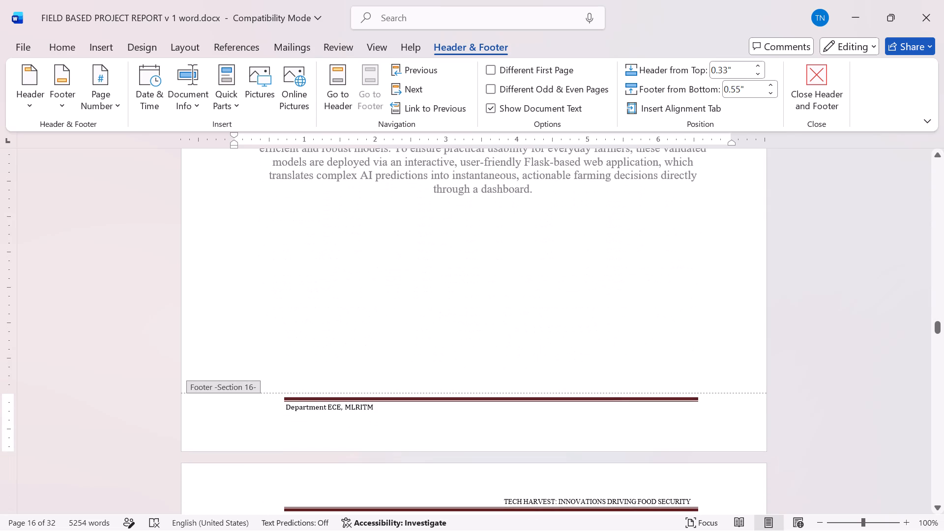
{"action": "left_click_drag", "start_coordinate": [316, 395], "coordinate": [321, 383]}
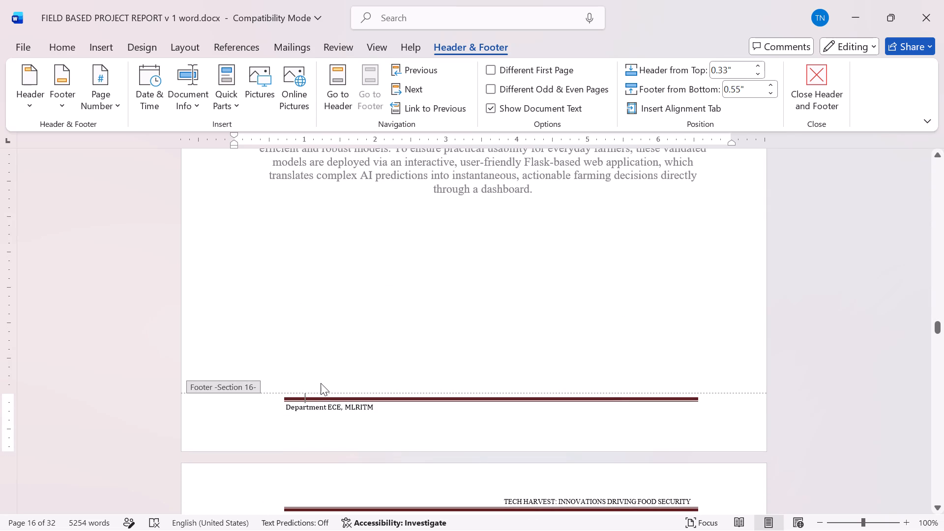
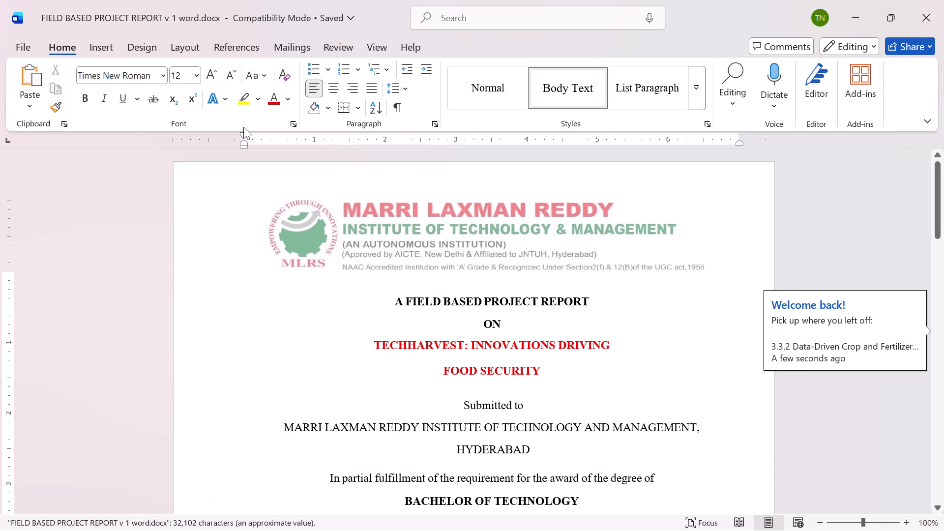
Extend the right indent of the cover page's opening paragraph past the margin to about 7.5 inches.
{"action": "scroll", "coordinate": [331, 219], "scroll_direction": "down", "scroll_amount": 18}
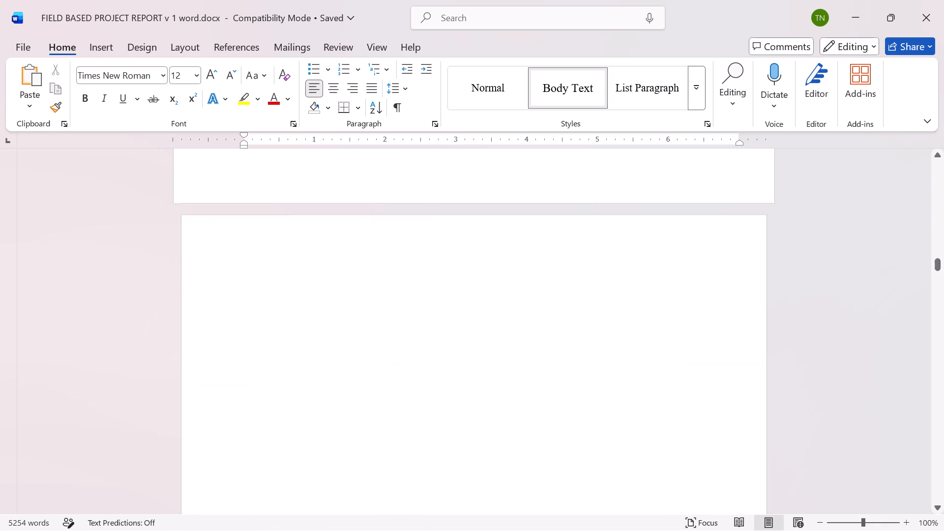
{"action": "scroll", "coordinate": [331, 219], "scroll_direction": "down", "scroll_amount": 2}
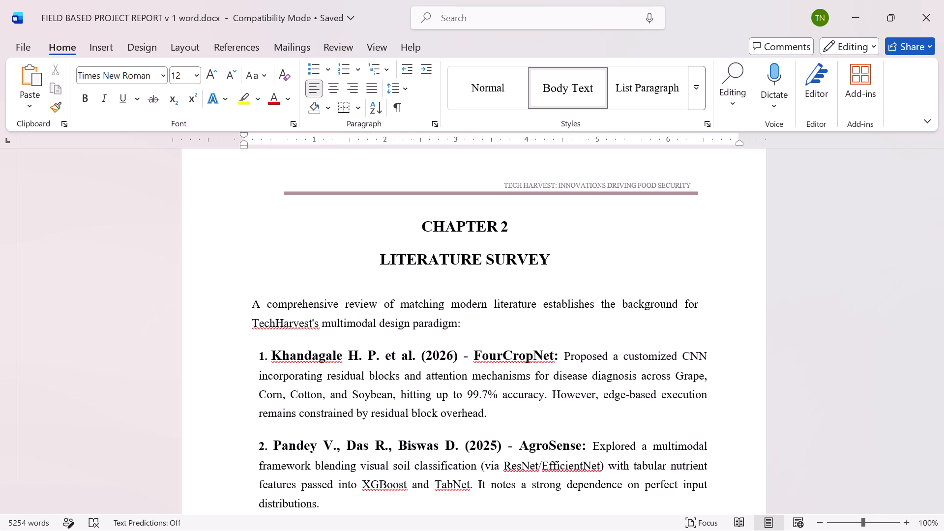
{"action": "scroll", "coordinate": [331, 219], "scroll_direction": "down", "scroll_amount": 2}
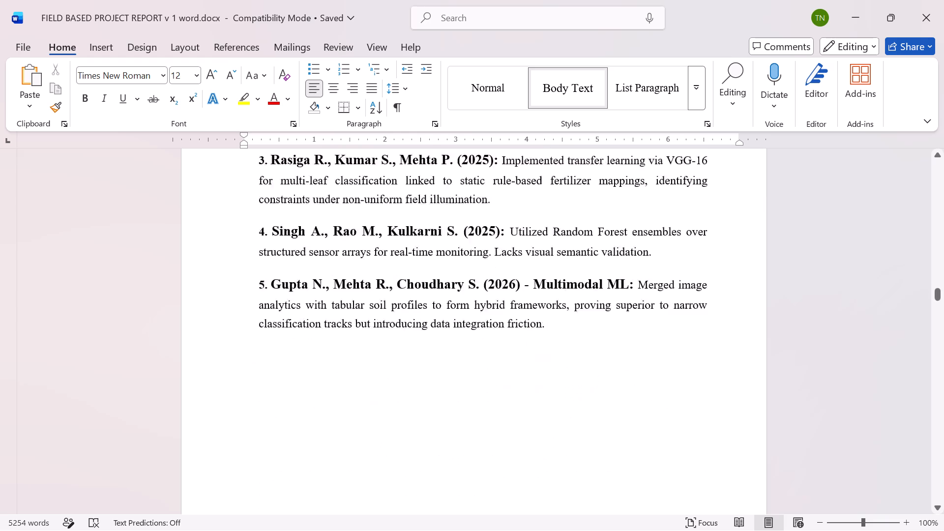
{"action": "scroll", "coordinate": [331, 219], "scroll_direction": "down", "scroll_amount": 8}
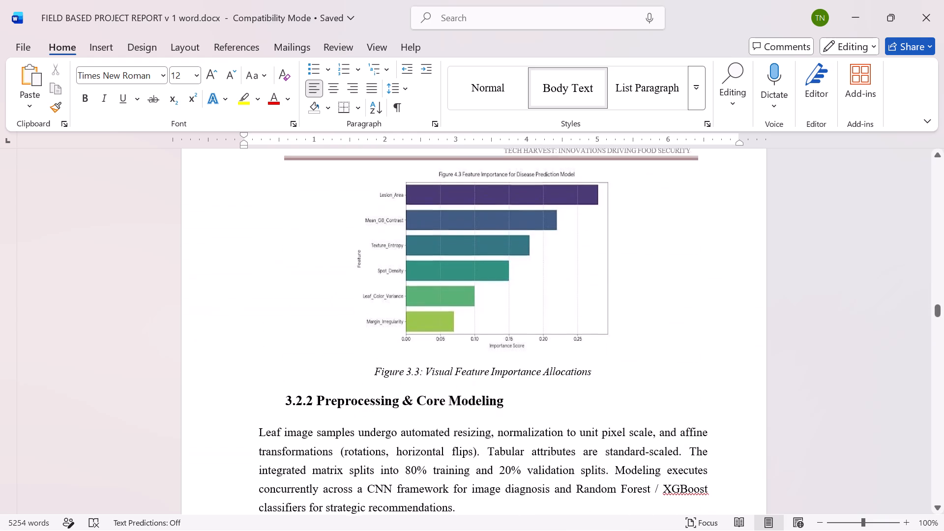
{"action": "scroll", "coordinate": [331, 219], "scroll_direction": "down", "scroll_amount": 4}
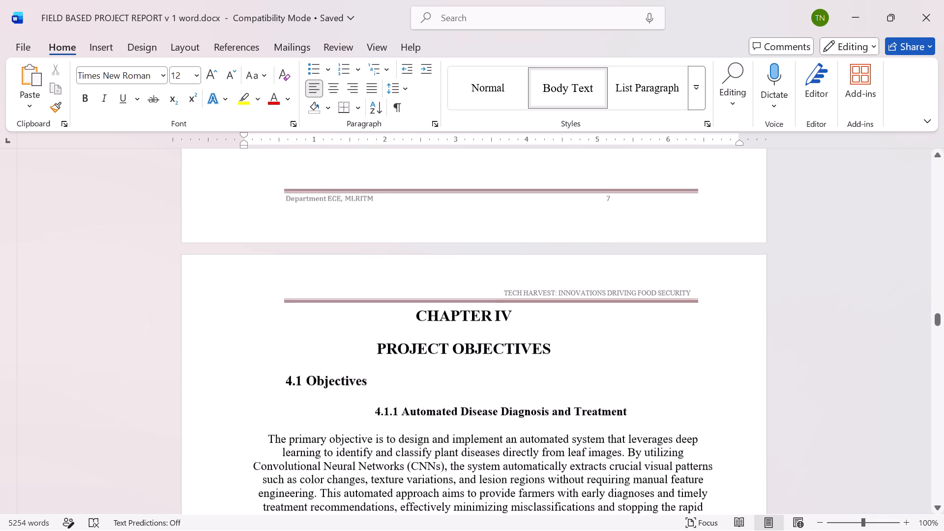
{"action": "left_click_drag", "start_coordinate": [737, 140], "coordinate": [791, 147]}
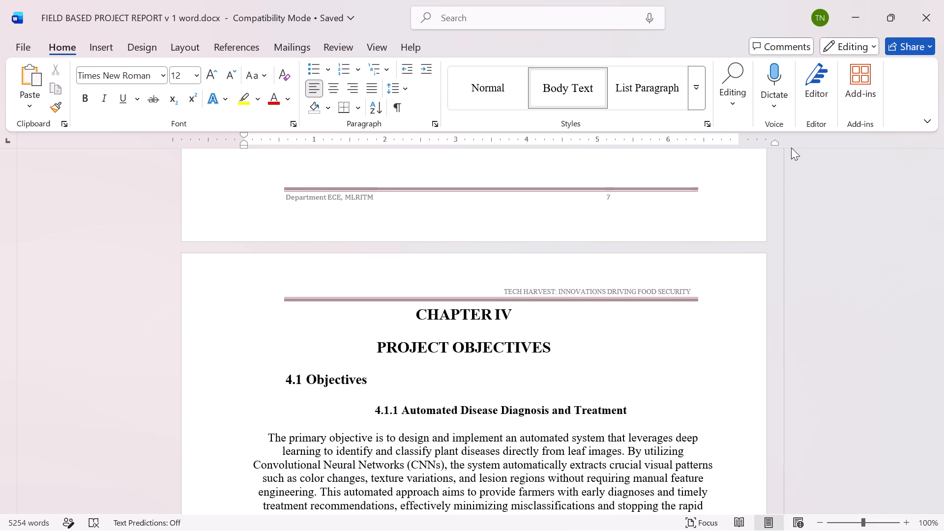
{"action": "left_click_drag", "start_coordinate": [791, 147], "coordinate": [922, 156]}
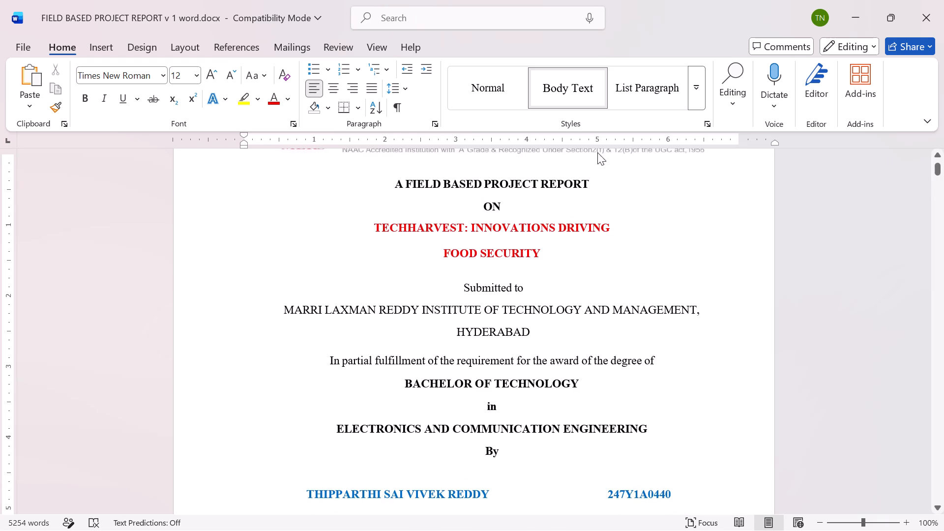
Examine the footer page numbers from the front pages through Chapters 2, 3 and IV into Chapter V.
{"action": "scroll", "coordinate": [512, 336], "scroll_direction": "down", "scroll_amount": 8}
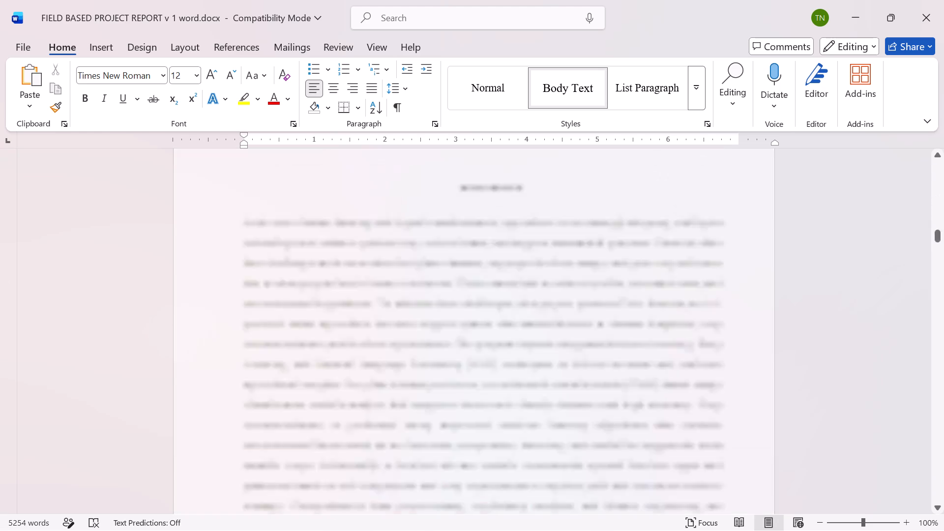
{"action": "scroll", "coordinate": [512, 336], "scroll_direction": "down", "scroll_amount": 5}
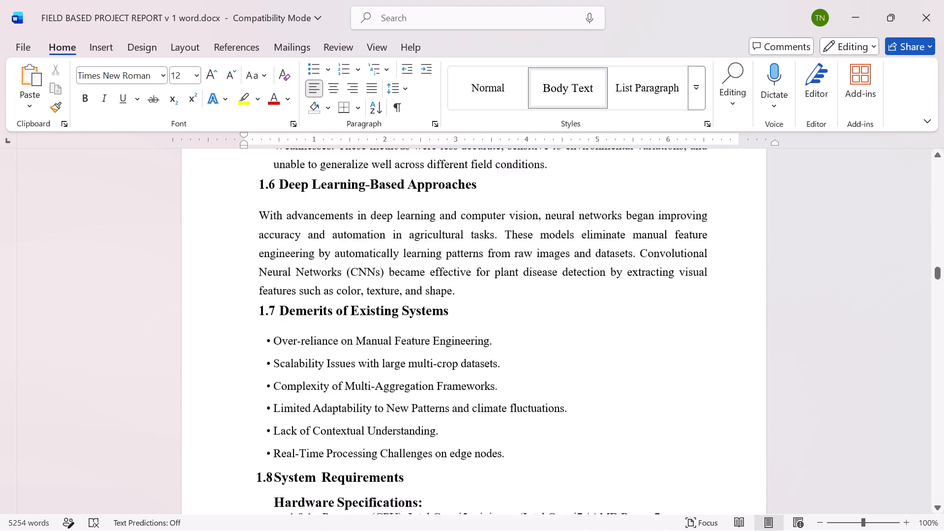
{"action": "scroll", "coordinate": [512, 336], "scroll_direction": "down", "scroll_amount": 5}
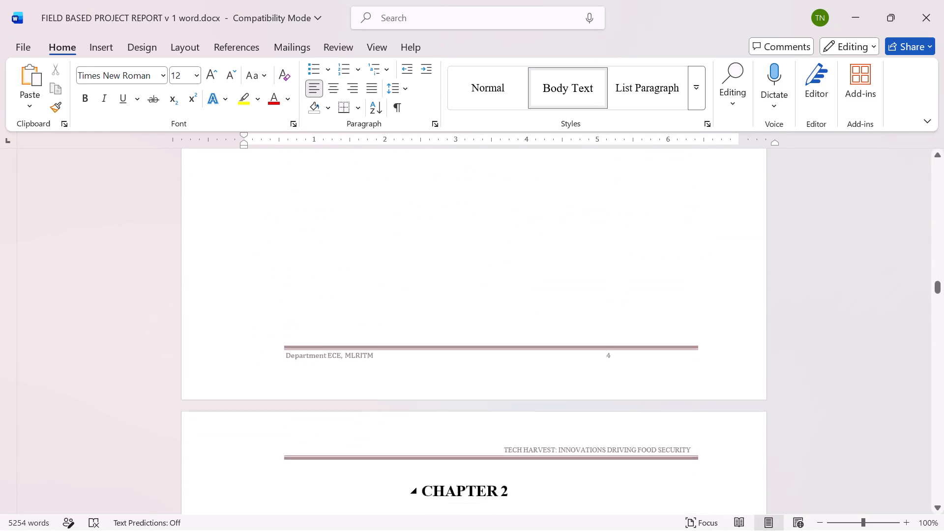
{"action": "scroll", "coordinate": [512, 336], "scroll_direction": "down", "scroll_amount": 1}
{"action": "scroll", "coordinate": [512, 336], "scroll_direction": "up", "scroll_amount": 1}
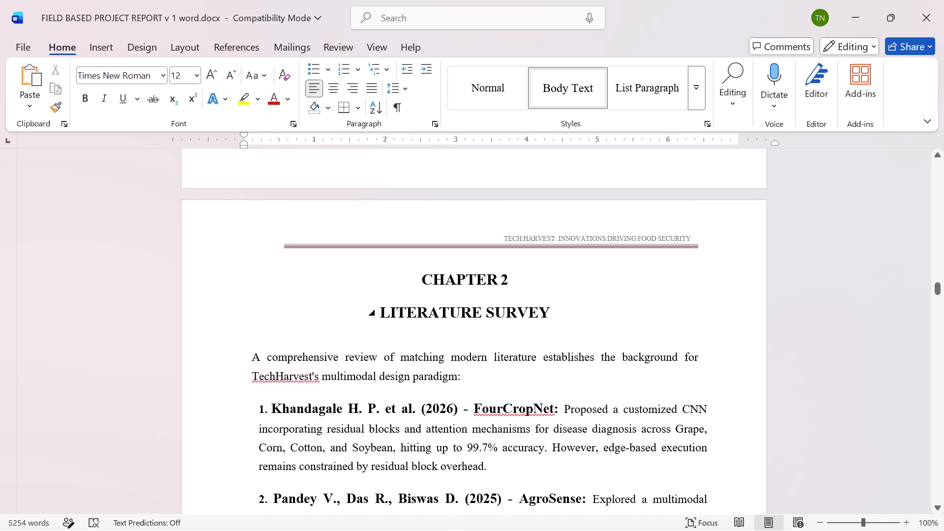
{"action": "scroll", "coordinate": [512, 336], "scroll_direction": "up", "scroll_amount": 1}
{"action": "scroll", "coordinate": [512, 336], "scroll_direction": "down", "scroll_amount": 2}
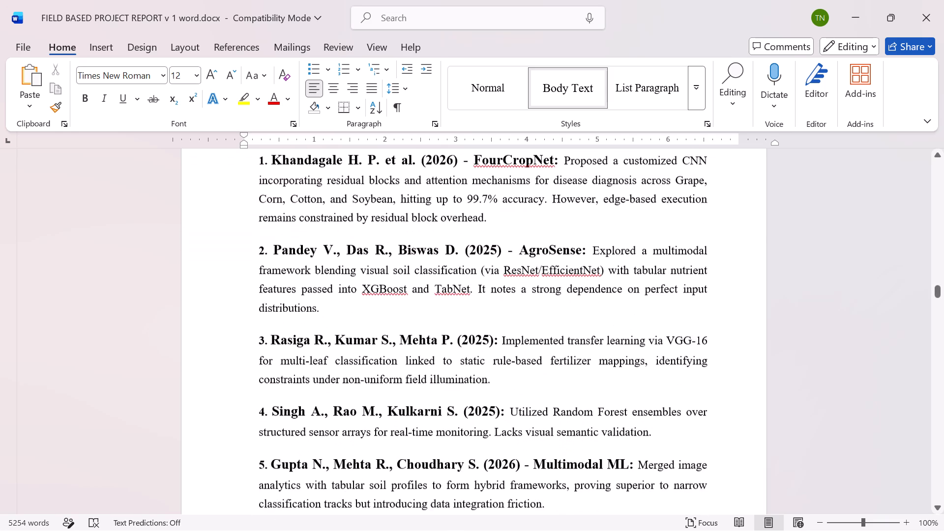
{"action": "scroll", "coordinate": [512, 336], "scroll_direction": "down", "scroll_amount": 4}
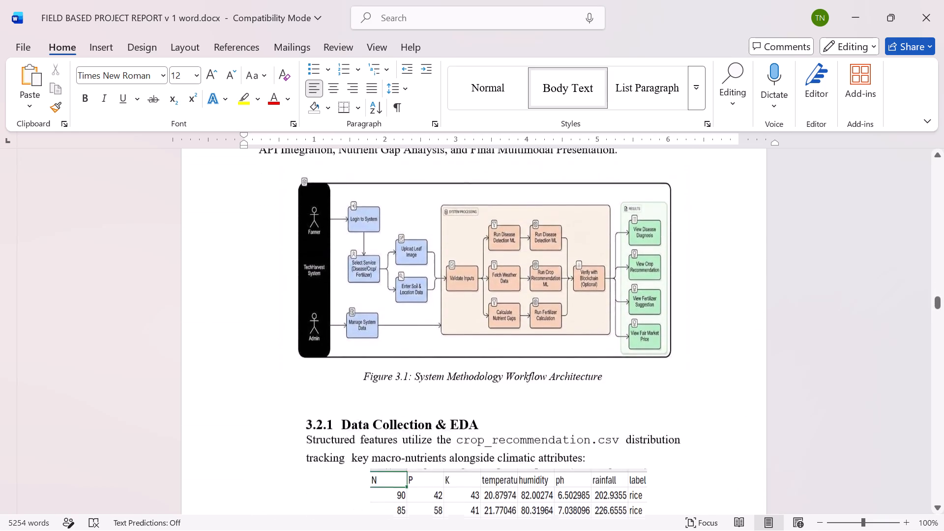
{"action": "scroll", "coordinate": [512, 336], "scroll_direction": "down", "scroll_amount": 5}
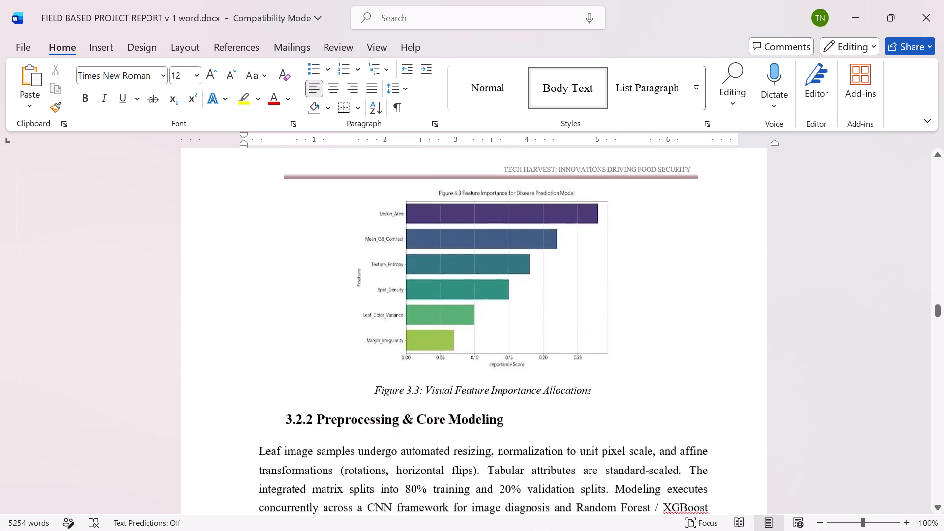
{"action": "scroll", "coordinate": [512, 336], "scroll_direction": "down", "scroll_amount": 6}
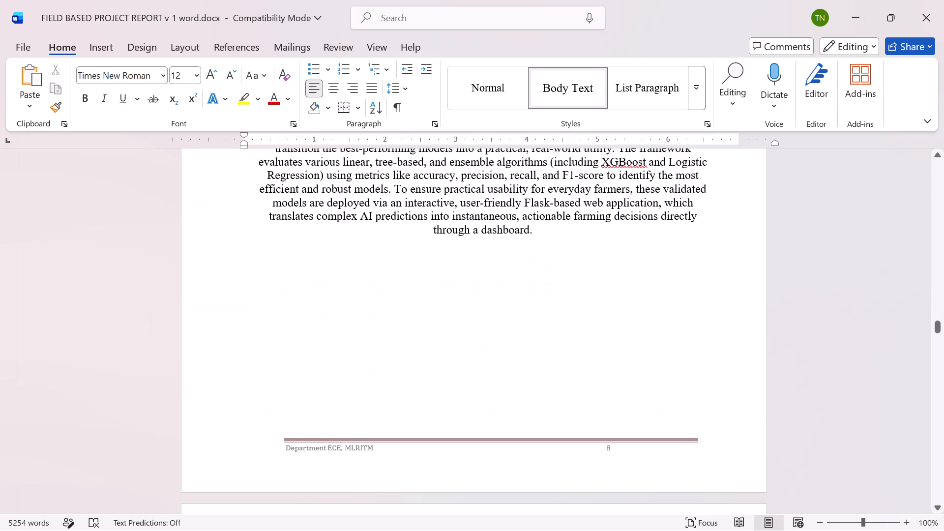
{"action": "scroll", "coordinate": [512, 336], "scroll_direction": "down", "scroll_amount": 5}
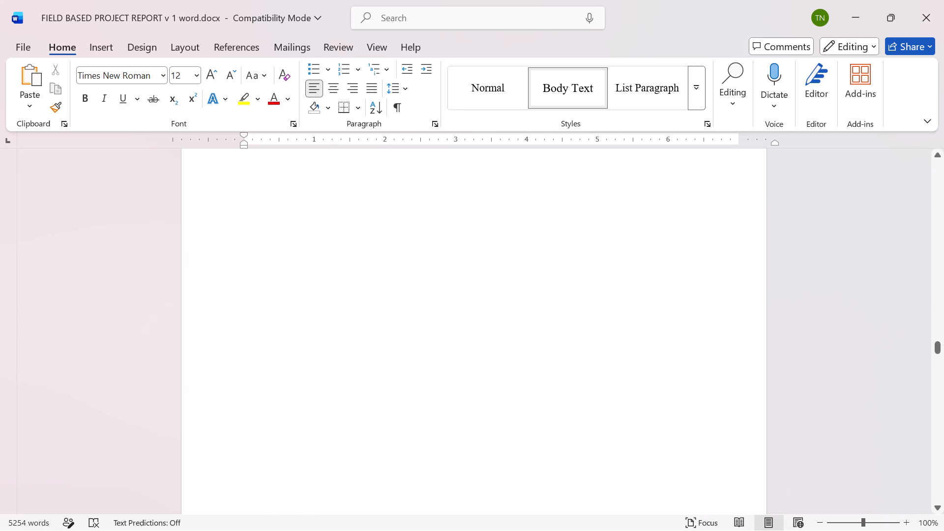
{"action": "scroll", "coordinate": [512, 336], "scroll_direction": "down", "scroll_amount": 1}
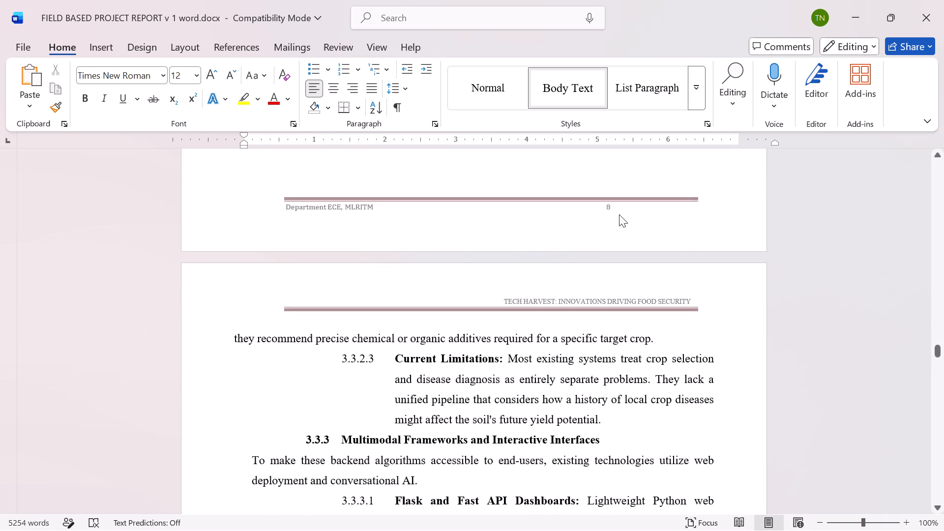
Compare the footer page numbers of the Chapter V pages with that of the Chapter IV page before them.
{"action": "left_click", "coordinate": [619, 214]}
{"action": "scroll", "coordinate": [611, 200], "scroll_direction": "up", "scroll_amount": 2}
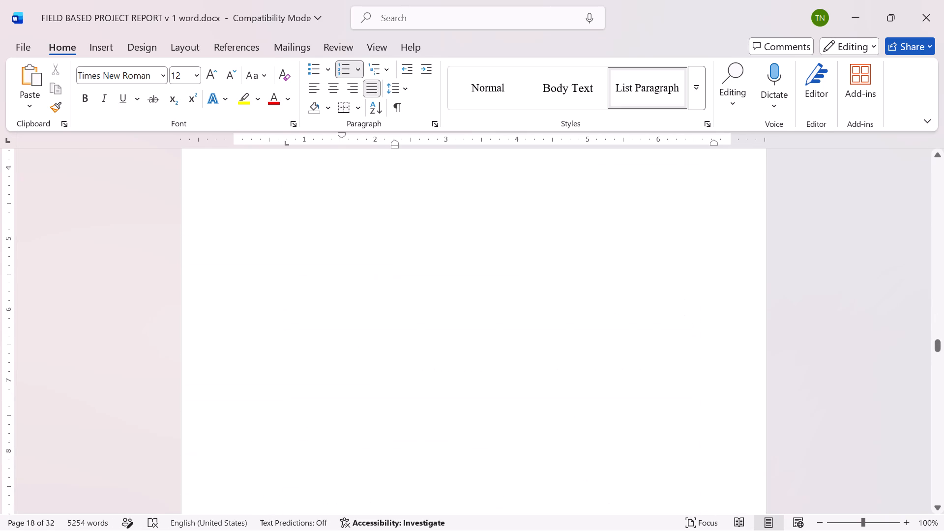
{"action": "scroll", "coordinate": [611, 200], "scroll_direction": "up", "scroll_amount": 5}
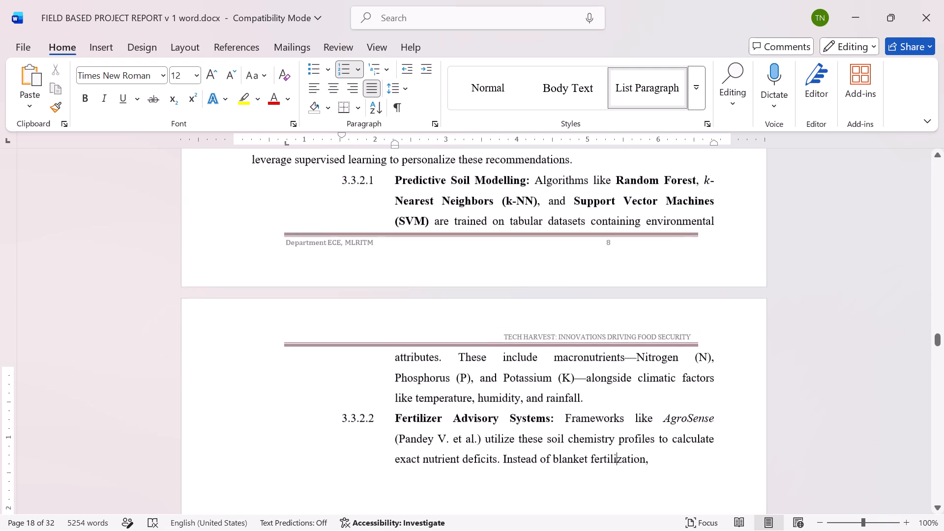
{"action": "scroll", "coordinate": [611, 200], "scroll_direction": "up", "scroll_amount": 4}
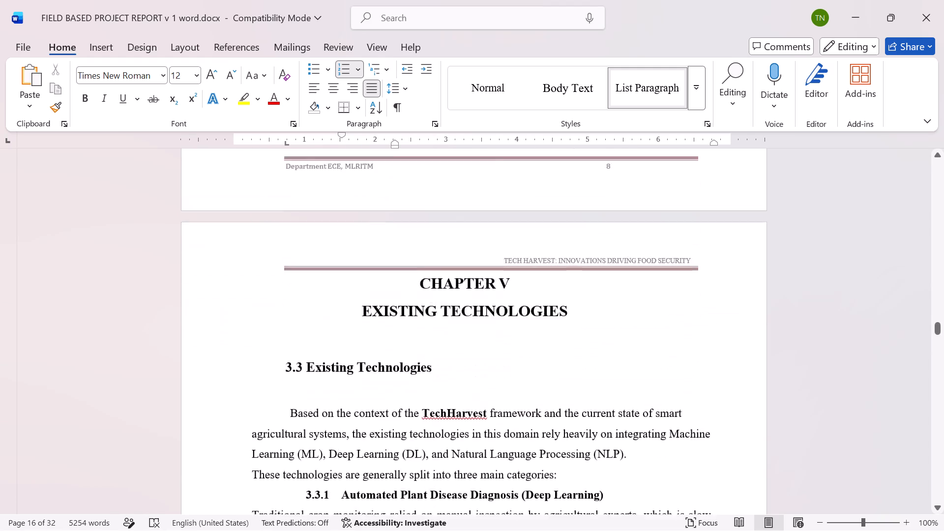
{"action": "scroll", "coordinate": [611, 200], "scroll_direction": "up", "scroll_amount": 2}
{"action": "scroll", "coordinate": [611, 200], "scroll_direction": "down", "scroll_amount": 4}
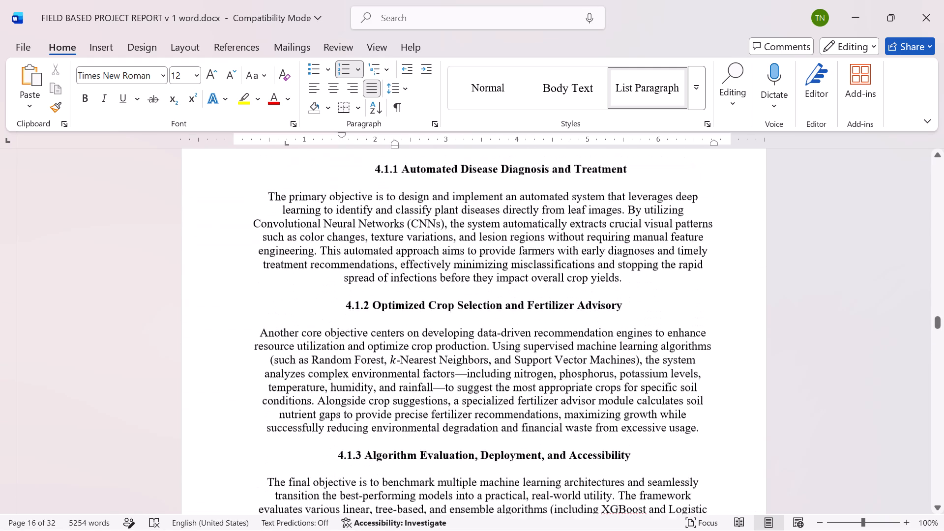
{"action": "scroll", "coordinate": [611, 200], "scroll_direction": "down", "scroll_amount": 1}
{"action": "scroll", "coordinate": [620, 396], "scroll_direction": "down", "scroll_amount": 1}
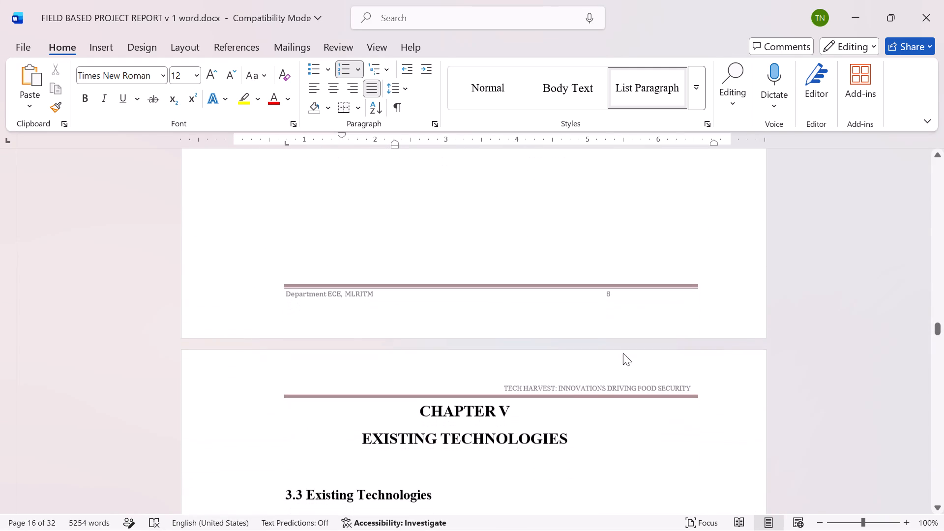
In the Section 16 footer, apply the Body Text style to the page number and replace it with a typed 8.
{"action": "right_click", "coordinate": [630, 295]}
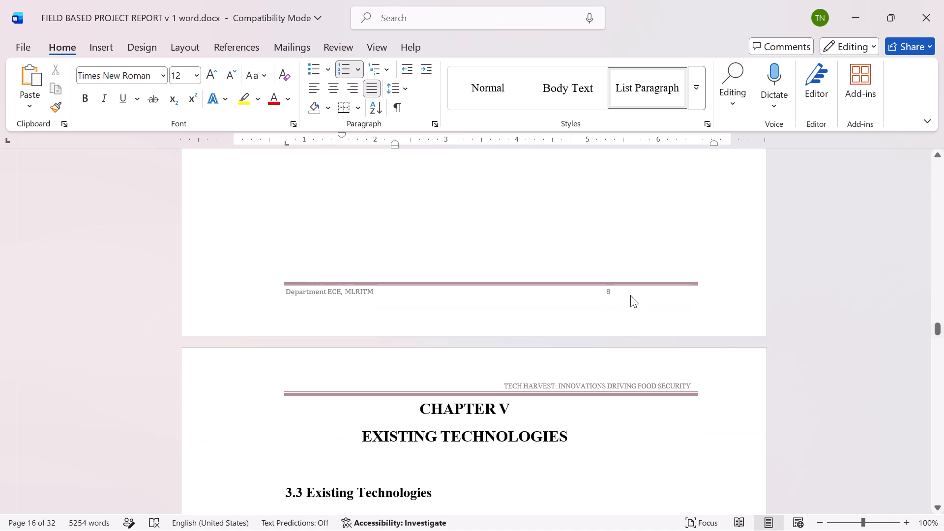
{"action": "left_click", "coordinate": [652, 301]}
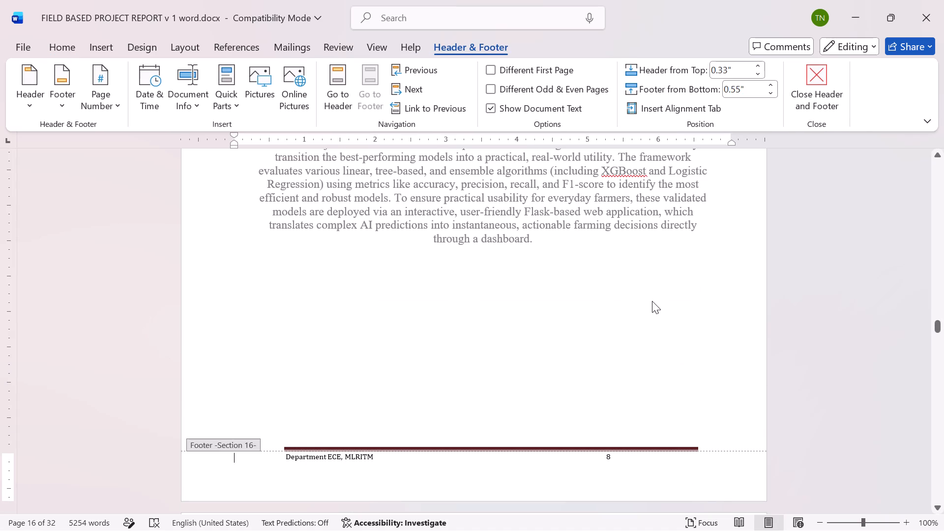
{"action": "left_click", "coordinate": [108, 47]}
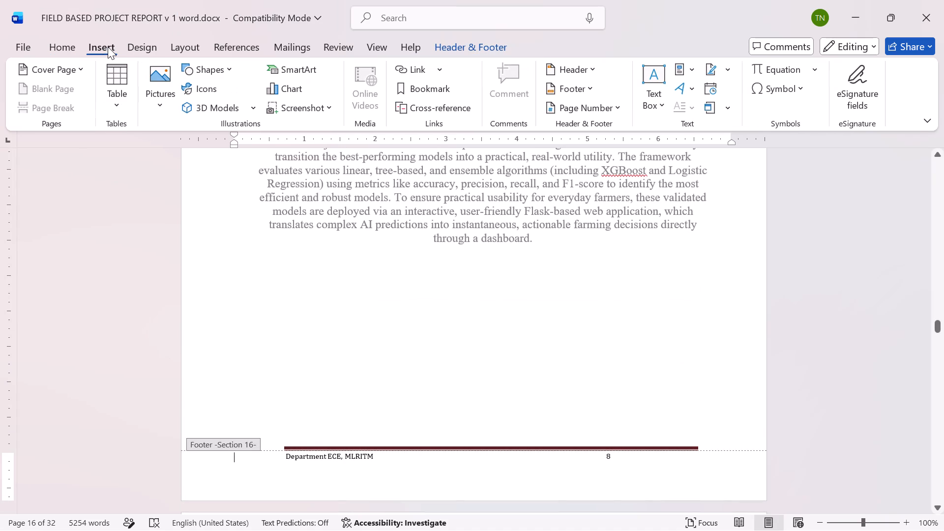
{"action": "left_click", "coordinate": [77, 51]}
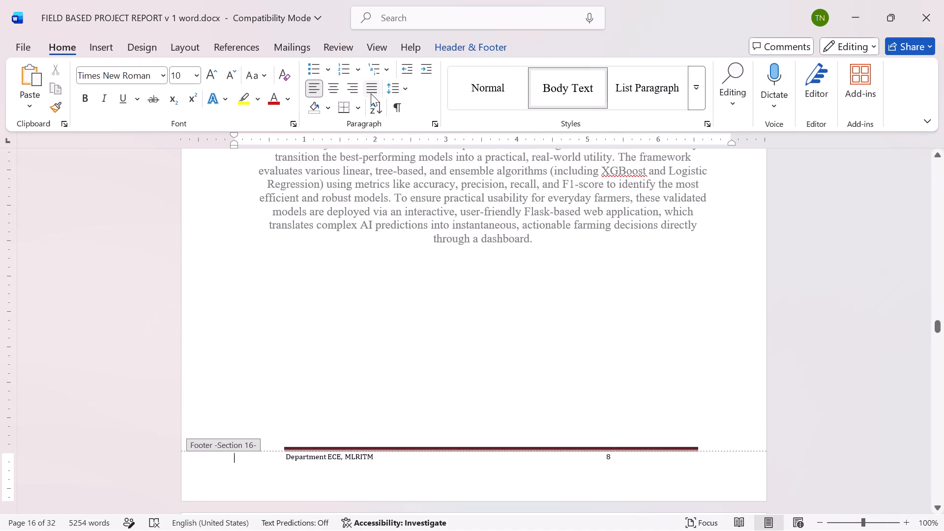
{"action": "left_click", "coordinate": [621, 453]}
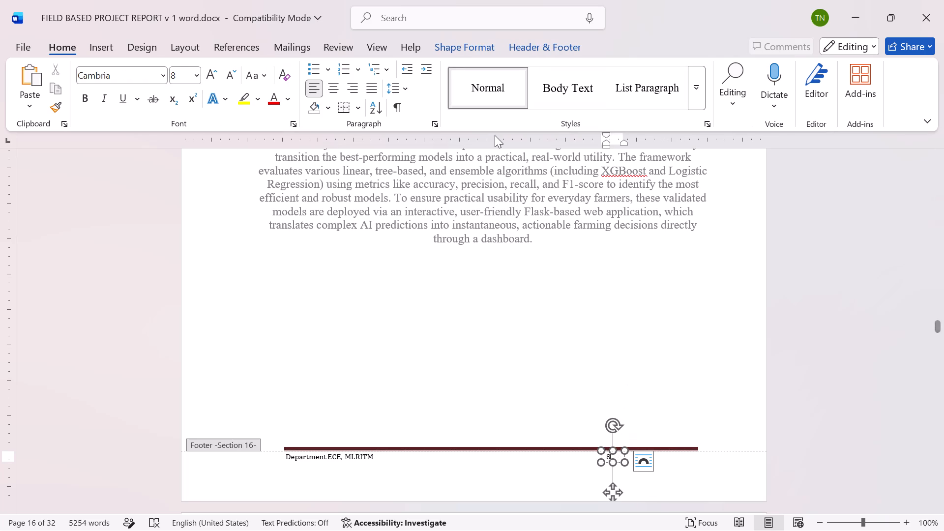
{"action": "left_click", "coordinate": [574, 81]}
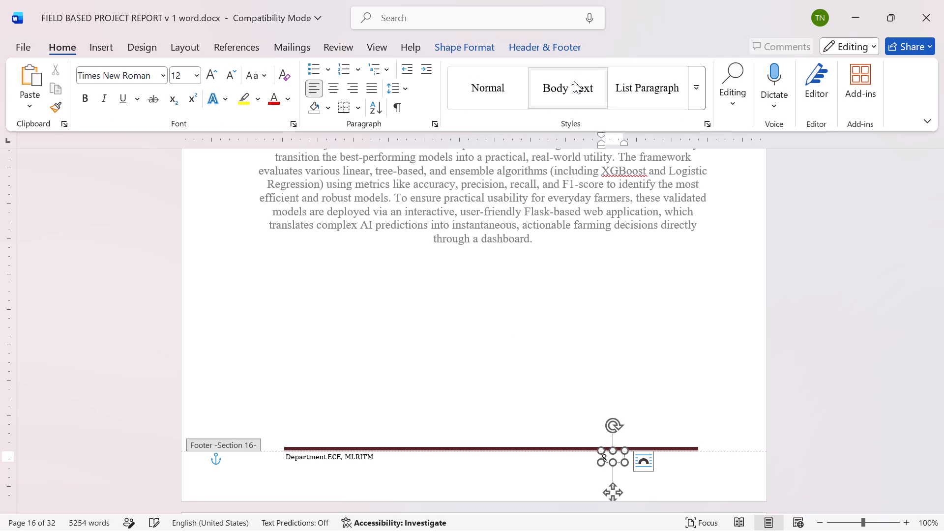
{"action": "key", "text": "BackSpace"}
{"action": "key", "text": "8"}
Examine the page number in the Section 17 footer and compare it with the one in the Section 16 footer.
{"action": "scroll", "coordinate": [594, 131], "scroll_direction": "up", "scroll_amount": 2}
{"action": "scroll", "coordinate": [595, 244], "scroll_direction": "up", "scroll_amount": 3}
{"action": "scroll", "coordinate": [595, 244], "scroll_direction": "right", "scroll_amount": 1}
{"action": "scroll", "coordinate": [595, 244], "scroll_direction": "down", "scroll_amount": 1}
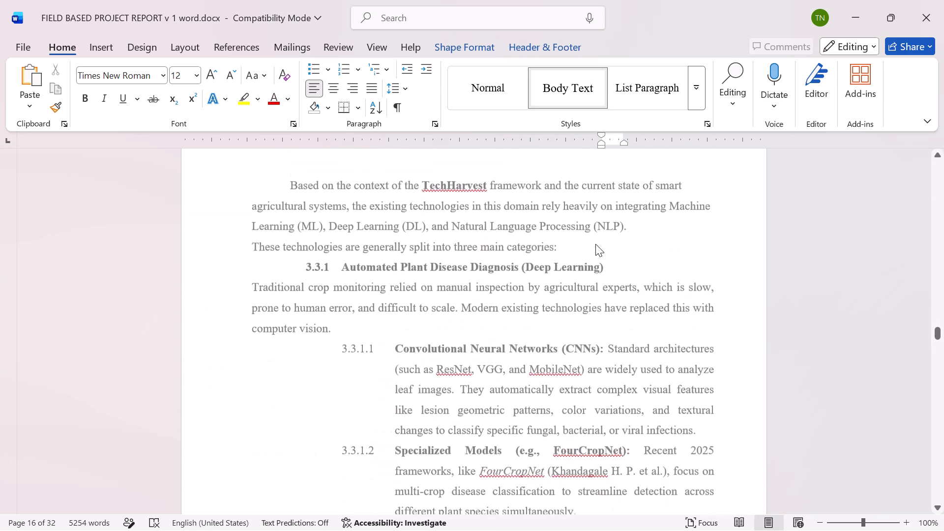
{"action": "scroll", "coordinate": [595, 244], "scroll_direction": "down", "scroll_amount": 4}
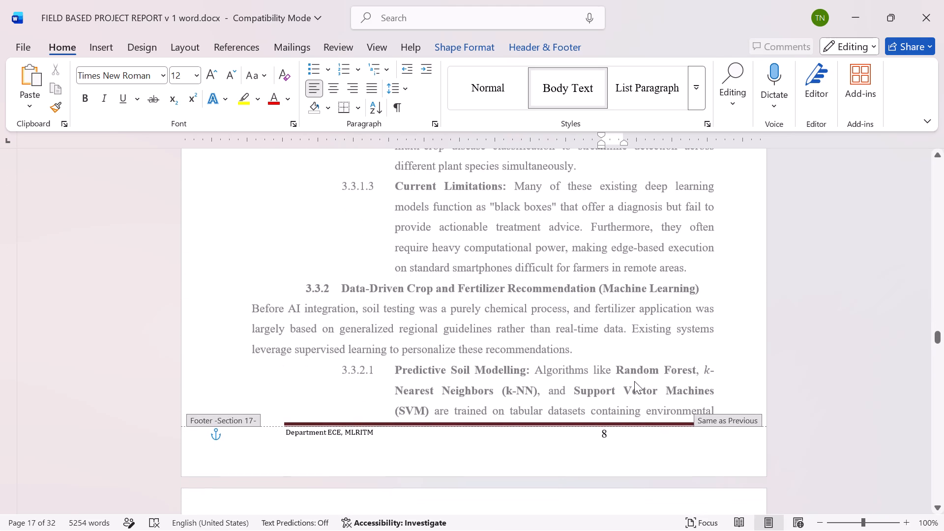
{"action": "left_click", "coordinate": [612, 430]}
{"action": "scroll", "coordinate": [612, 430], "scroll_direction": "up", "scroll_amount": 5}
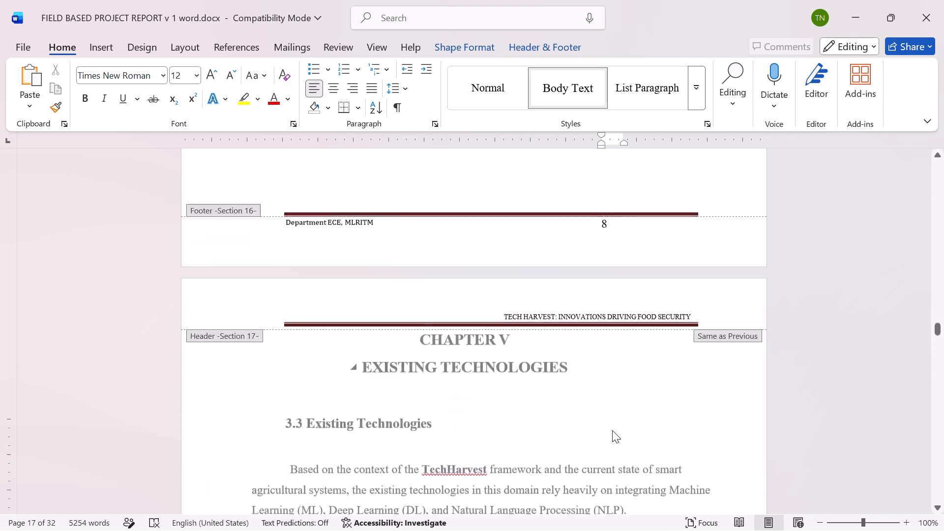
{"action": "scroll", "coordinate": [612, 430], "scroll_direction": "up", "scroll_amount": 1}
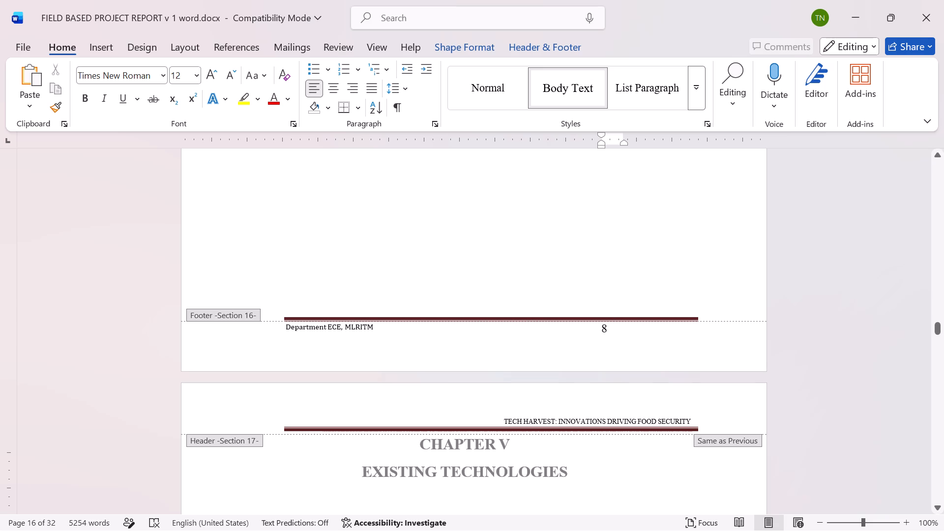
Delete the 8 from the page number box in the Section 16 footer and apply the Normal style there.
{"action": "left_click", "coordinate": [609, 326]}
{"action": "key", "text": "BackSpace"}
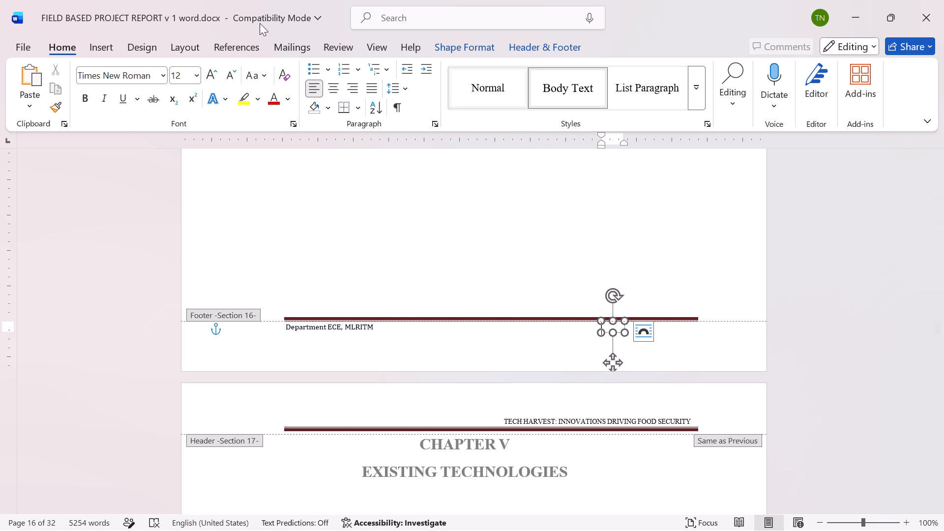
{"action": "left_click", "coordinate": [495, 74]}
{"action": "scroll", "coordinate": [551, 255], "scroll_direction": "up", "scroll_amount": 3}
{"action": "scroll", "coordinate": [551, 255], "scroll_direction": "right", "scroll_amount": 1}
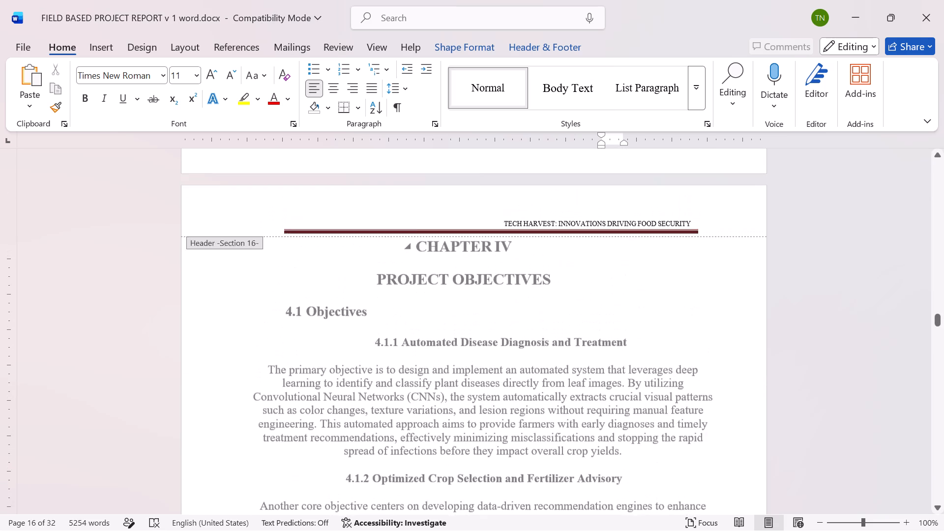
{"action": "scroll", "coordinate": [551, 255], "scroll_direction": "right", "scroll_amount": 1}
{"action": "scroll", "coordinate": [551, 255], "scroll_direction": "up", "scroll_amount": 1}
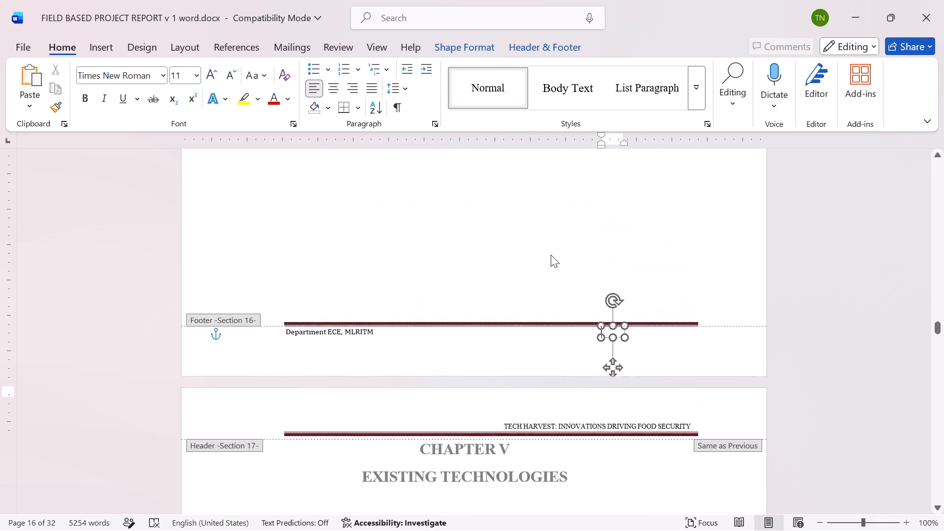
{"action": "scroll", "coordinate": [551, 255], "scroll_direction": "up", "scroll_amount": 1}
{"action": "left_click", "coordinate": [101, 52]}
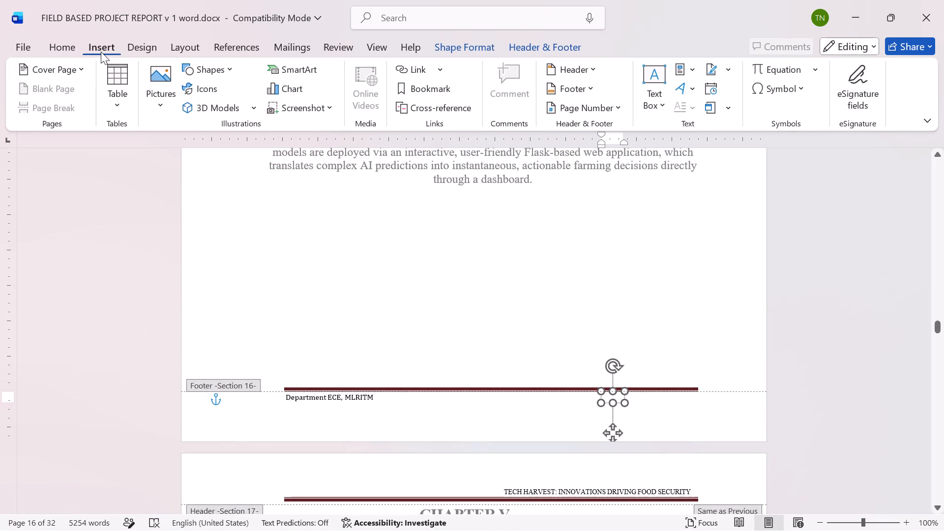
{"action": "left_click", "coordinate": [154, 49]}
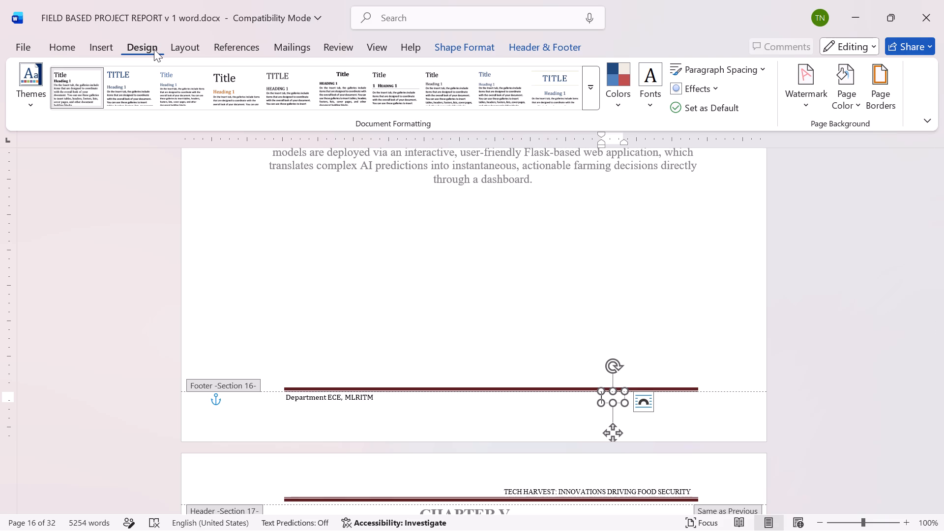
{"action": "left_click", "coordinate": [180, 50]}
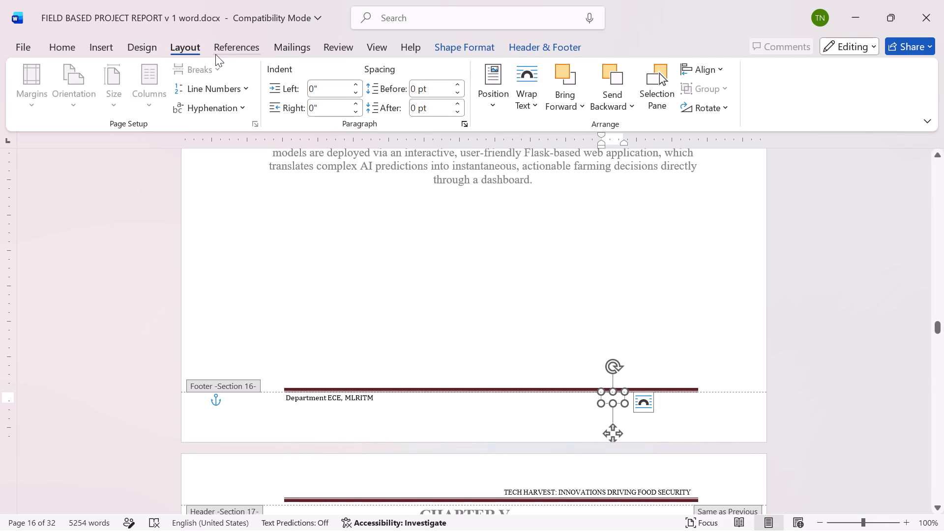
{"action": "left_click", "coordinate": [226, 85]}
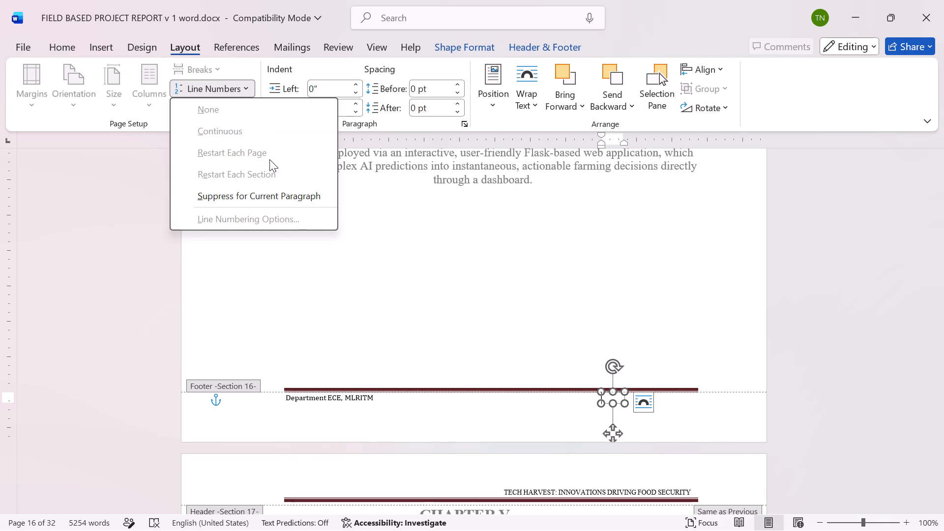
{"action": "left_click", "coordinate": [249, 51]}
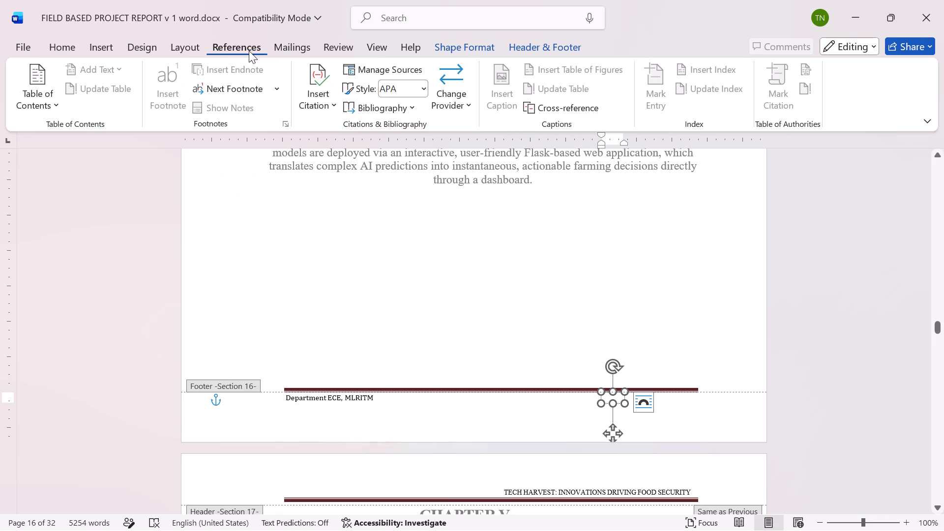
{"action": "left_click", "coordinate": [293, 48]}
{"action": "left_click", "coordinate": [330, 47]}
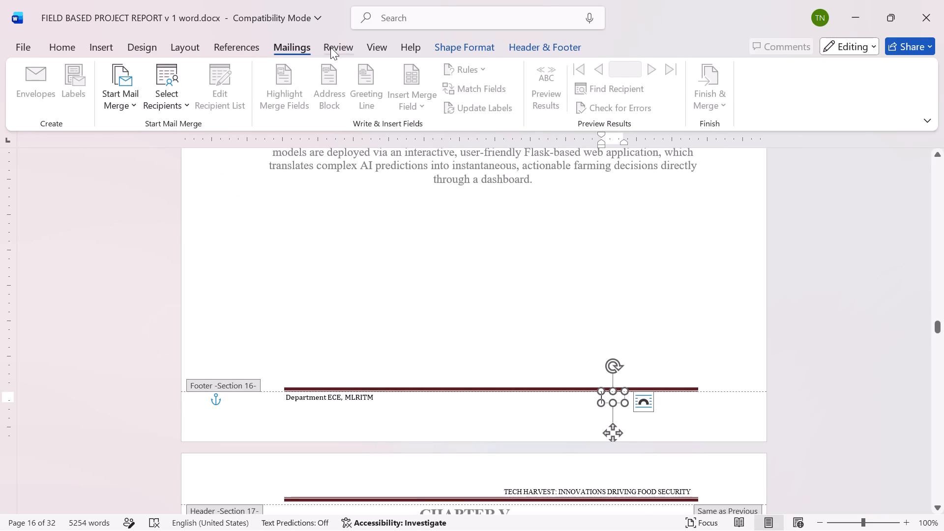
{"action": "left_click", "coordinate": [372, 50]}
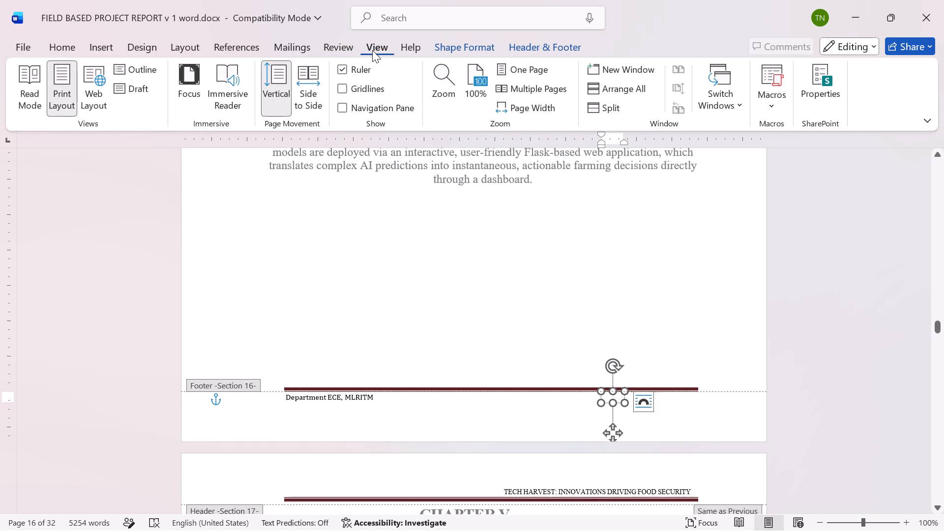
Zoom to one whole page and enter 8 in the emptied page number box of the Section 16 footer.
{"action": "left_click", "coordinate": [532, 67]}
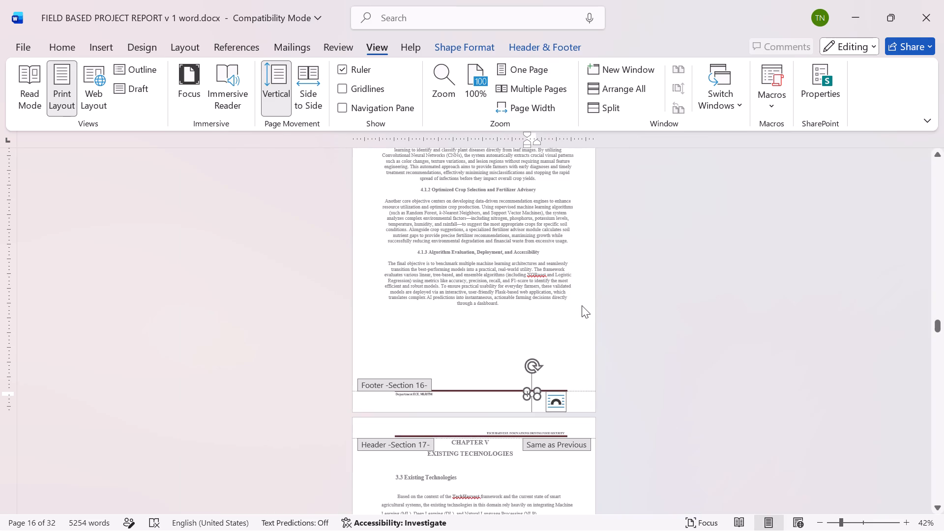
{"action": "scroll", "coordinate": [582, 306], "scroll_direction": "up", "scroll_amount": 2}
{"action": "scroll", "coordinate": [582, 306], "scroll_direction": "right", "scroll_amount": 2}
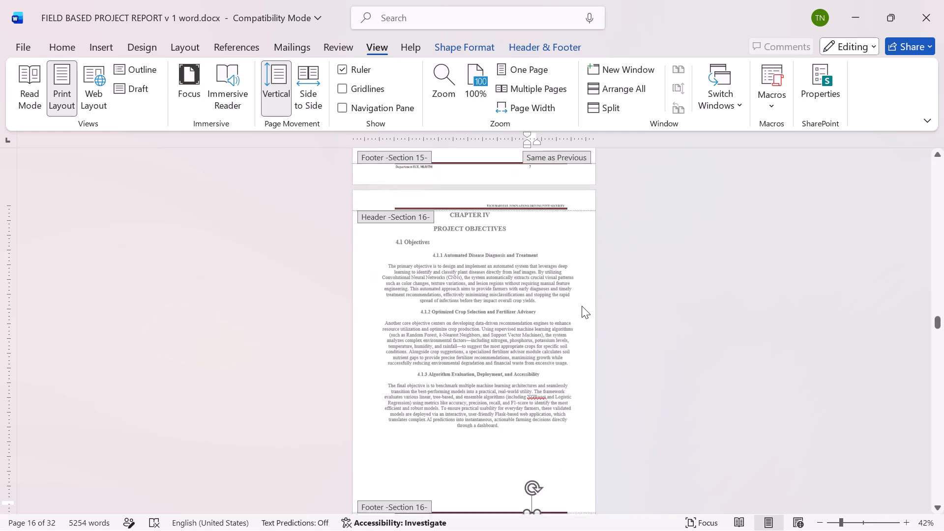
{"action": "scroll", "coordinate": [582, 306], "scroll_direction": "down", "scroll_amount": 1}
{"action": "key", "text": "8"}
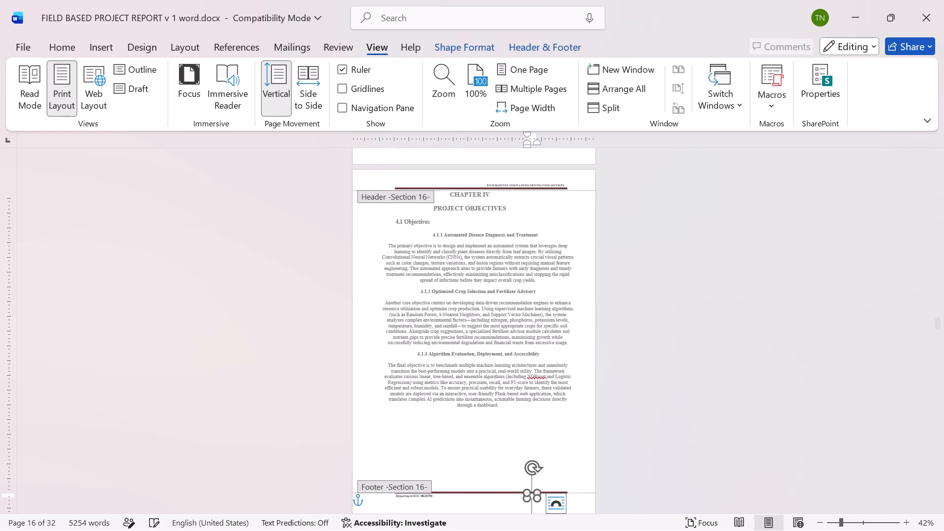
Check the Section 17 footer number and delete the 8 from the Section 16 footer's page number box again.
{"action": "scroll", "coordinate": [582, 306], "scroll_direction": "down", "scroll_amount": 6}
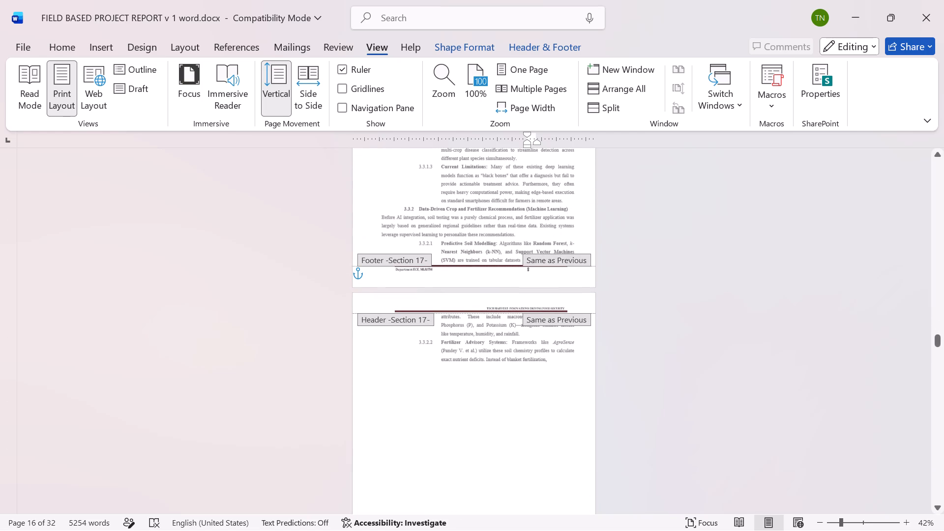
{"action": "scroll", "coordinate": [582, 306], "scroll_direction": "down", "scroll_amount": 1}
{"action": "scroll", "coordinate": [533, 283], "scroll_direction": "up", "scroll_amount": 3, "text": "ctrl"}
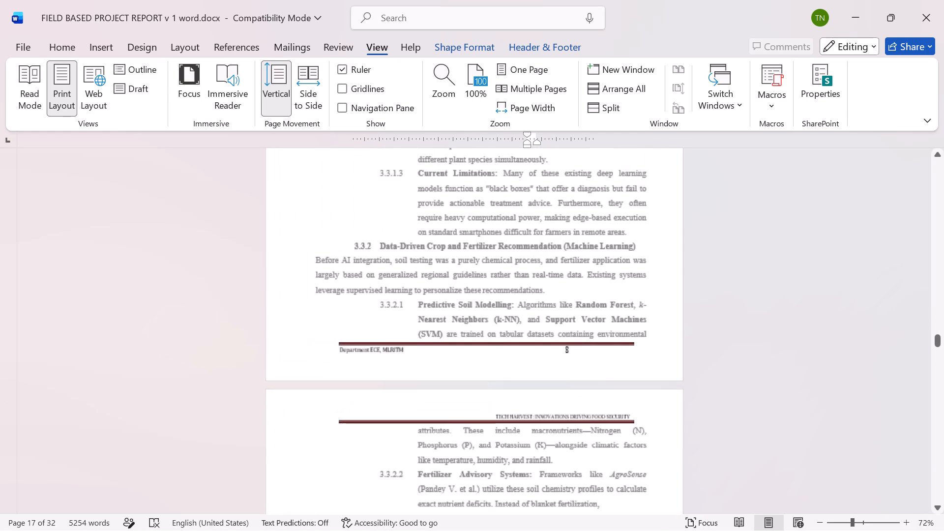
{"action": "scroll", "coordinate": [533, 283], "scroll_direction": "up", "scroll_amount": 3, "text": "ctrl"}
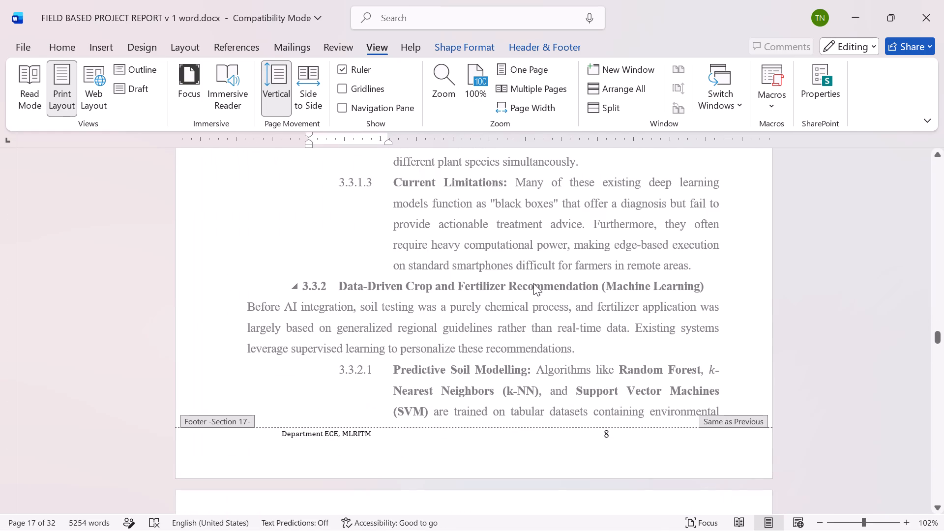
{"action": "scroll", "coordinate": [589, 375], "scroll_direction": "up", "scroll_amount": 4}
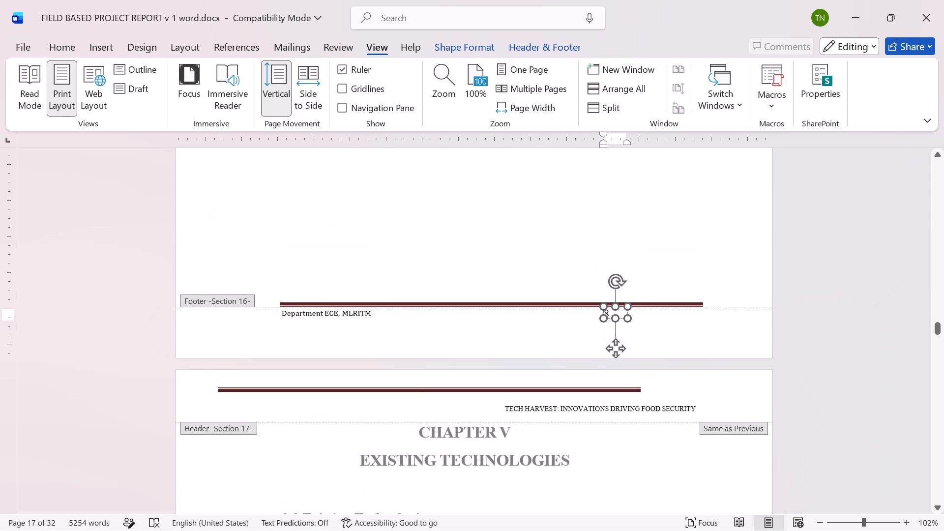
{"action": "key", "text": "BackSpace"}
Examine the footers before and after the Chapter IV page, comparing the Section 15 page number with the Section 16 footer.
{"action": "scroll", "coordinate": [646, 329], "scroll_direction": "up", "scroll_amount": 2}
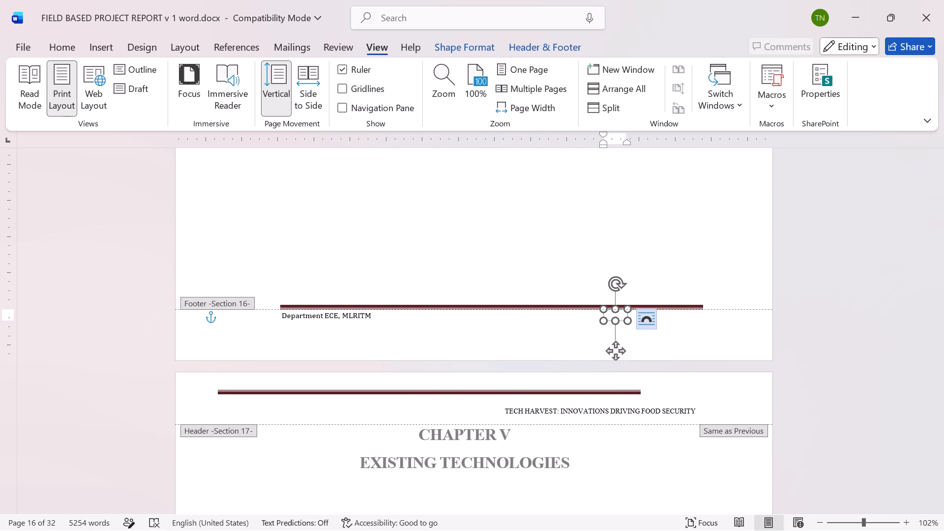
{"action": "scroll", "coordinate": [646, 329], "scroll_direction": "up", "scroll_amount": 1}
{"action": "scroll", "coordinate": [493, 335], "scroll_direction": "down", "scroll_amount": 2}
{"action": "scroll", "coordinate": [493, 335], "scroll_direction": "up", "scroll_amount": 5}
{"action": "scroll", "coordinate": [493, 335], "scroll_direction": "right", "scroll_amount": 2}
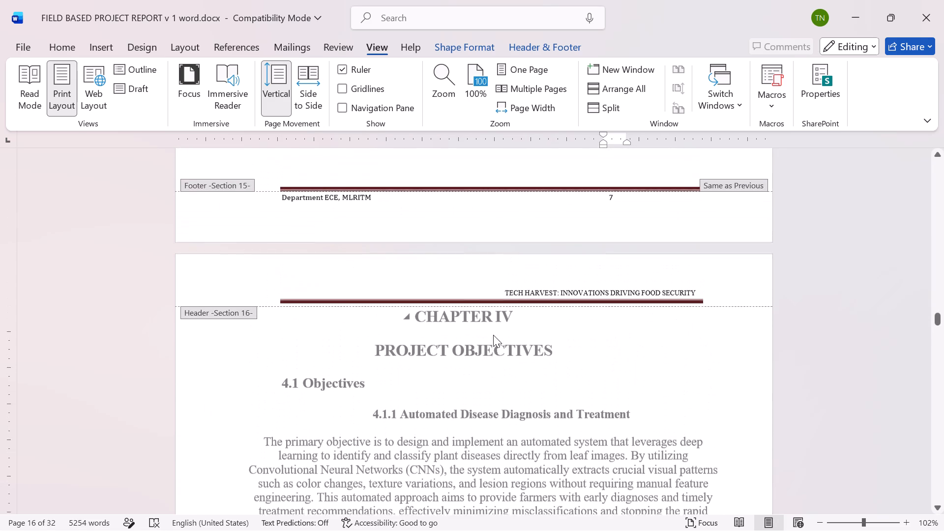
{"action": "scroll", "coordinate": [493, 335], "scroll_direction": "right", "scroll_amount": 1}
{"action": "scroll", "coordinate": [493, 335], "scroll_direction": "down", "scroll_amount": 3}
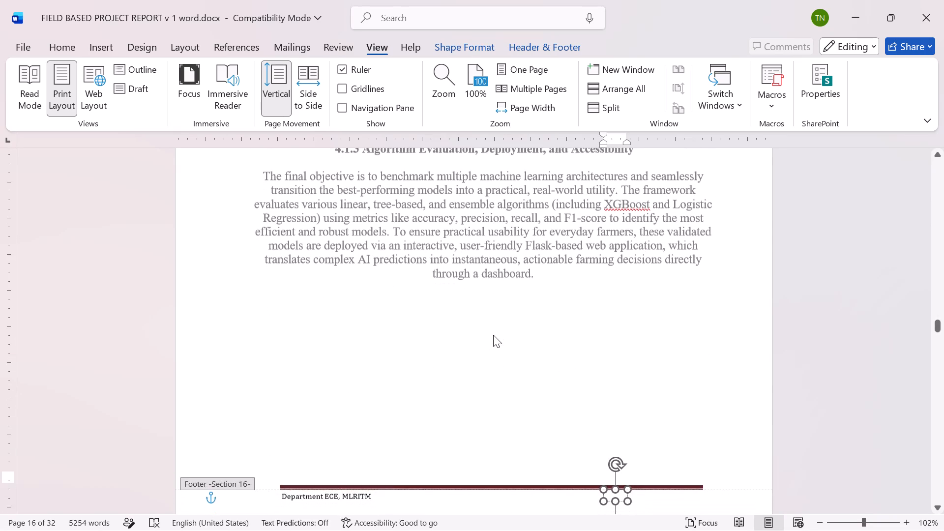
{"action": "scroll", "coordinate": [493, 335], "scroll_direction": "down", "scroll_amount": 1}
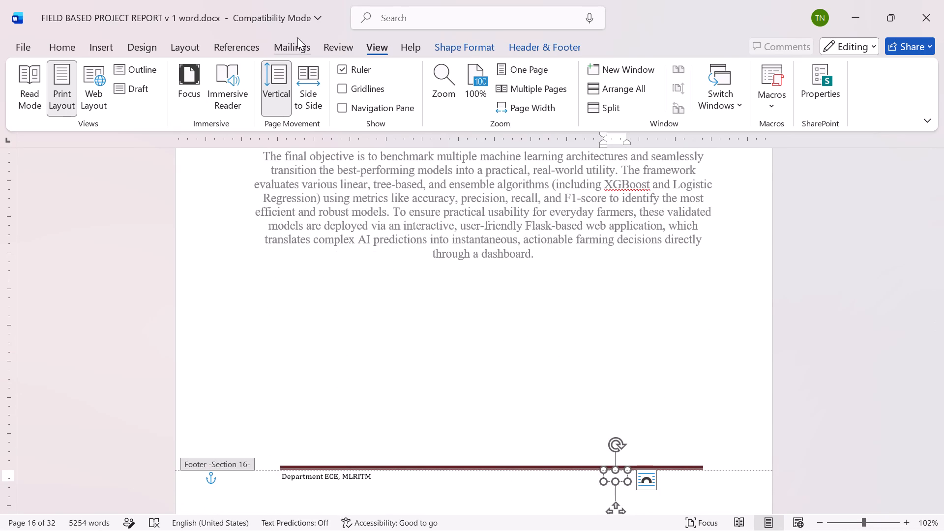
Apply Remove Page Numbers while the page number box in the Section 16 footer is active.
{"action": "left_click", "coordinate": [394, 41]}
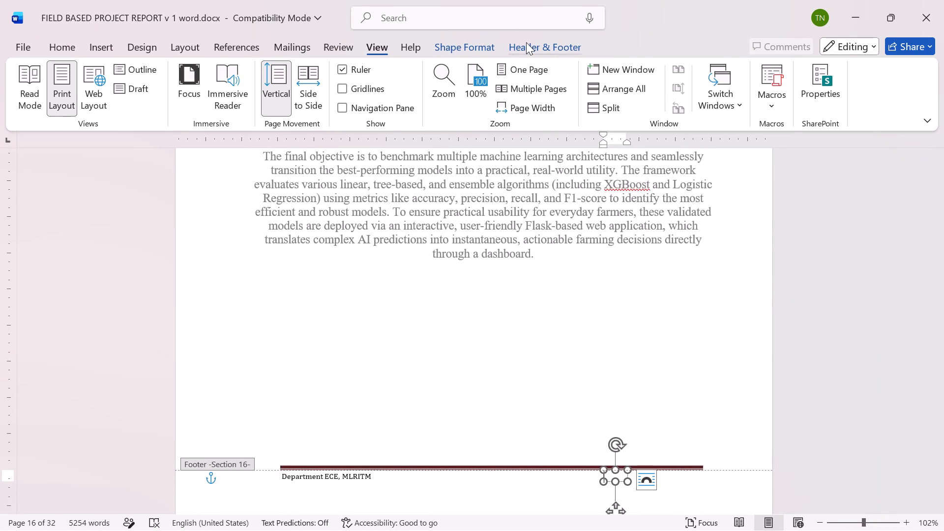
{"action": "left_click", "coordinate": [526, 42]}
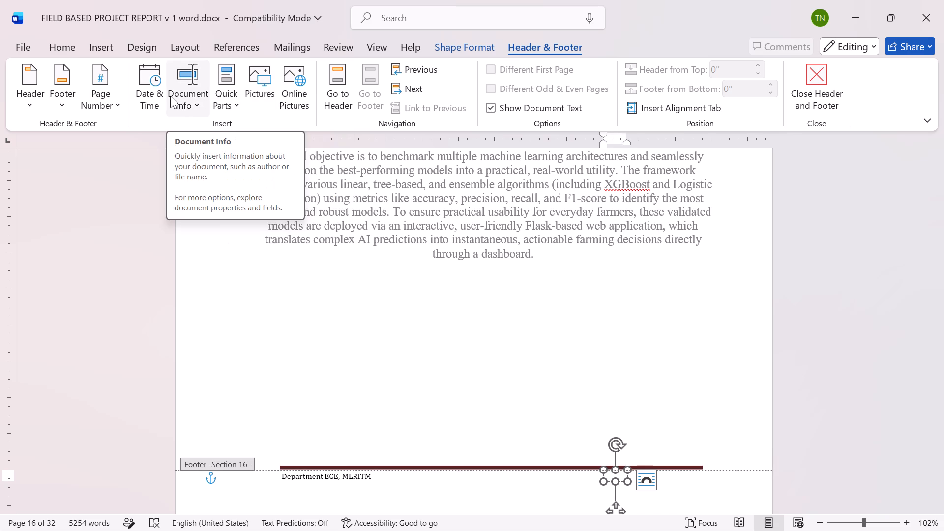
{"action": "left_click", "coordinate": [118, 104]}
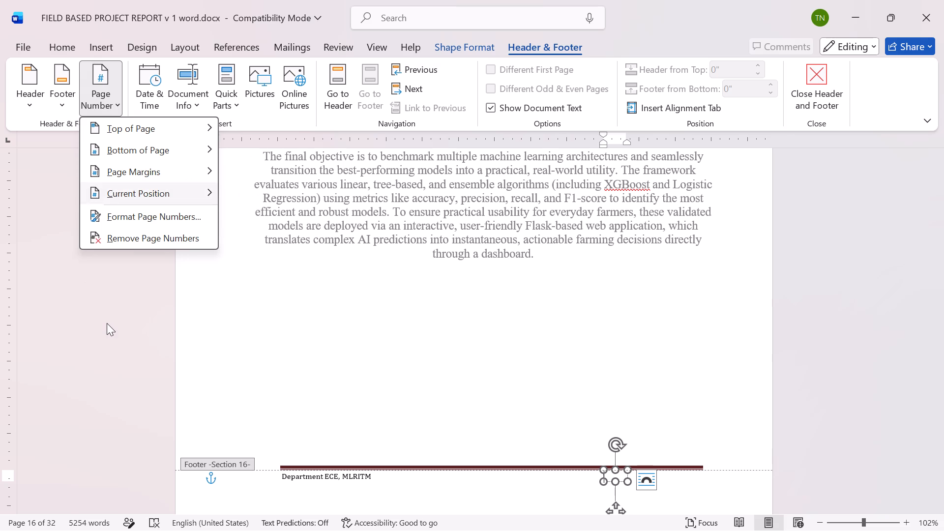
{"action": "left_click", "coordinate": [107, 323]}
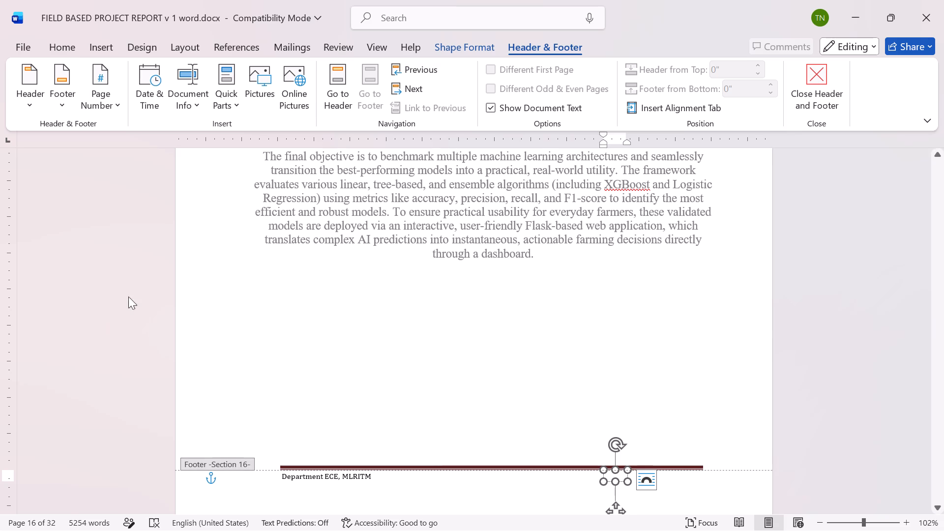
{"action": "scroll", "coordinate": [325, 337], "scroll_direction": "up", "scroll_amount": 6}
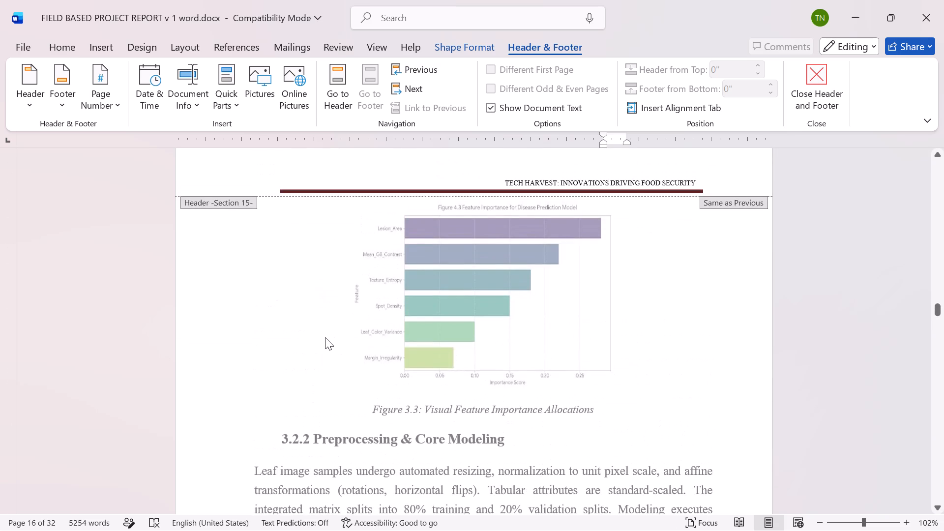
{"action": "scroll", "coordinate": [325, 337], "scroll_direction": "up", "scroll_amount": 7}
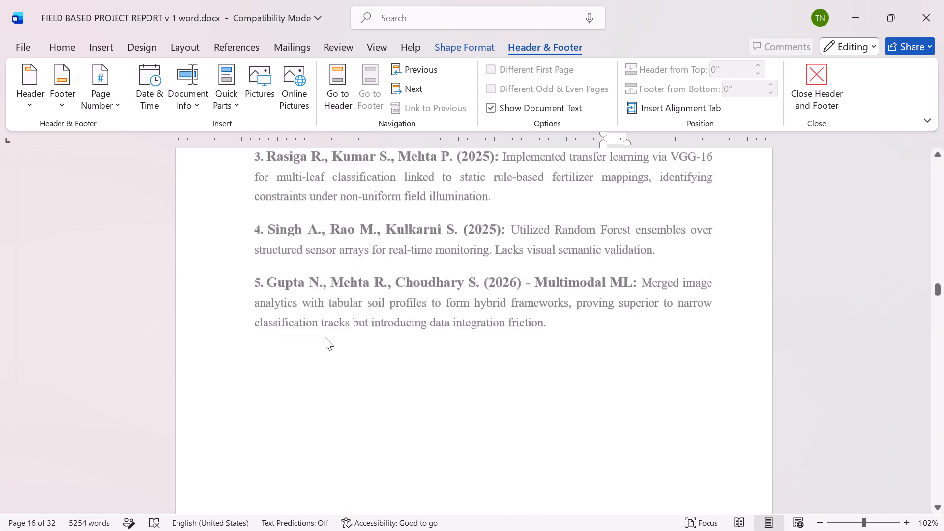
{"action": "scroll", "coordinate": [325, 337], "scroll_direction": "up", "scroll_amount": 6}
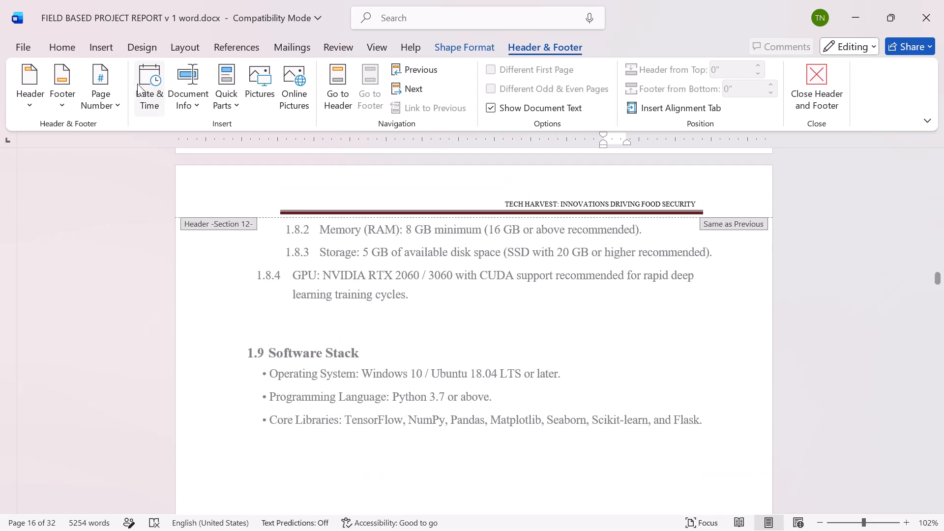
{"action": "left_click", "coordinate": [114, 112]}
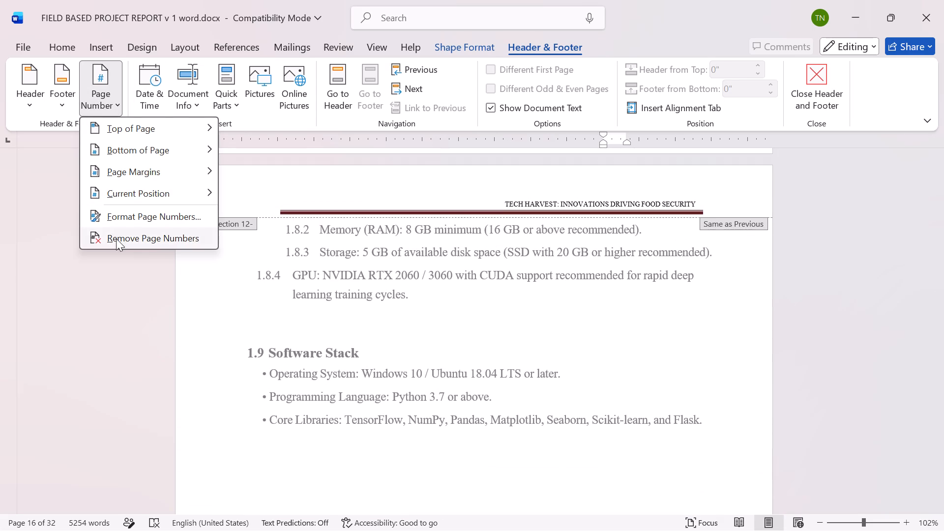
{"action": "left_click", "coordinate": [116, 238]}
Remove the footer of Section 16, on the Chapter IV page, using Remove Footer.
{"action": "scroll", "coordinate": [636, 402], "scroll_direction": "down", "scroll_amount": 5}
{"action": "scroll", "coordinate": [636, 402], "scroll_direction": "up", "scroll_amount": 1}
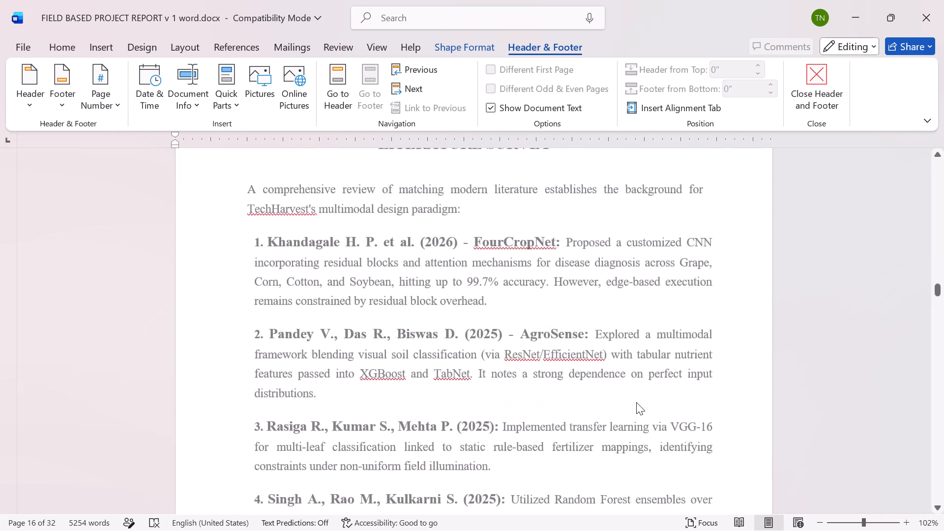
{"action": "scroll", "coordinate": [636, 402], "scroll_direction": "up", "scroll_amount": 5}
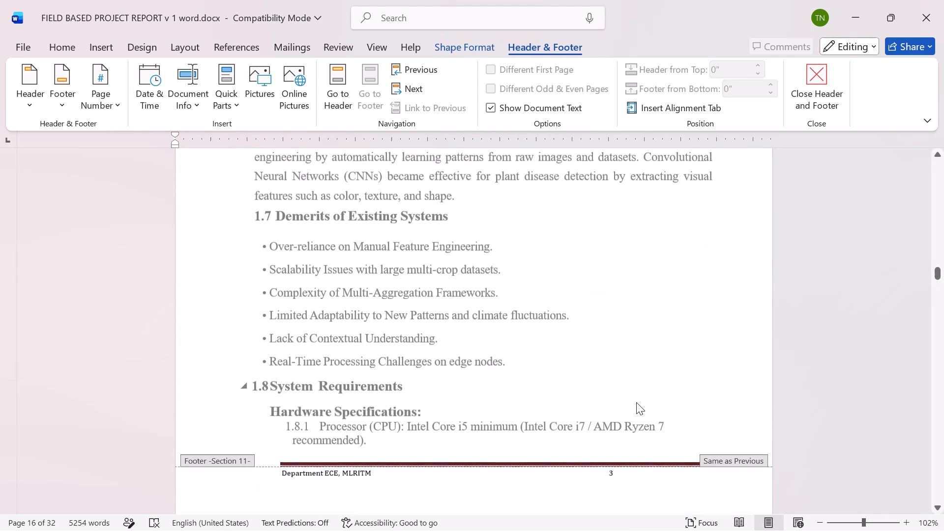
{"action": "scroll", "coordinate": [636, 402], "scroll_direction": "up", "scroll_amount": 3}
{"action": "left_click", "coordinate": [73, 66]}
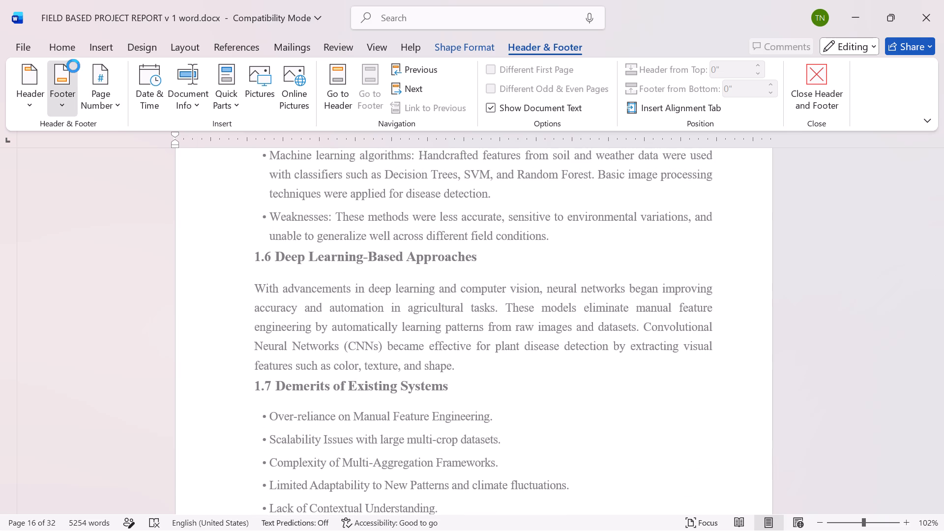
{"action": "left_click", "coordinate": [16, 236]}
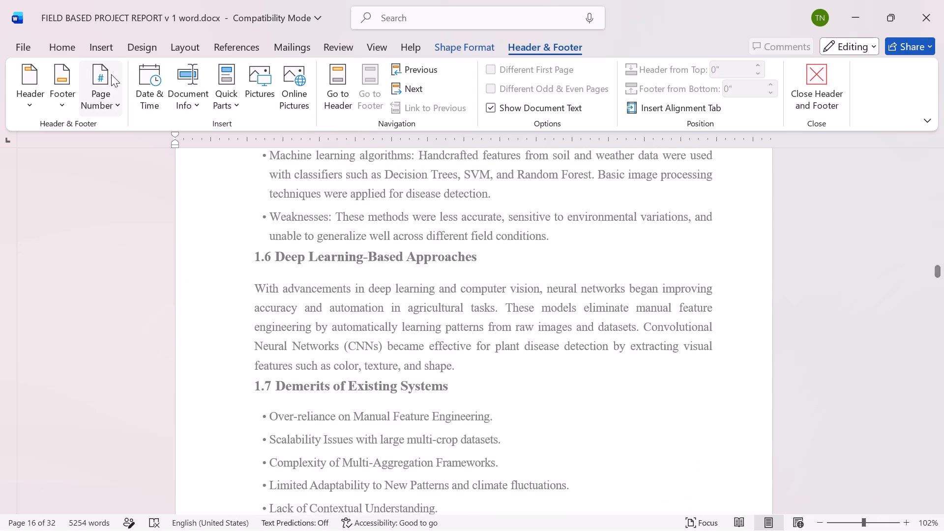
{"action": "left_click", "coordinate": [63, 113]}
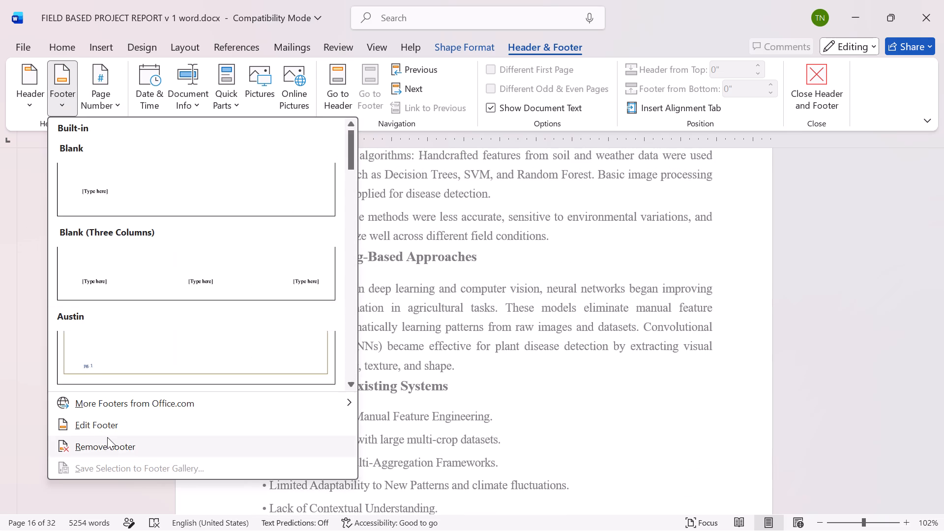
{"action": "left_click", "coordinate": [107, 437]}
Check the footers from Section 11 through Section 17, and place the cursor in the Section 15 footer's page number box.
{"action": "scroll", "coordinate": [501, 376], "scroll_direction": "down", "scroll_amount": 2}
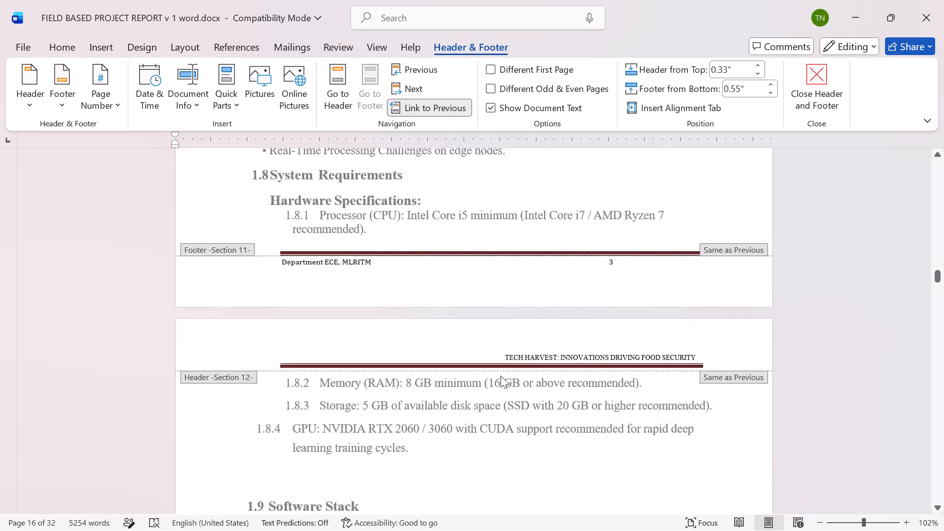
{"action": "scroll", "coordinate": [501, 376], "scroll_direction": "down", "scroll_amount": 9}
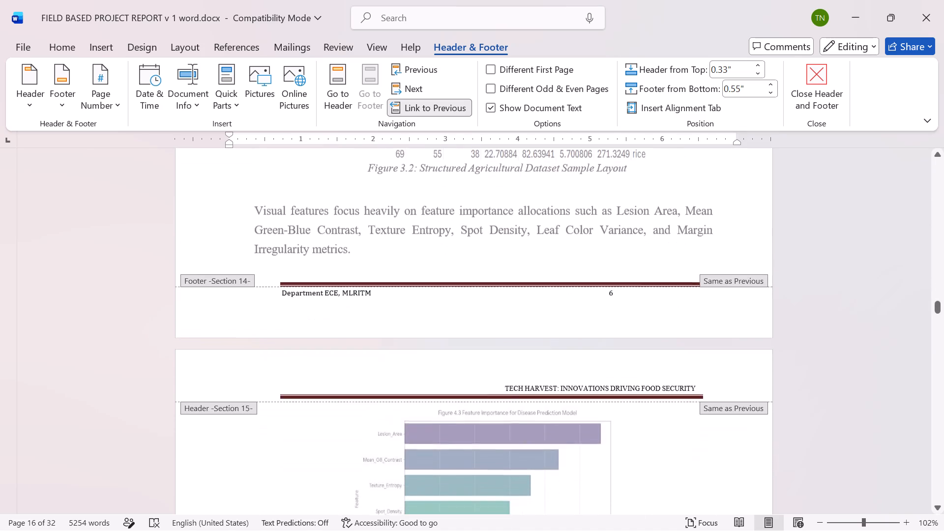
{"action": "scroll", "coordinate": [501, 376], "scroll_direction": "down", "scroll_amount": 2}
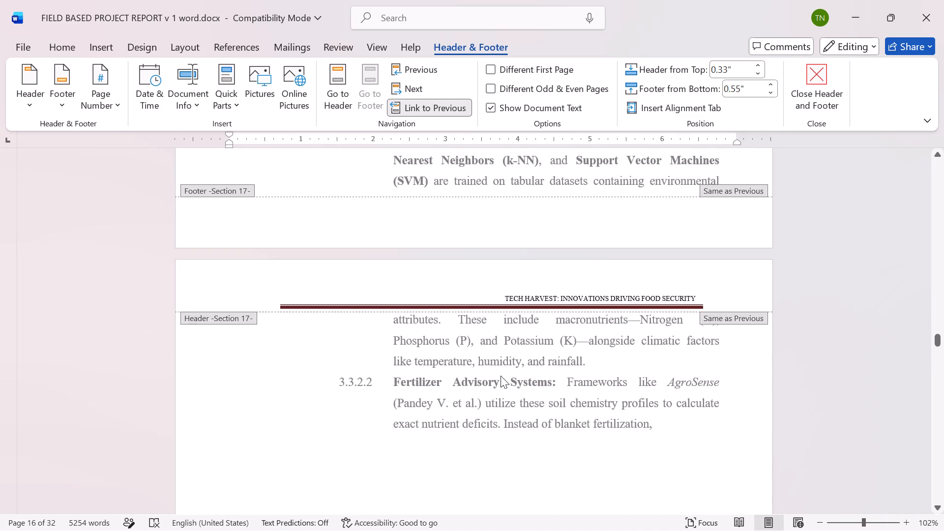
{"action": "scroll", "coordinate": [501, 376], "scroll_direction": "up", "scroll_amount": 4}
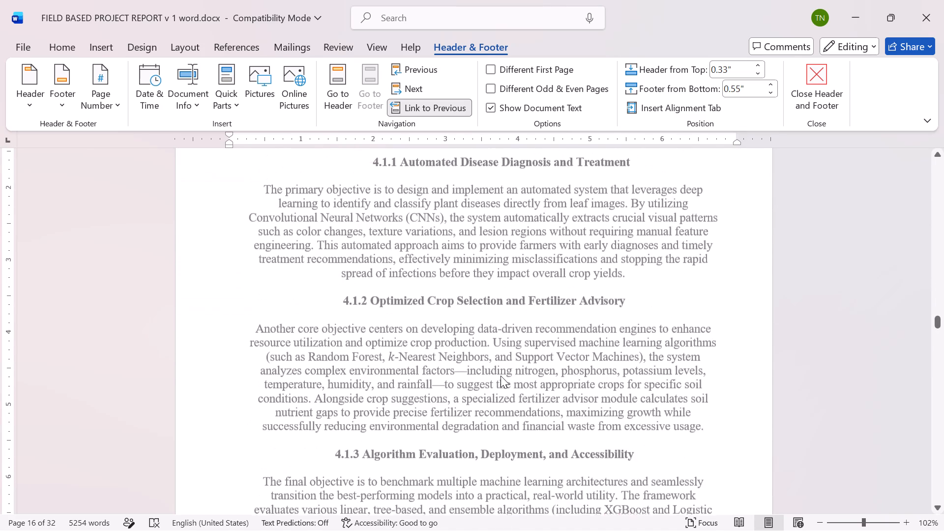
{"action": "scroll", "coordinate": [501, 376], "scroll_direction": "up", "scroll_amount": 2}
{"action": "left_click", "coordinate": [668, 282]}
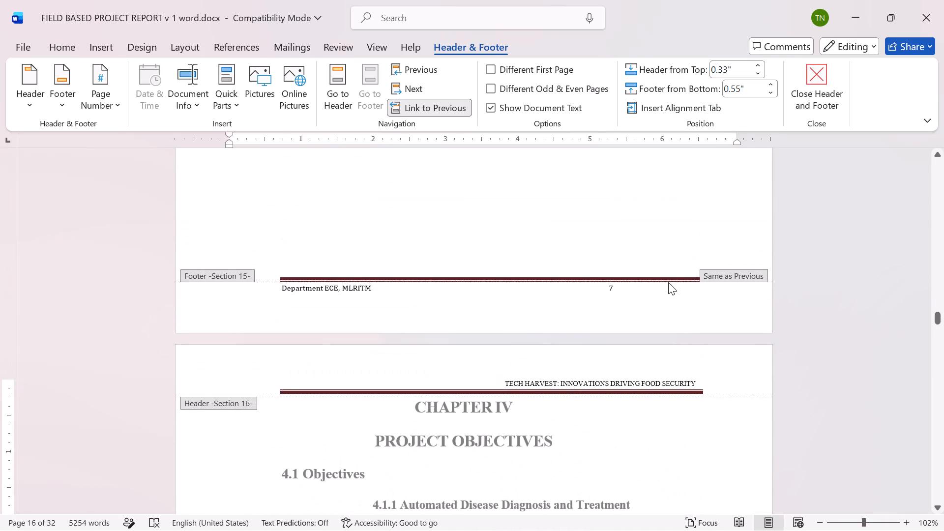
{"action": "scroll", "coordinate": [628, 286], "scroll_direction": "up", "scroll_amount": 4}
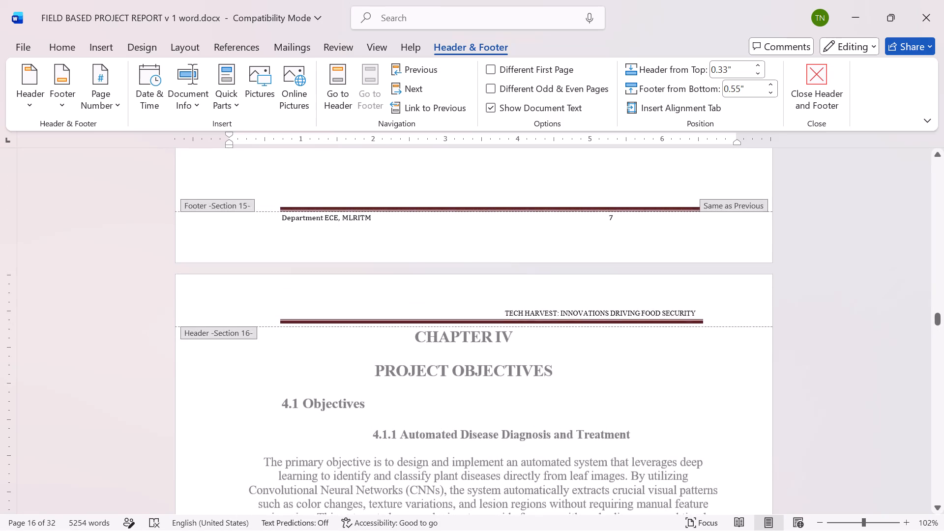
{"action": "left_click", "coordinate": [621, 251]}
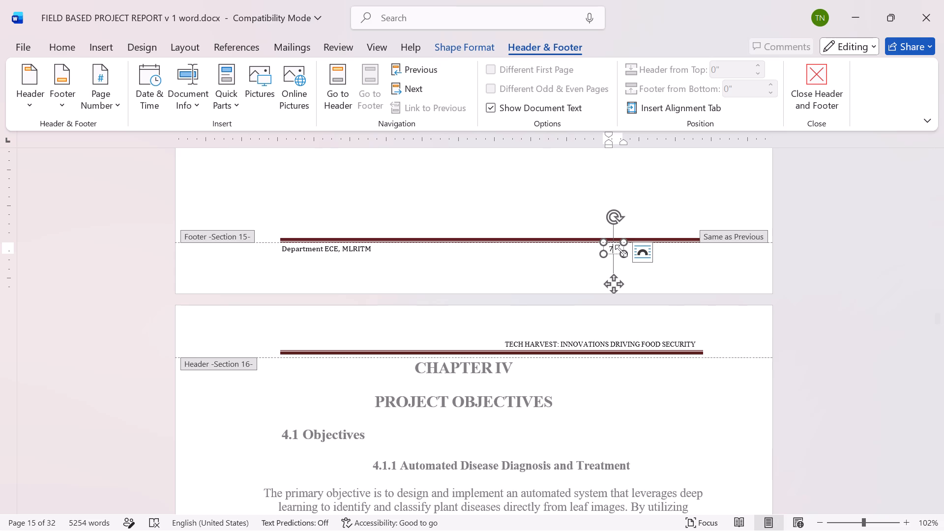
Examine the footer page numbers of Sections 13 to 15 and compare them with the footers following the Chapter IV page.
{"action": "scroll", "coordinate": [259, 216], "scroll_direction": "up", "scroll_amount": 6}
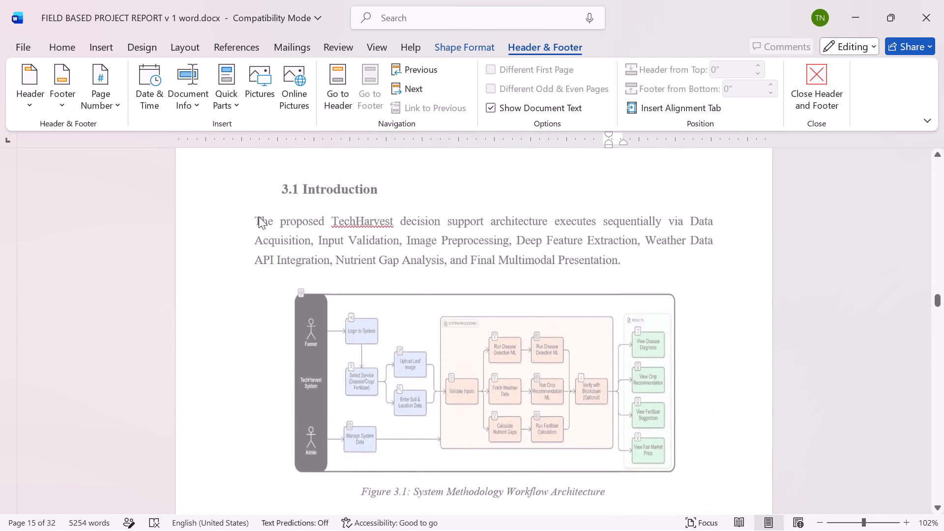
{"action": "scroll", "coordinate": [259, 216], "scroll_direction": "left", "scroll_amount": 1}
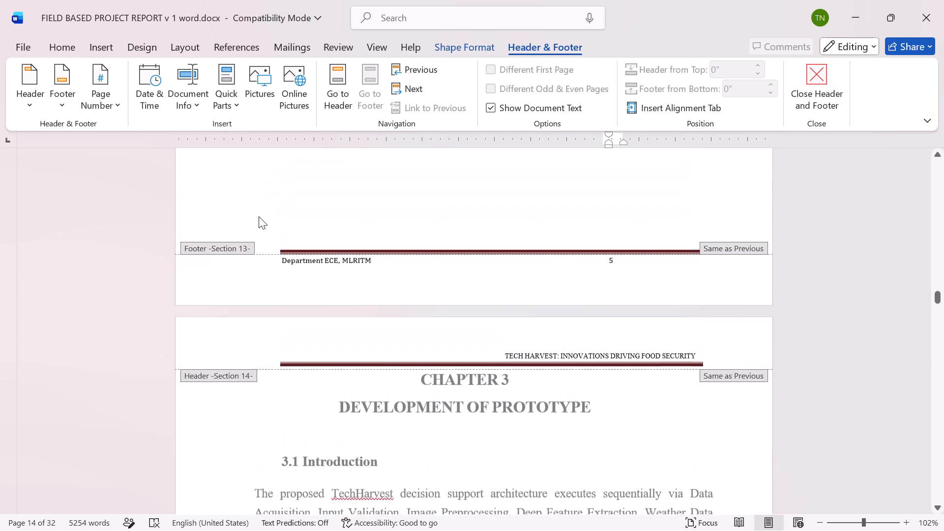
{"action": "scroll", "coordinate": [259, 216], "scroll_direction": "left", "scroll_amount": 2}
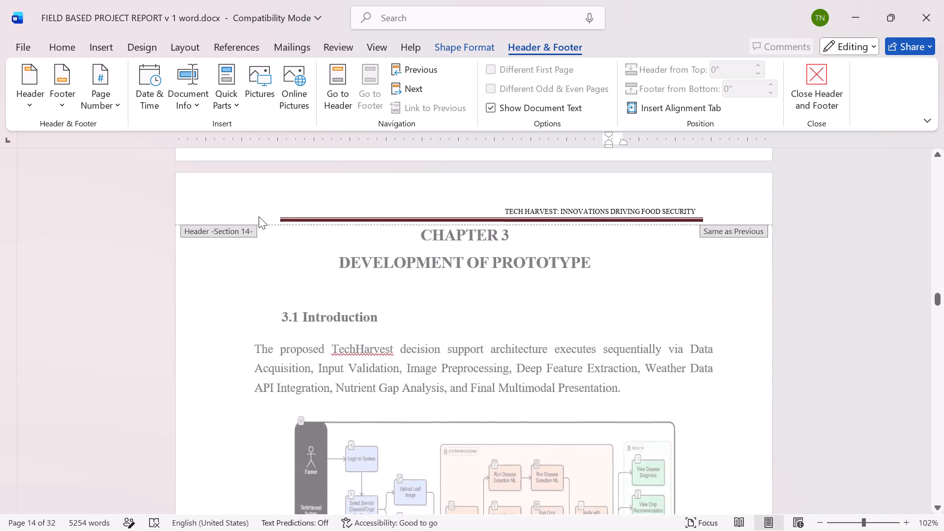
{"action": "scroll", "coordinate": [259, 216], "scroll_direction": "left", "scroll_amount": 1}
{"action": "scroll", "coordinate": [259, 216], "scroll_direction": "down", "scroll_amount": 4}
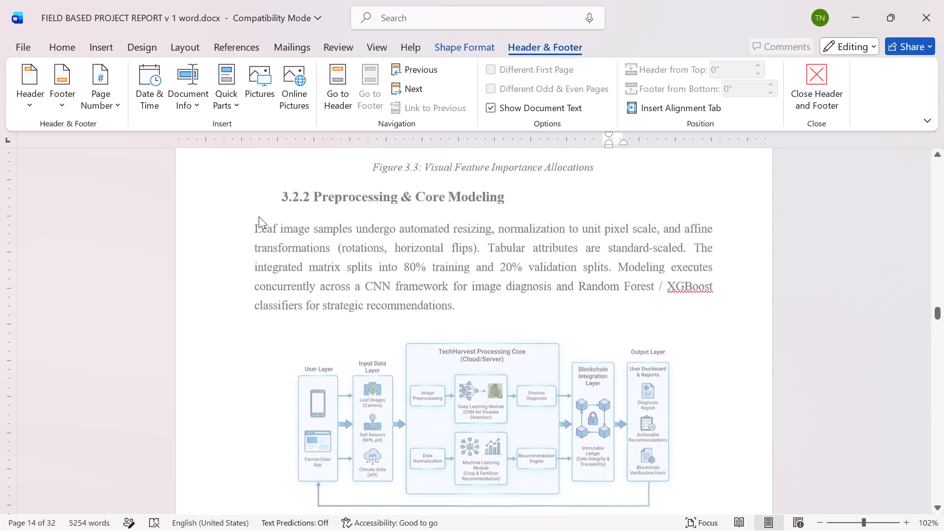
{"action": "scroll", "coordinate": [259, 216], "scroll_direction": "down", "scroll_amount": 2}
{"action": "scroll", "coordinate": [259, 216], "scroll_direction": "up", "scroll_amount": 1}
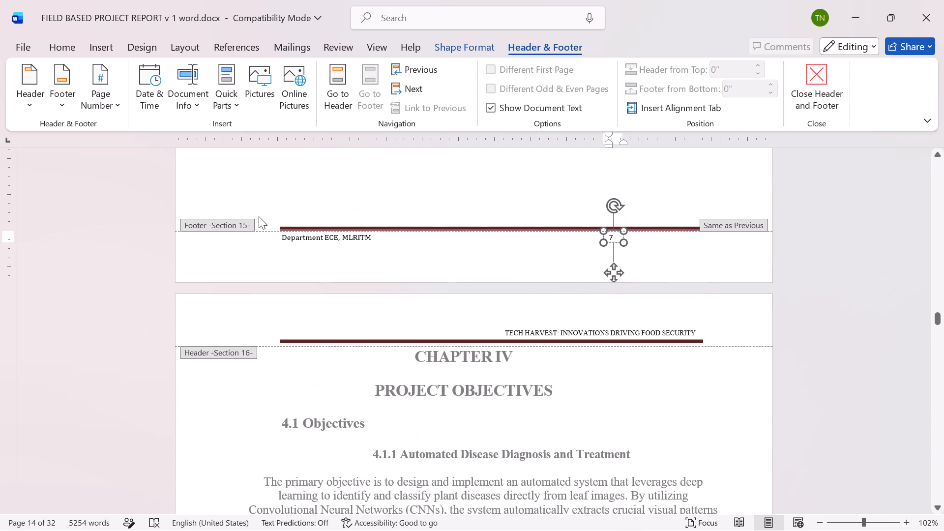
{"action": "scroll", "coordinate": [259, 216], "scroll_direction": "up", "scroll_amount": 2}
{"action": "scroll", "coordinate": [259, 216], "scroll_direction": "down", "scroll_amount": 5}
{"action": "scroll", "coordinate": [259, 216], "scroll_direction": "up", "scroll_amount": 1}
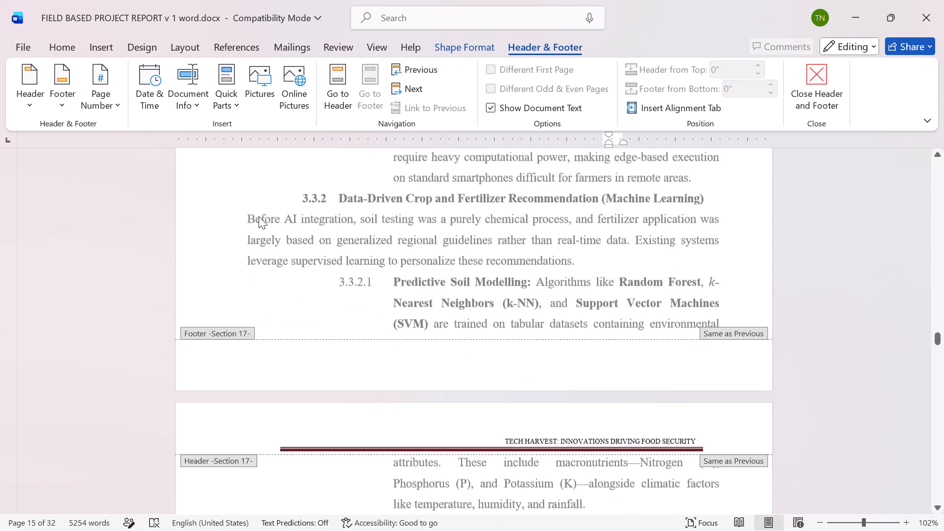
{"action": "scroll", "coordinate": [259, 216], "scroll_direction": "up", "scroll_amount": 2}
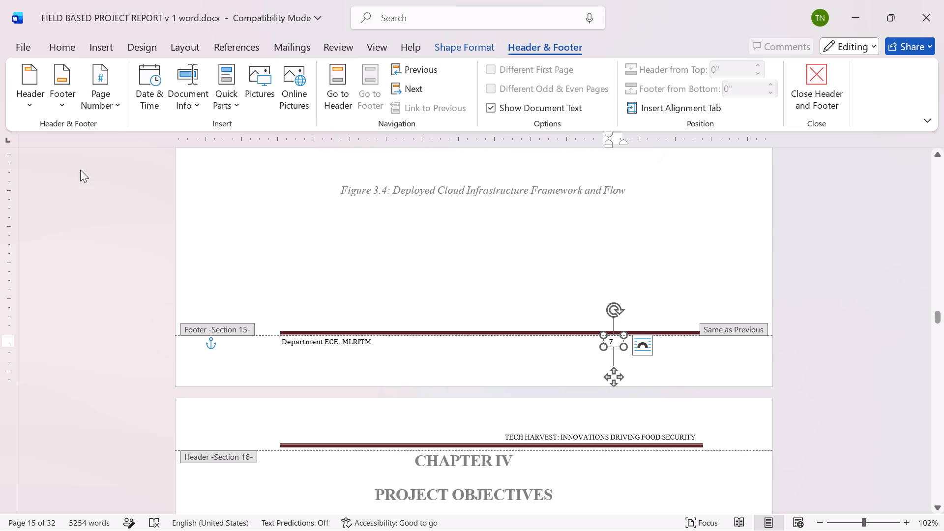
{"action": "scroll", "coordinate": [102, 181], "scroll_direction": "up", "scroll_amount": 5}
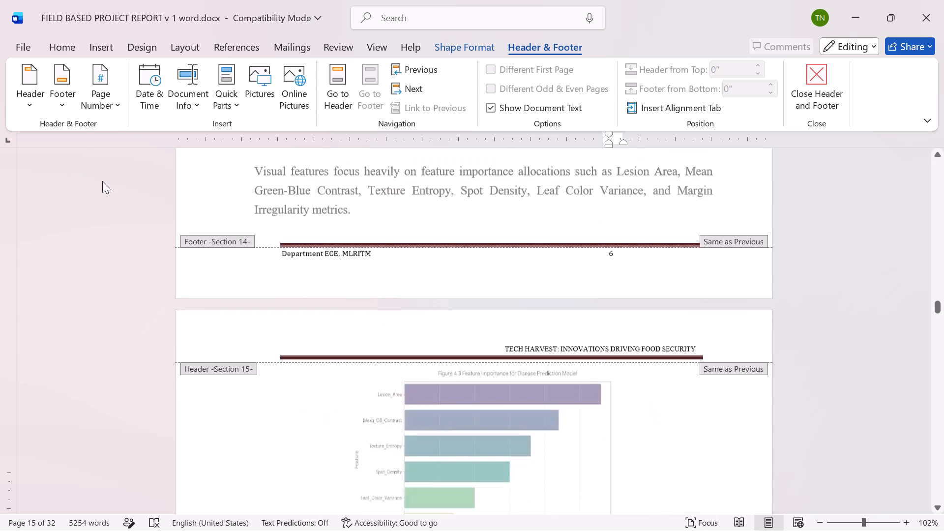
{"action": "scroll", "coordinate": [102, 181], "scroll_direction": "up", "scroll_amount": 3}
{"action": "scroll", "coordinate": [102, 181], "scroll_direction": "down", "scroll_amount": 7}
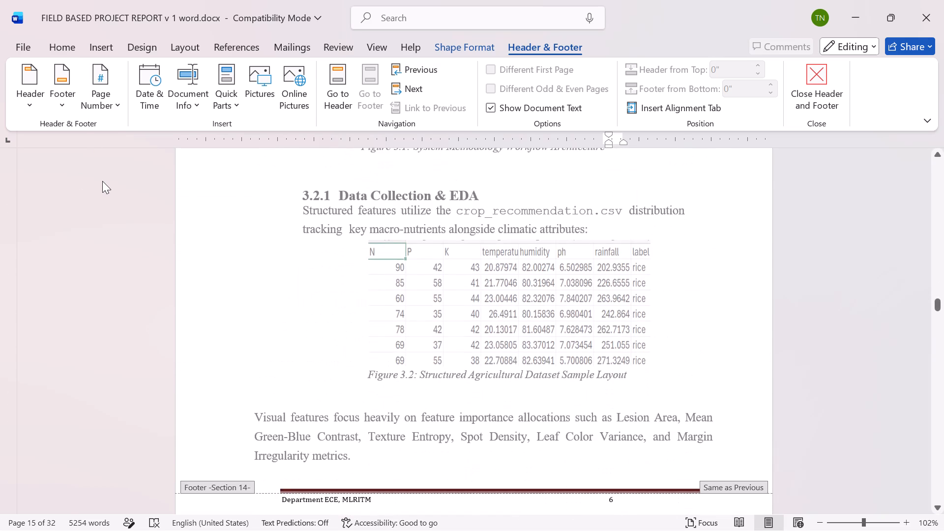
{"action": "scroll", "coordinate": [102, 181], "scroll_direction": "down", "scroll_amount": 2}
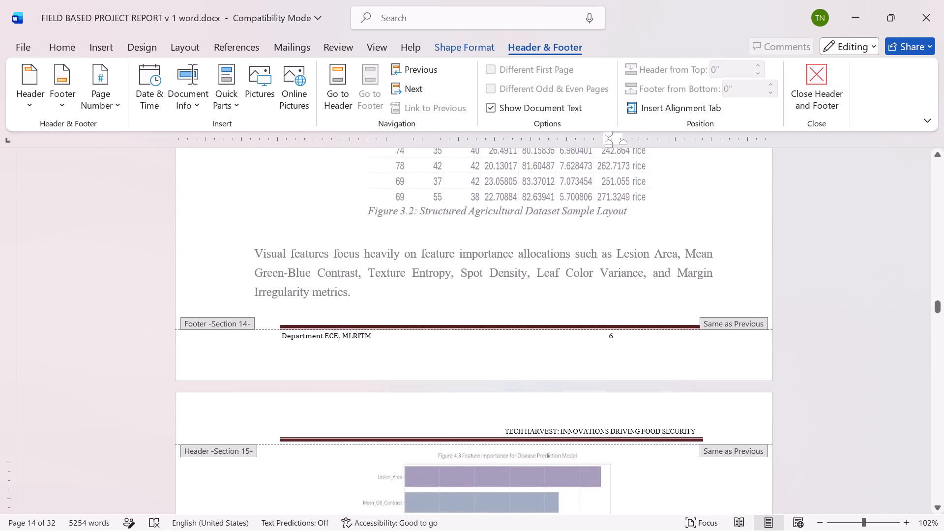
{"action": "scroll", "coordinate": [102, 181], "scroll_direction": "down", "scroll_amount": 4}
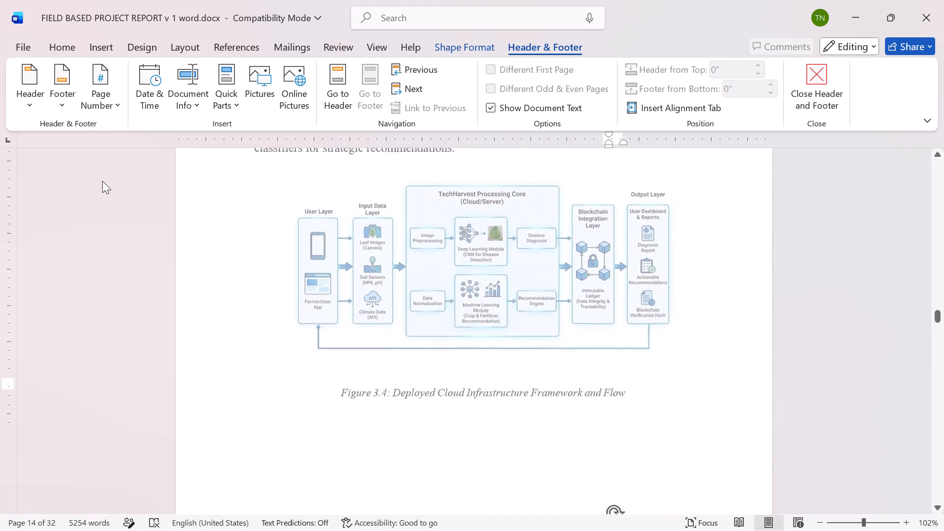
{"action": "scroll", "coordinate": [102, 181], "scroll_direction": "down", "scroll_amount": 2}
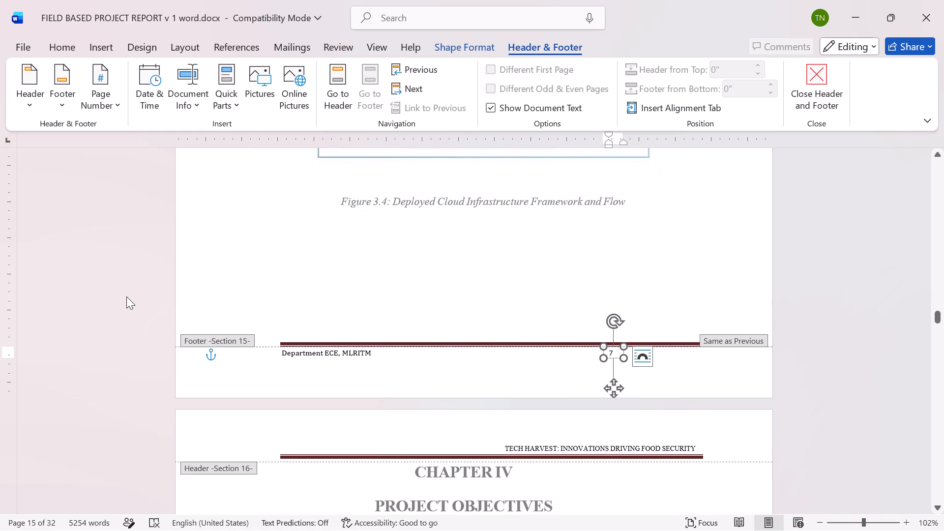
Examine the footers across the report, from the contents pages through the final Section 29 and back to Section 14.
{"action": "scroll", "coordinate": [126, 296], "scroll_direction": "up", "scroll_amount": 19}
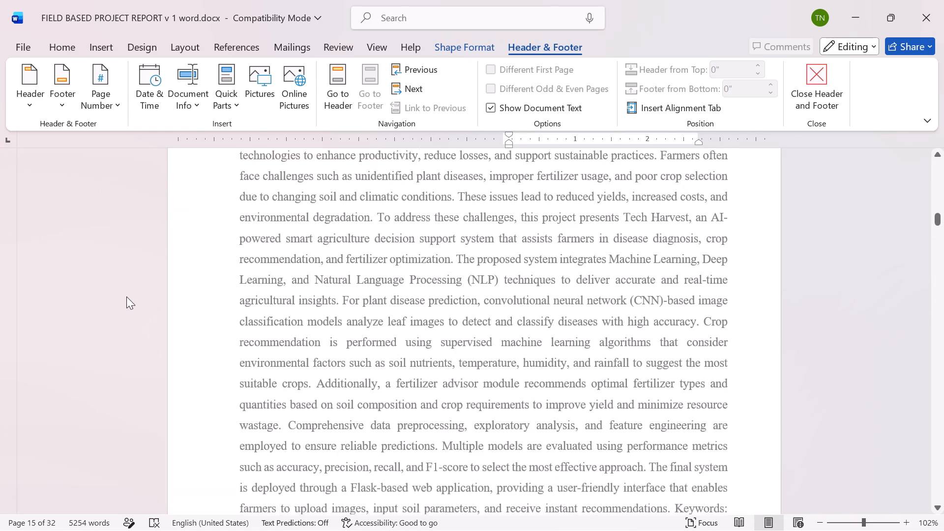
{"action": "scroll", "coordinate": [126, 296], "scroll_direction": "up", "scroll_amount": 9}
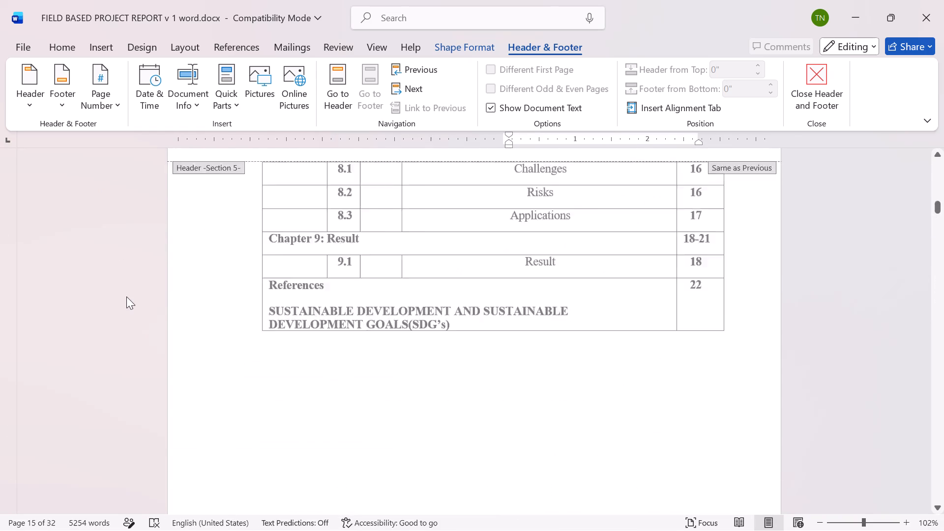
{"action": "scroll", "coordinate": [126, 296], "scroll_direction": "up", "scroll_amount": 2}
{"action": "scroll", "coordinate": [126, 296], "scroll_direction": "down", "scroll_amount": 6}
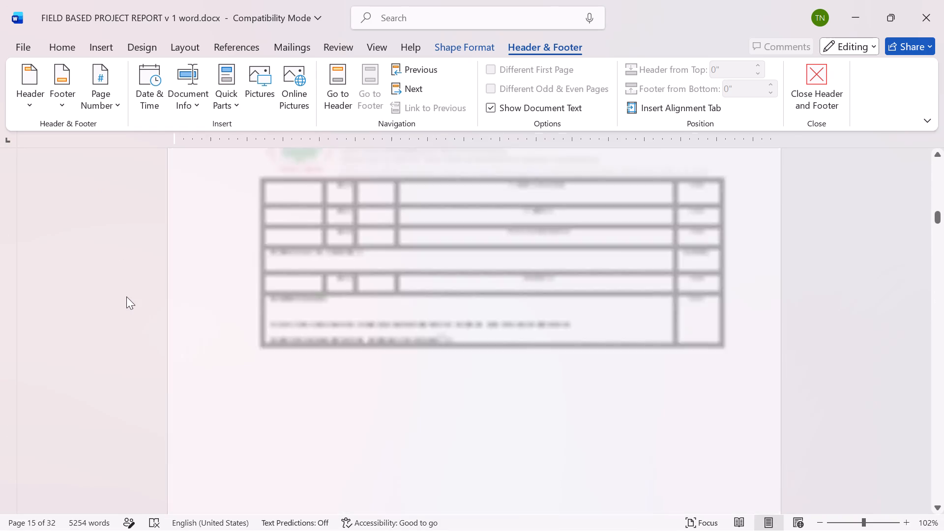
{"action": "scroll", "coordinate": [126, 296], "scroll_direction": "down", "scroll_amount": 20}
{"action": "scroll", "coordinate": [126, 296], "scroll_direction": "down", "scroll_amount": 5}
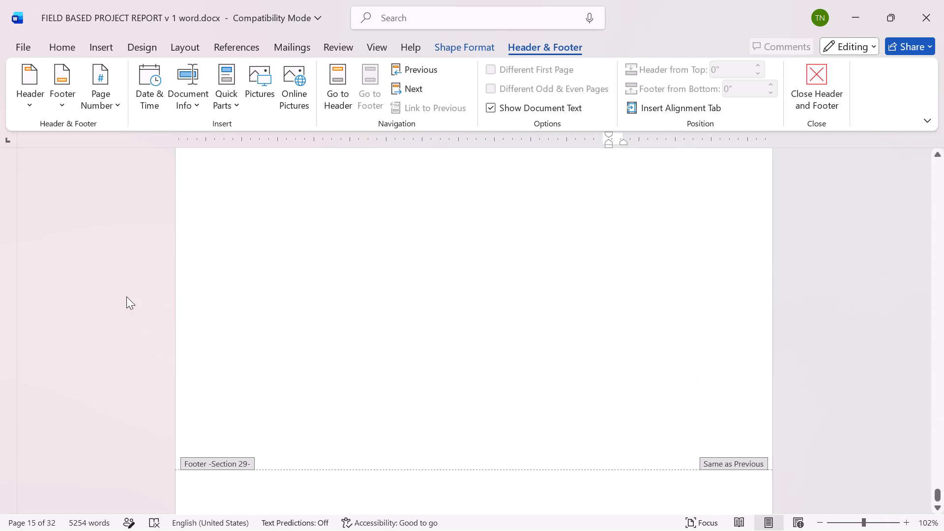
{"action": "scroll", "coordinate": [126, 296], "scroll_direction": "up", "scroll_amount": 13}
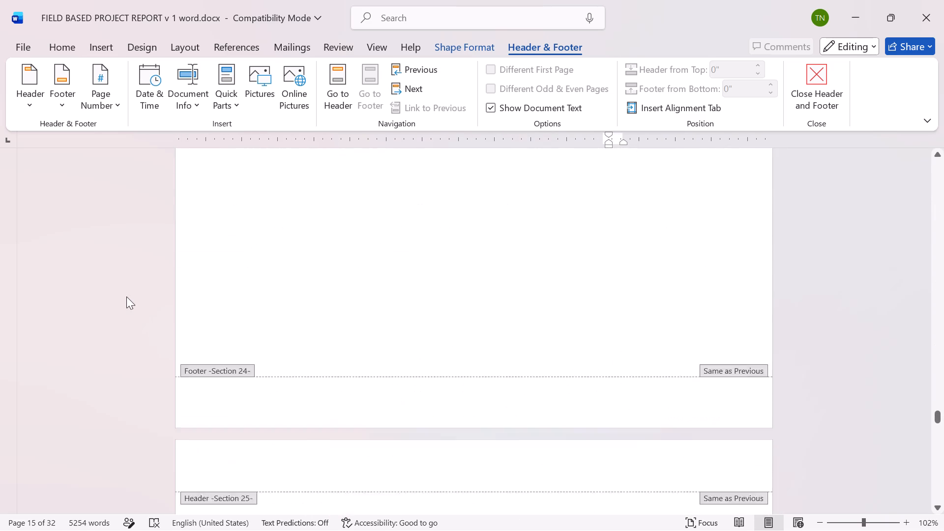
{"action": "scroll", "coordinate": [126, 296], "scroll_direction": "up", "scroll_amount": 6}
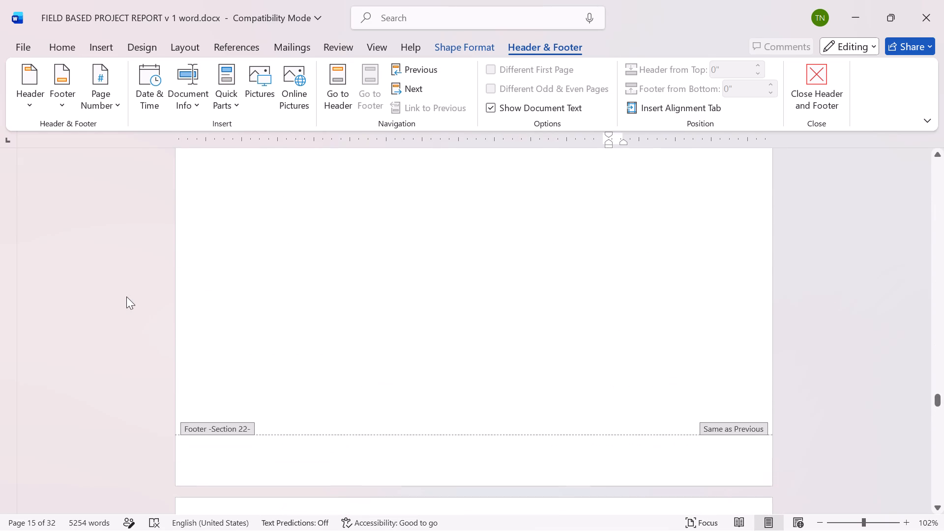
{"action": "scroll", "coordinate": [126, 296], "scroll_direction": "up", "scroll_amount": 5}
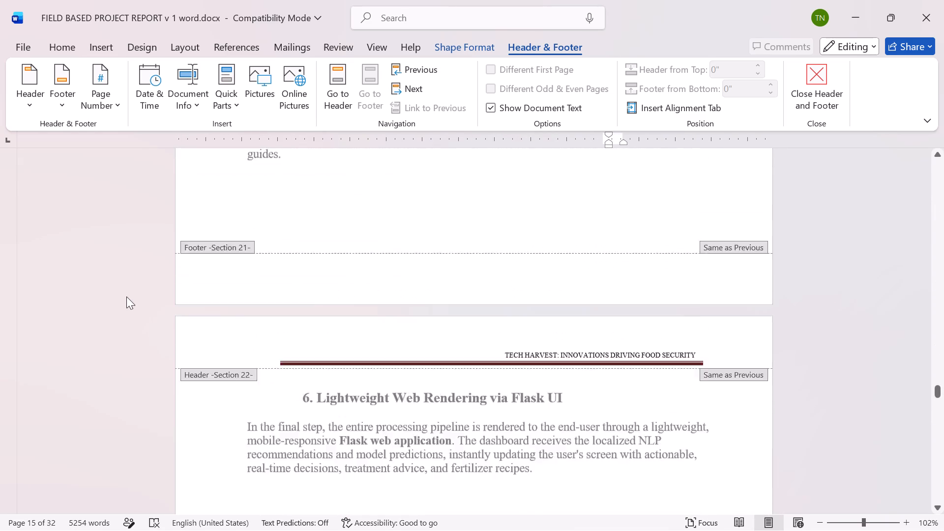
{"action": "scroll", "coordinate": [126, 296], "scroll_direction": "up", "scroll_amount": 5}
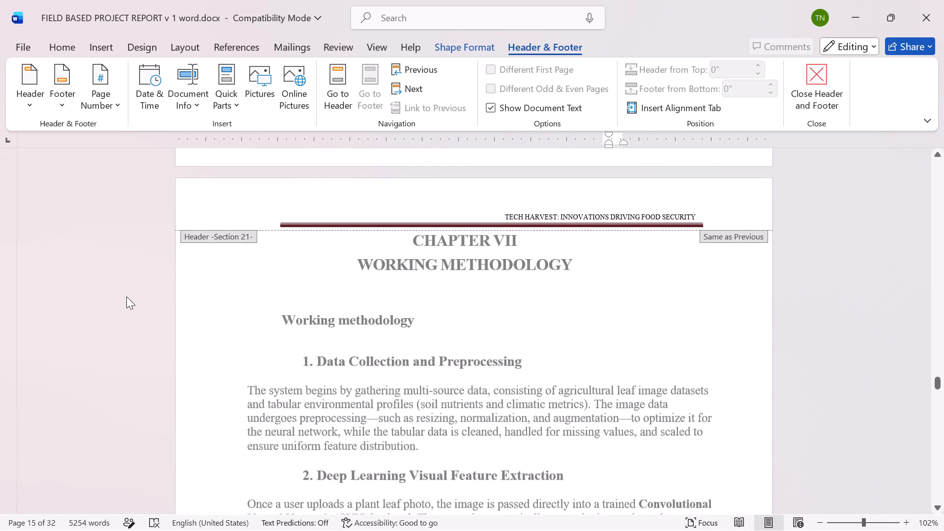
{"action": "scroll", "coordinate": [126, 296], "scroll_direction": "up", "scroll_amount": 5}
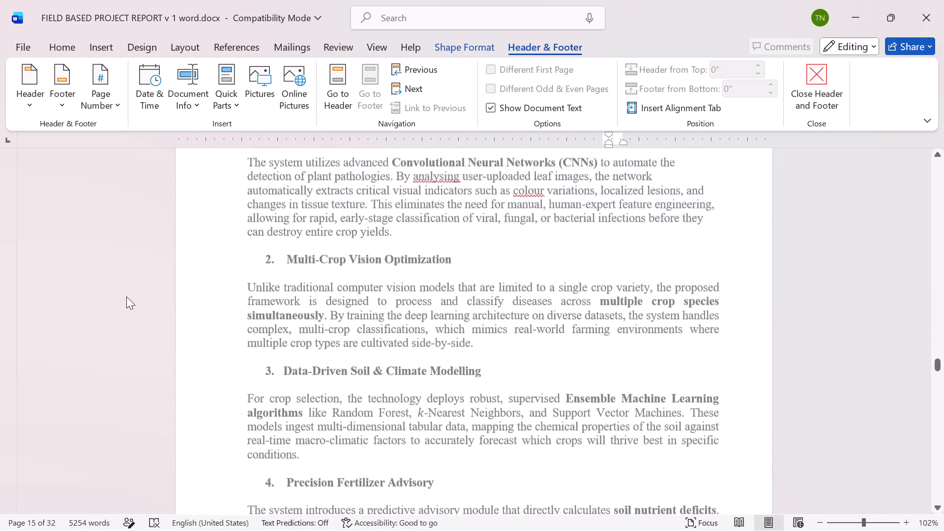
{"action": "scroll", "coordinate": [126, 296], "scroll_direction": "up", "scroll_amount": 5}
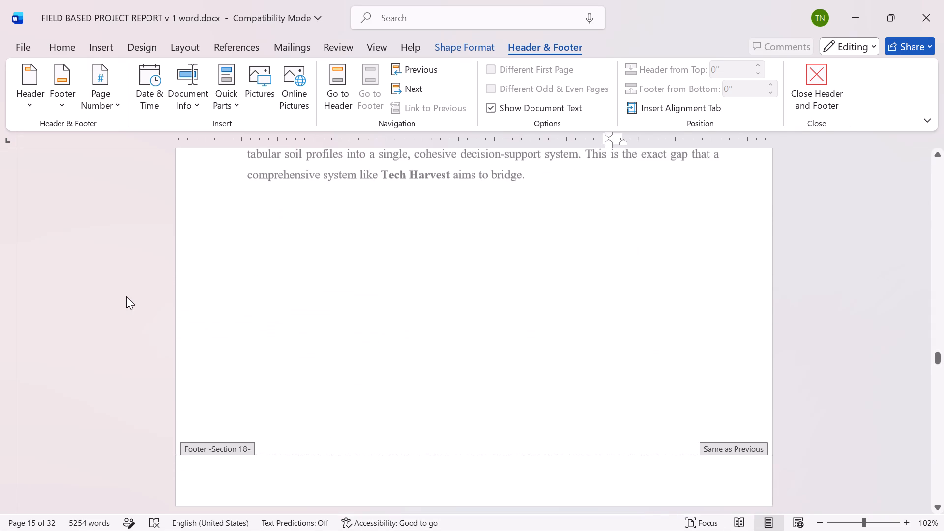
{"action": "scroll", "coordinate": [126, 296], "scroll_direction": "up", "scroll_amount": 6}
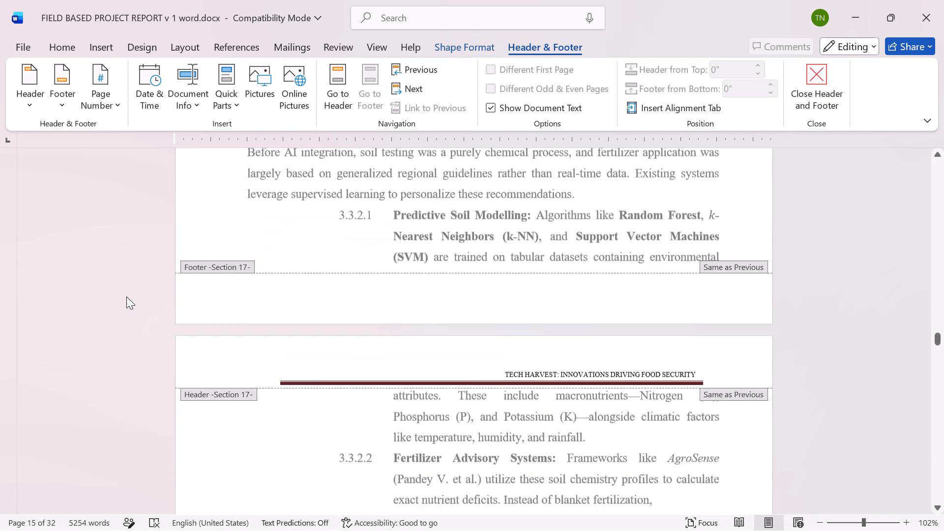
{"action": "scroll", "coordinate": [126, 296], "scroll_direction": "up", "scroll_amount": 9}
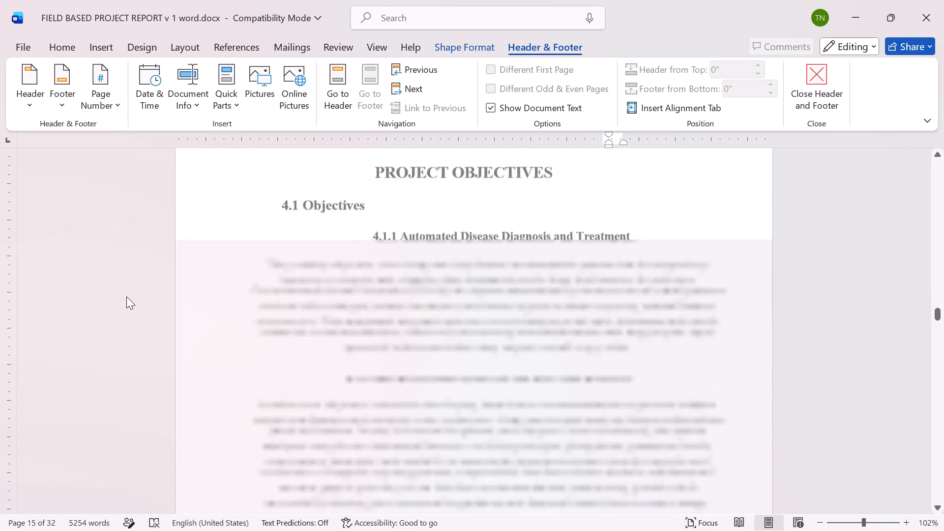
{"action": "scroll", "coordinate": [126, 296], "scroll_direction": "up", "scroll_amount": 2}
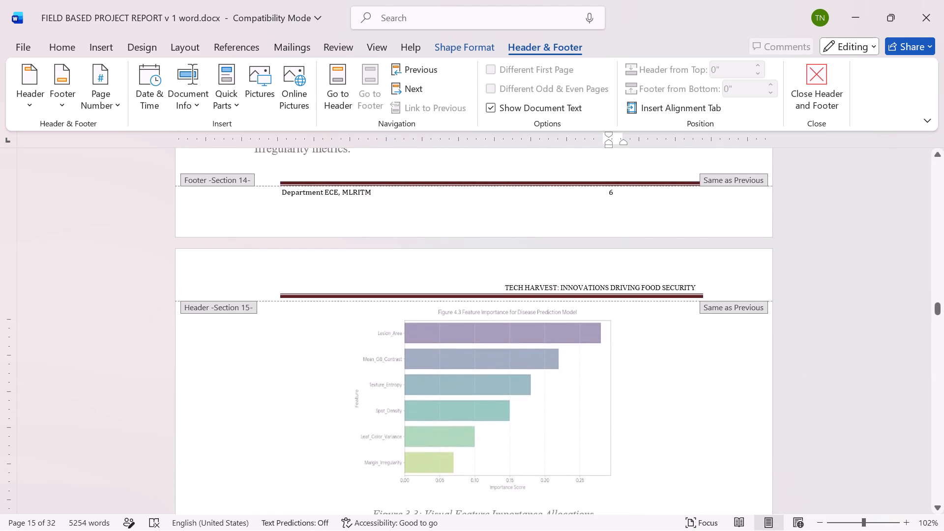
Delete the page number and its text box from the Section 15 footer, below Figure 3.4.
{"action": "scroll", "coordinate": [126, 296], "scroll_direction": "down", "scroll_amount": 5}
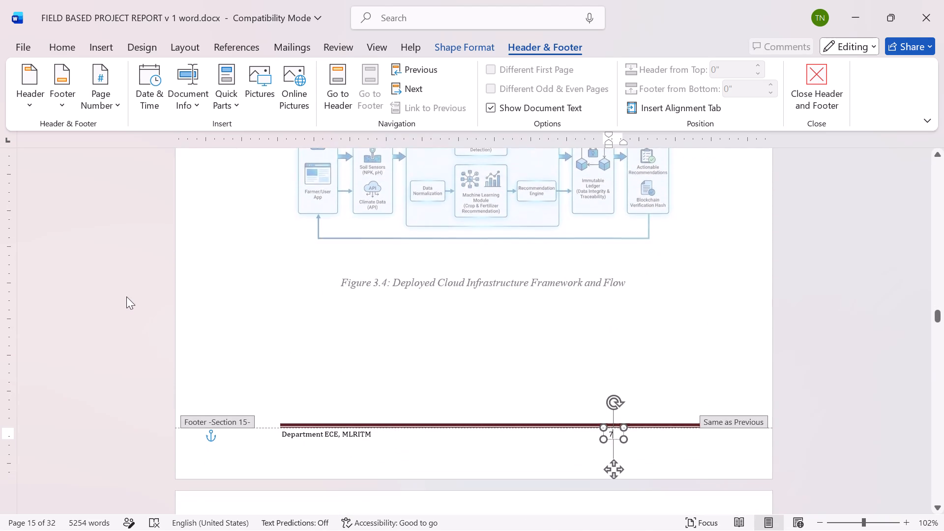
{"action": "key", "text": "BackSpace"}
{"action": "key", "text": "BackSpace"}
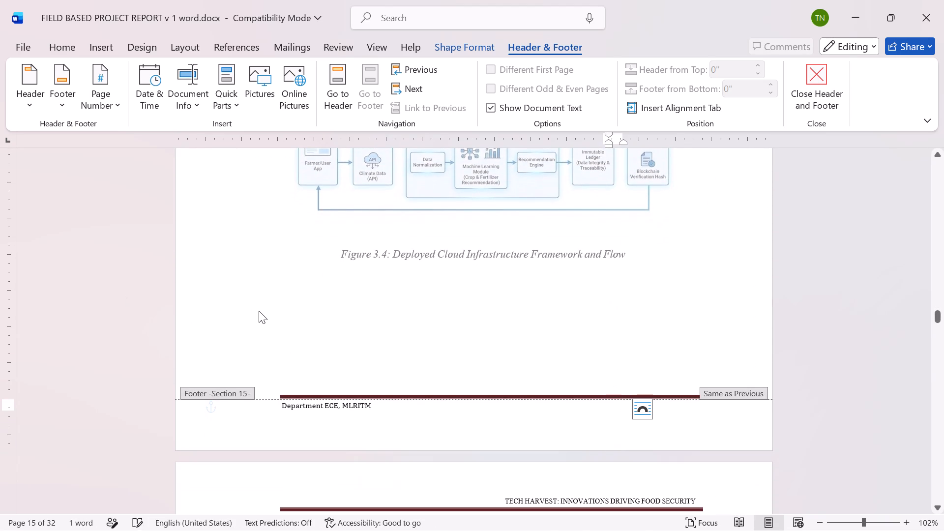
Insert a centred Plain Number 2 page number at the bottom of the page in the Section 9 footer.
{"action": "scroll", "coordinate": [258, 404], "scroll_direction": "up", "scroll_amount": 4}
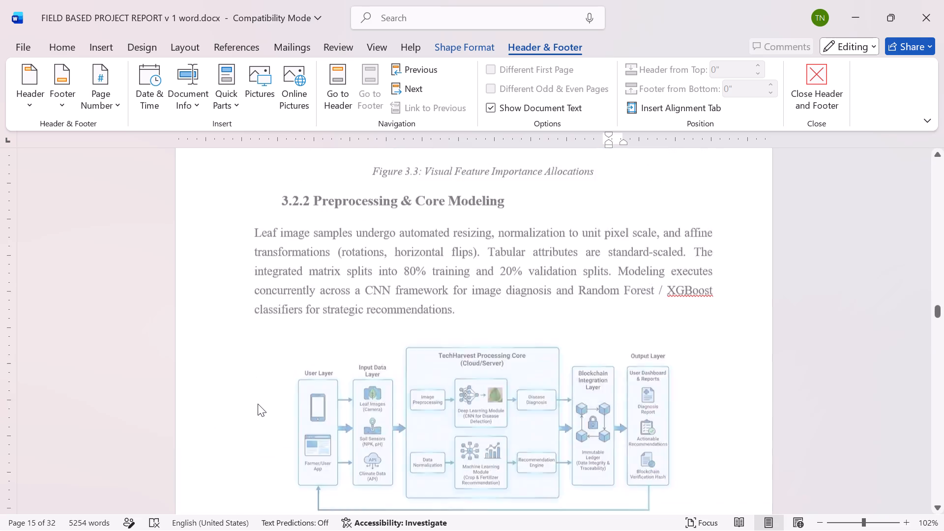
{"action": "scroll", "coordinate": [258, 404], "scroll_direction": "up", "scroll_amount": 3}
{"action": "scroll", "coordinate": [452, 361], "scroll_direction": "up", "scroll_amount": 4}
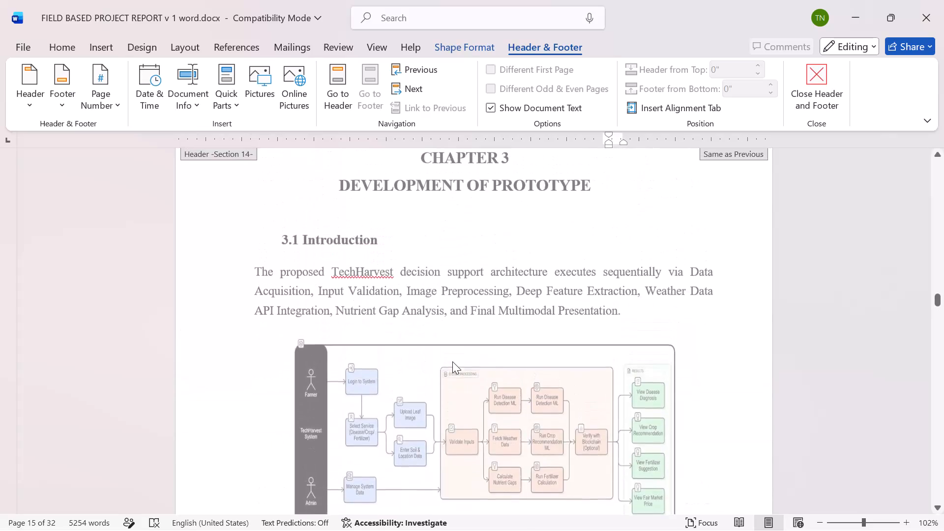
{"action": "scroll", "coordinate": [452, 361], "scroll_direction": "up", "scroll_amount": 7}
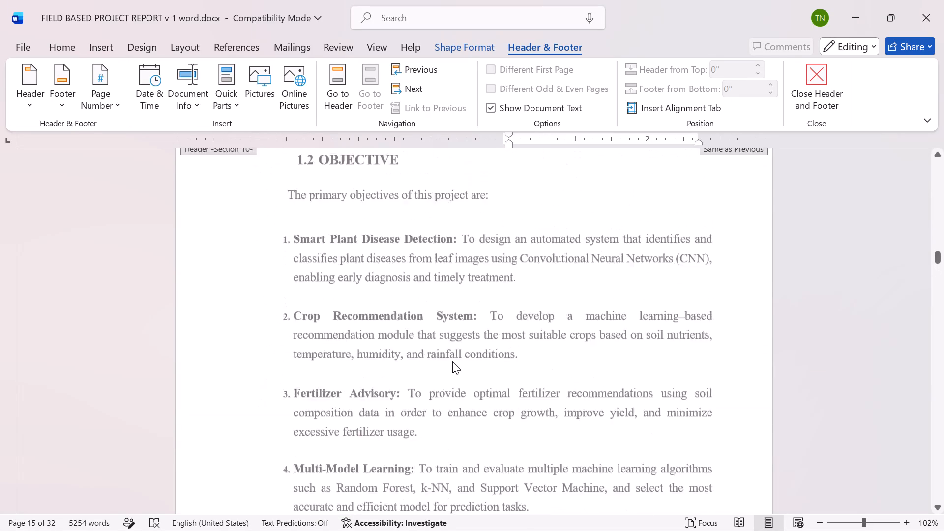
{"action": "scroll", "coordinate": [452, 361], "scroll_direction": "up", "scroll_amount": 4}
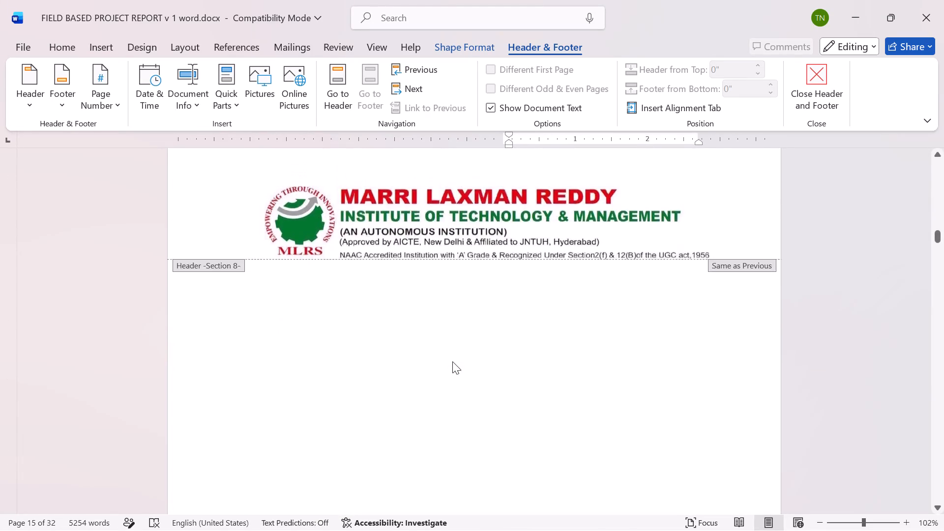
{"action": "scroll", "coordinate": [452, 361], "scroll_direction": "left", "scroll_amount": 1}
{"action": "scroll", "coordinate": [452, 361], "scroll_direction": "down", "scroll_amount": 2}
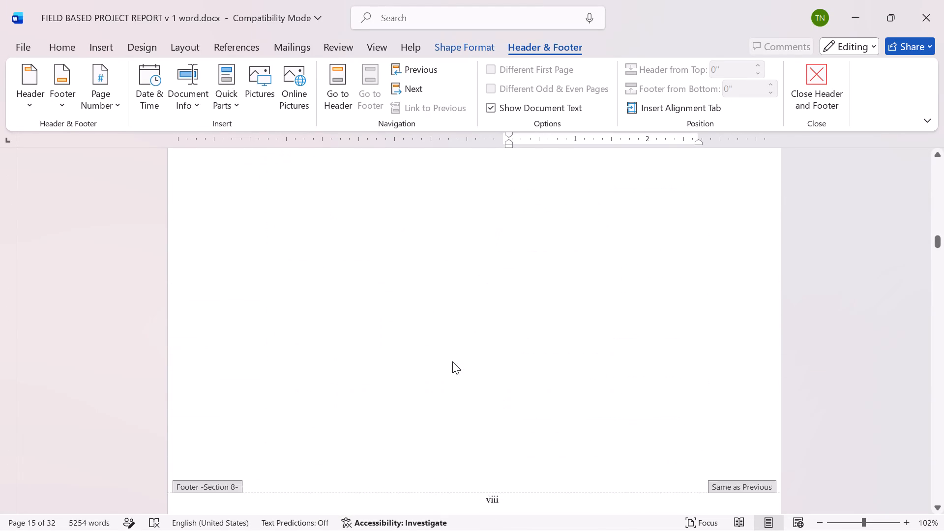
{"action": "scroll", "coordinate": [452, 361], "scroll_direction": "down", "scroll_amount": 5}
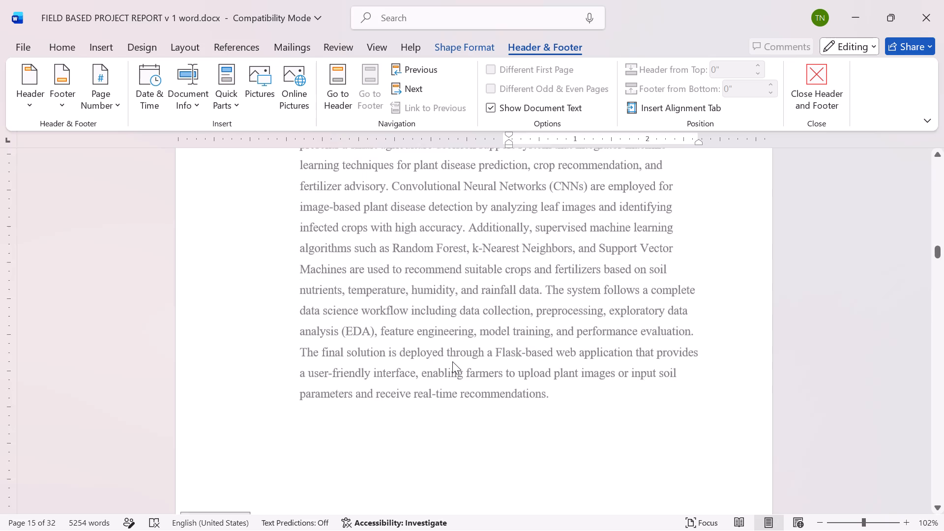
{"action": "scroll", "coordinate": [452, 361], "scroll_direction": "down", "scroll_amount": 2}
{"action": "left_click", "coordinate": [471, 435]}
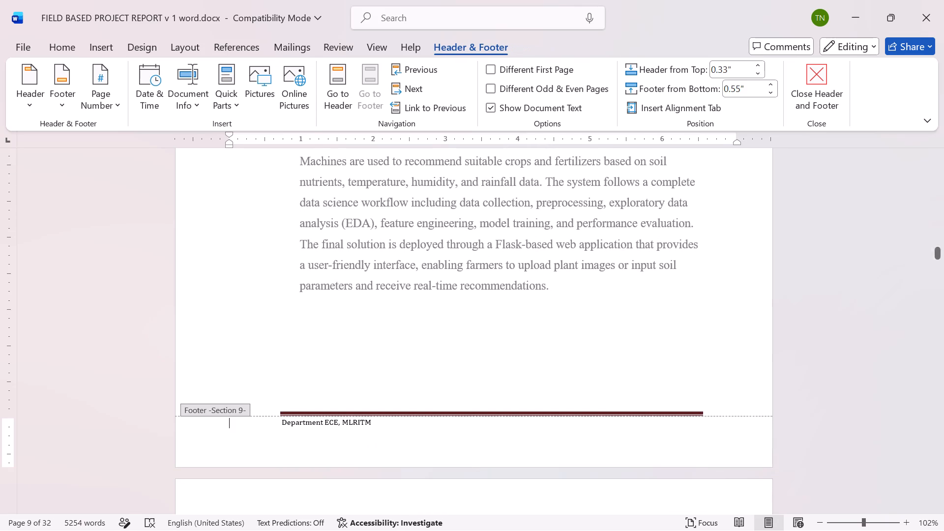
{"action": "left_click", "coordinate": [121, 111]}
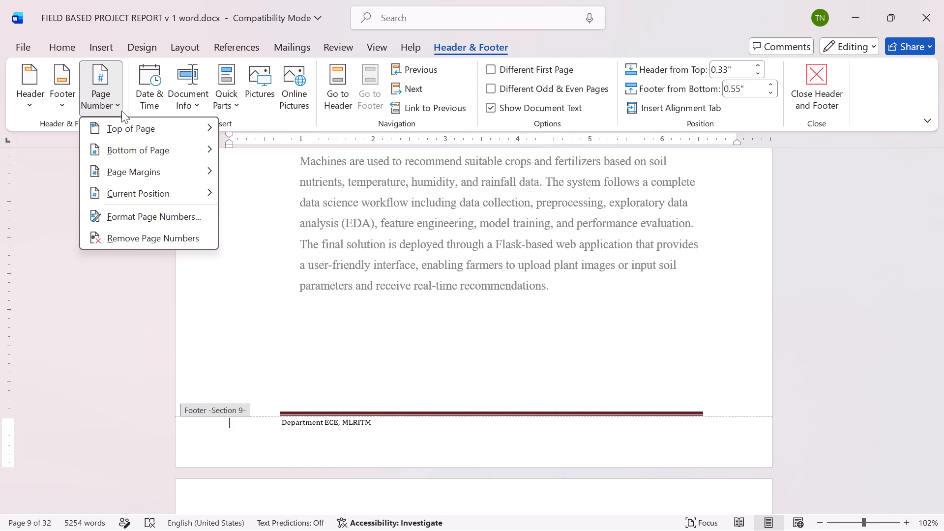
{"action": "left_click", "coordinate": [144, 154]}
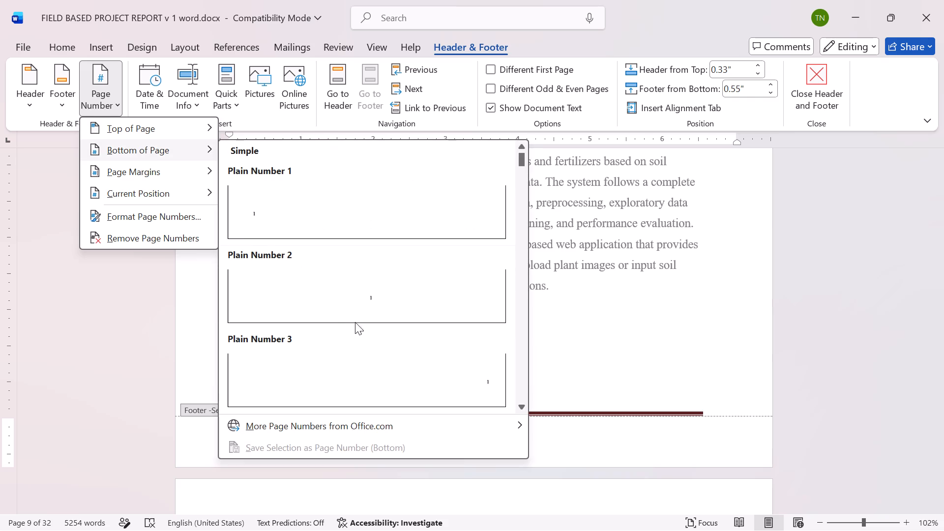
{"action": "left_click", "coordinate": [368, 307]}
Check the footer page numbers from Section 9 through Section 16, comparing the Section 15 footer with the Chapter IV page.
{"action": "scroll", "coordinate": [495, 456], "scroll_direction": "down", "scroll_amount": 2}
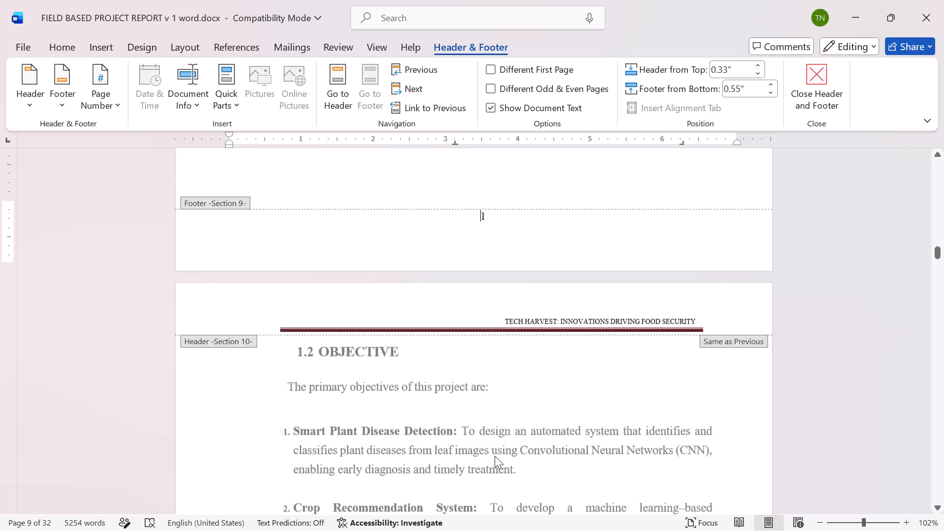
{"action": "scroll", "coordinate": [495, 456], "scroll_direction": "down", "scroll_amount": 9}
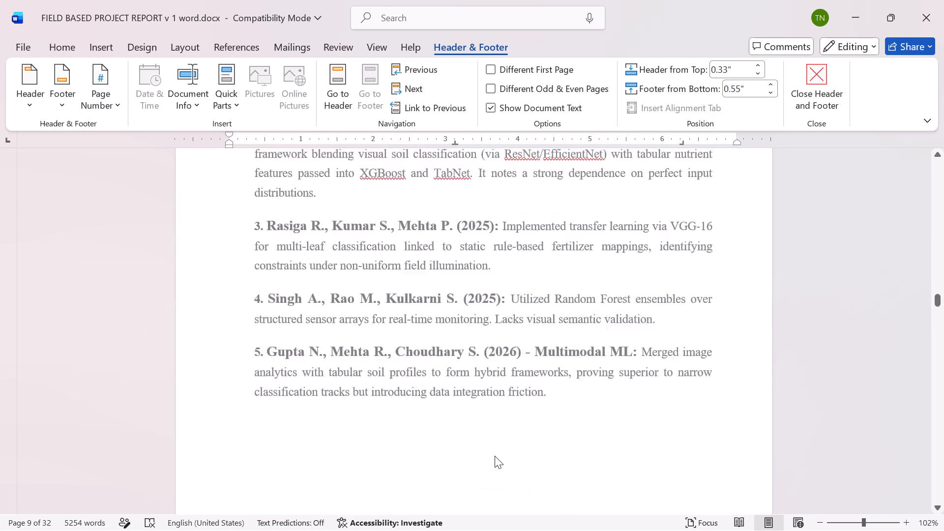
{"action": "scroll", "coordinate": [495, 456], "scroll_direction": "down", "scroll_amount": 2}
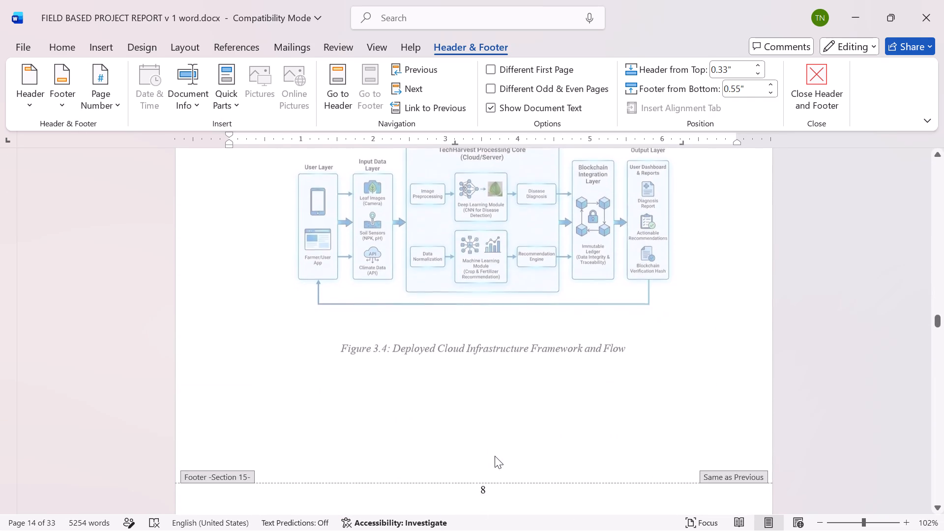
{"action": "scroll", "coordinate": [495, 456], "scroll_direction": "down", "scroll_amount": 5}
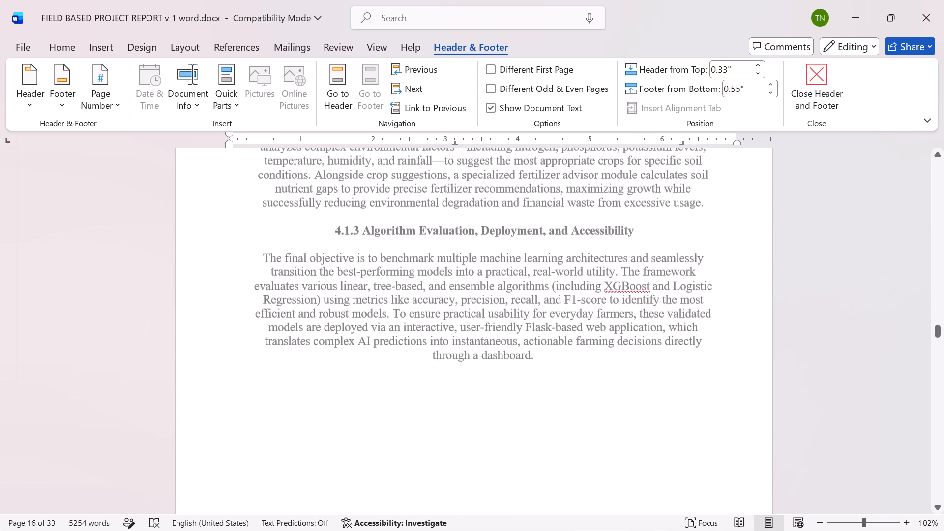
{"action": "scroll", "coordinate": [495, 456], "scroll_direction": "down", "scroll_amount": 1}
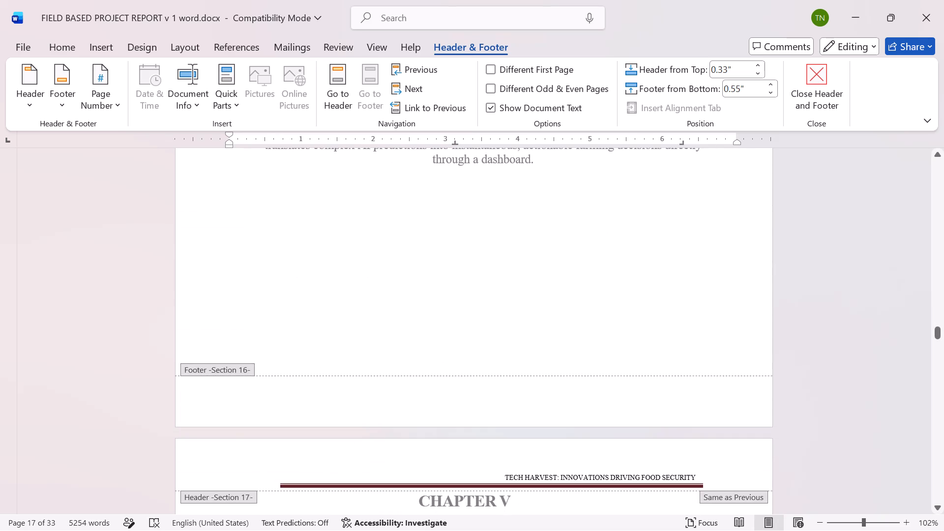
{"action": "scroll", "coordinate": [527, 414], "scroll_direction": "up", "scroll_amount": 5}
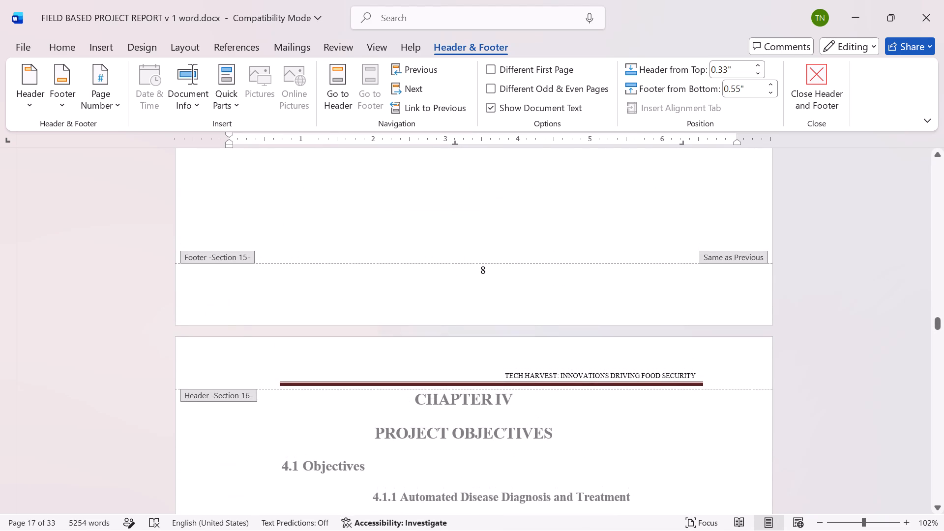
Enter the page number 9 in the Section 16 footer on the Chapter IV page, tabbed in towards the centre.
{"action": "left_click", "coordinate": [519, 347]}
{"action": "scroll", "coordinate": [454, 354], "scroll_direction": "down", "scroll_amount": 5}
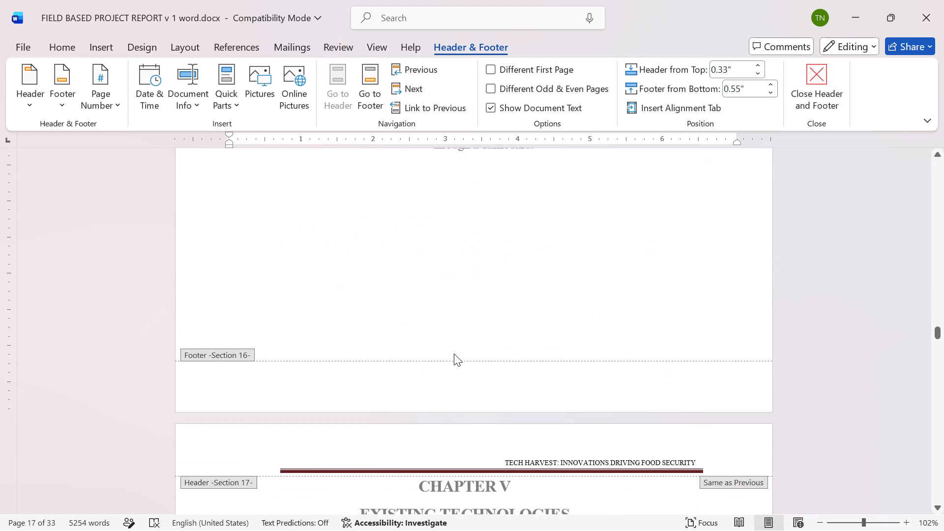
{"action": "left_click", "coordinate": [464, 361]}
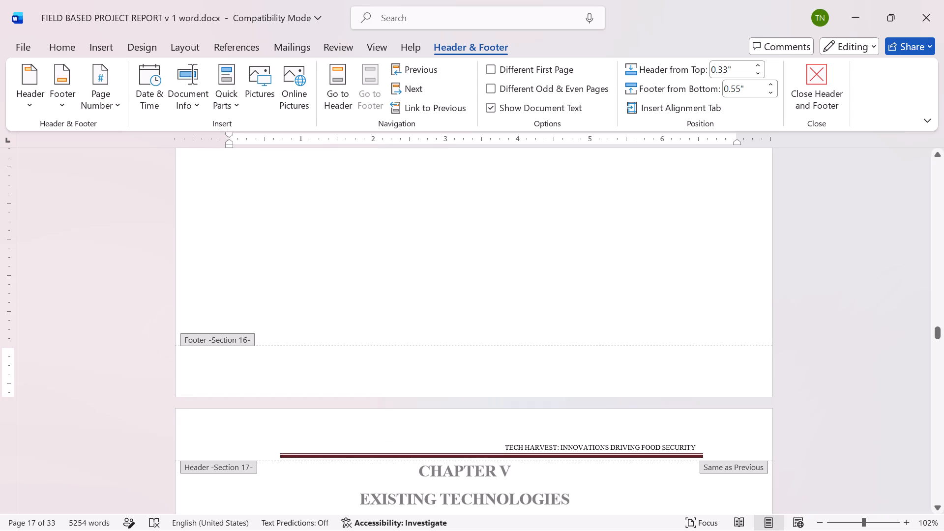
{"action": "key", "text": "Tab"}
{"action": "key", "text": "Tab"}
{"action": "key", "text": "Tab"}
{"action": "key", "text": "Tab"}
{"action": "key", "text": "Tab"}
{"action": "key", "text": "Tab"}
{"action": "key", "text": "BackSpace"}
{"action": "key", "text": "9"}
{"action": "scroll", "coordinate": [464, 361], "scroll_direction": "up", "scroll_amount": 4}
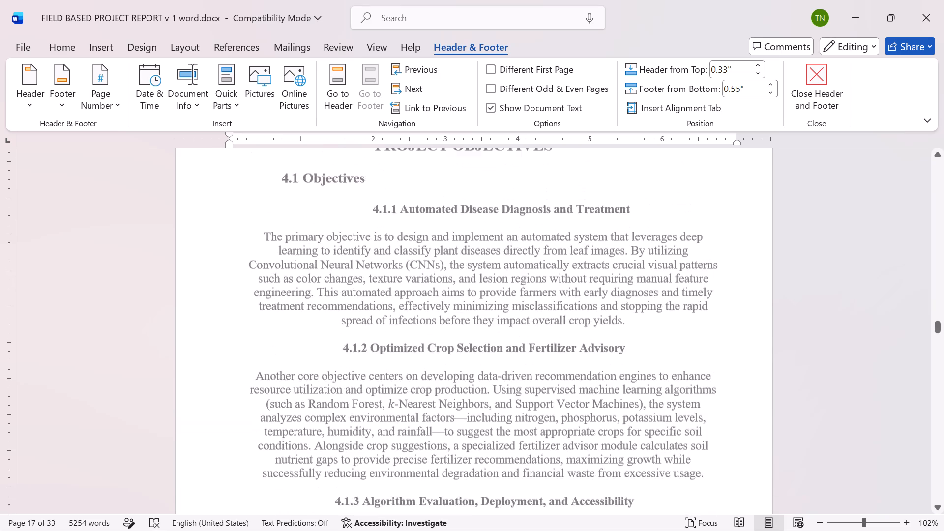
{"action": "scroll", "coordinate": [464, 361], "scroll_direction": "up", "scroll_amount": 1}
{"action": "scroll", "coordinate": [464, 361], "scroll_direction": "right", "scroll_amount": 1}
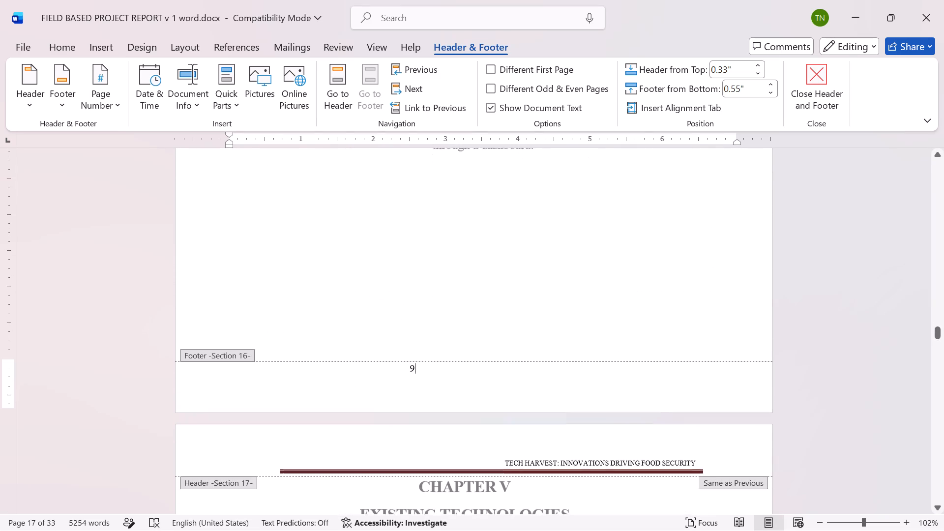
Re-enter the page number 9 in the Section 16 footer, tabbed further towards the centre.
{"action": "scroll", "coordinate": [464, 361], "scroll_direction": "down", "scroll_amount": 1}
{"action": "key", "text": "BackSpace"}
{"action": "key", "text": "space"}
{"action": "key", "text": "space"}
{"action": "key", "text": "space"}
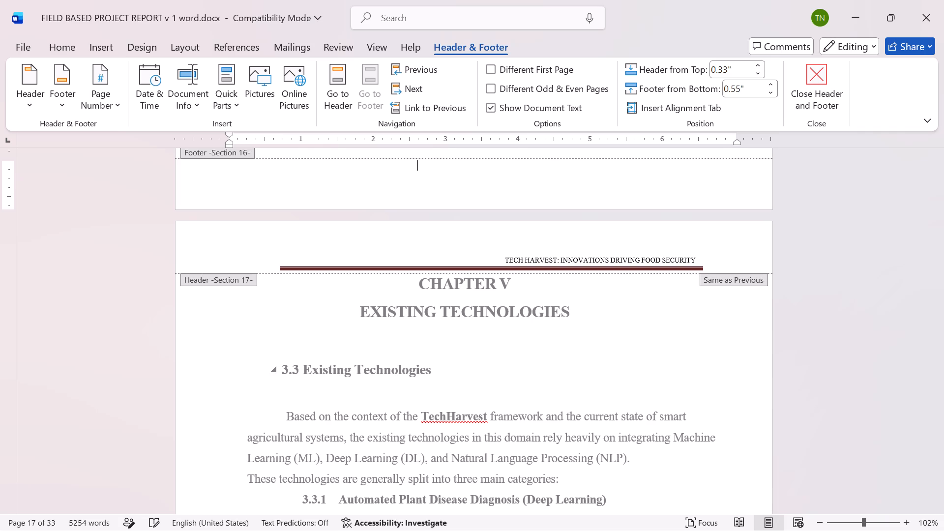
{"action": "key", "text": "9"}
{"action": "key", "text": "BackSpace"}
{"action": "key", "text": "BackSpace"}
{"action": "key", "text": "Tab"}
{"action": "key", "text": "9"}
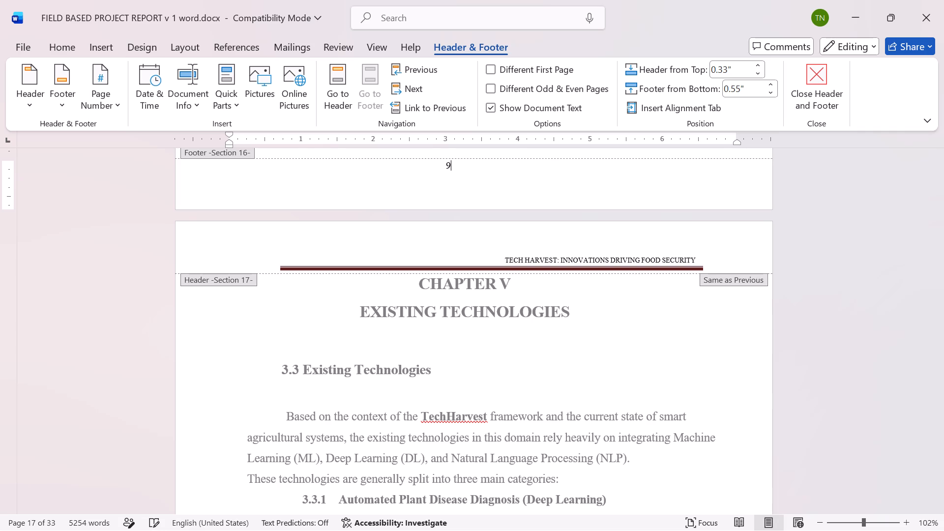
Delete the typed 9 from the Section 16 footer on the Chapter IV page.
{"action": "scroll", "coordinate": [465, 378], "scroll_direction": "down", "scroll_amount": 3}
{"action": "scroll", "coordinate": [465, 378], "scroll_direction": "up", "scroll_amount": 1}
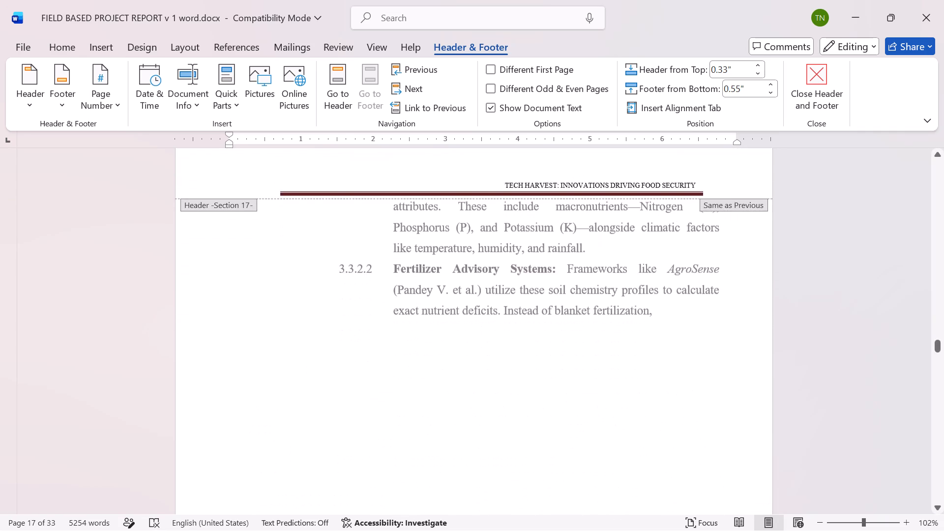
{"action": "scroll", "coordinate": [465, 378], "scroll_direction": "up", "scroll_amount": 2}
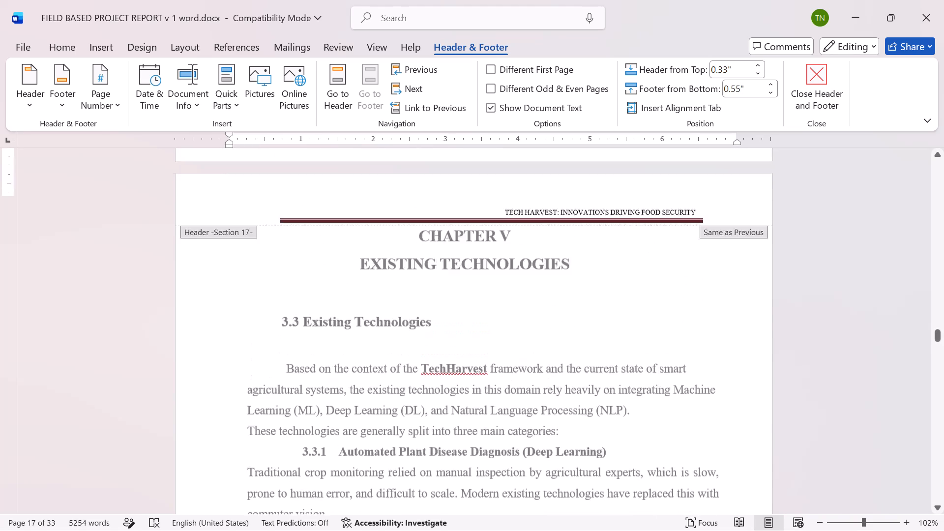
{"action": "scroll", "coordinate": [465, 378], "scroll_direction": "up", "scroll_amount": 1}
{"action": "key", "text": "BackSpace"}
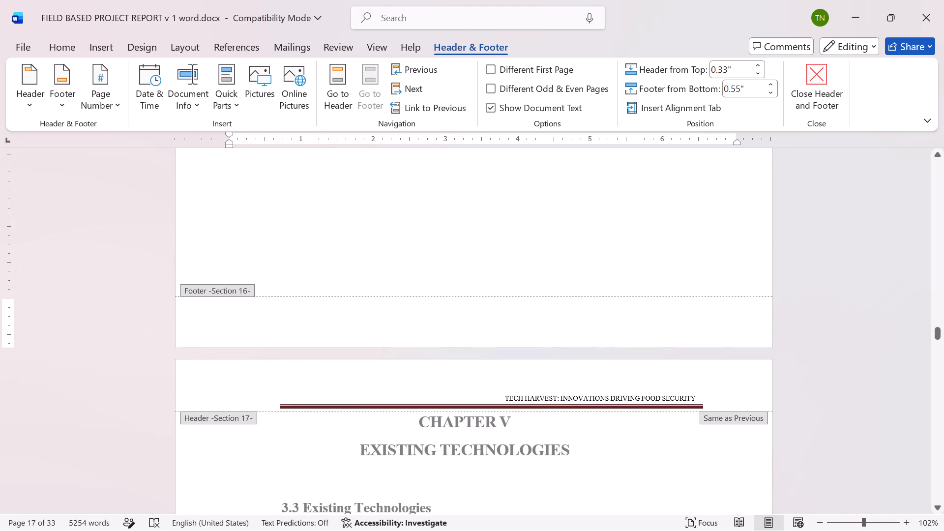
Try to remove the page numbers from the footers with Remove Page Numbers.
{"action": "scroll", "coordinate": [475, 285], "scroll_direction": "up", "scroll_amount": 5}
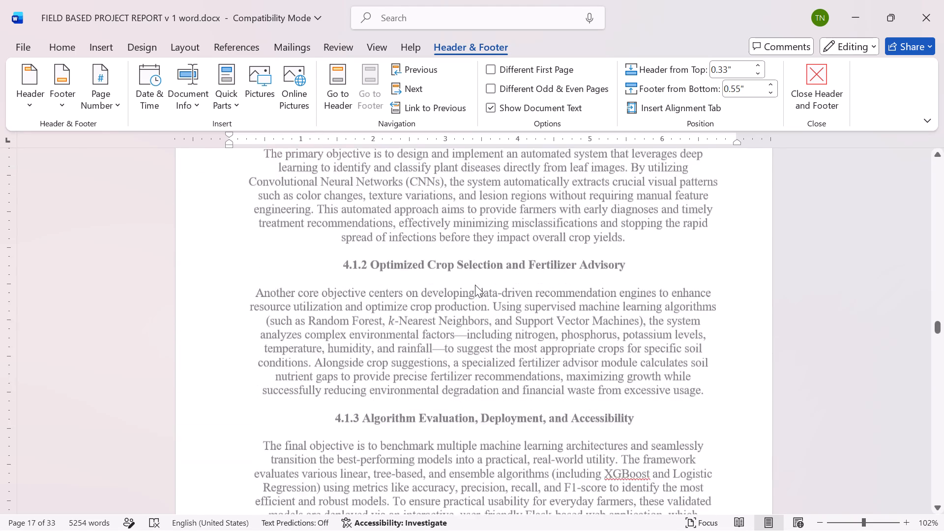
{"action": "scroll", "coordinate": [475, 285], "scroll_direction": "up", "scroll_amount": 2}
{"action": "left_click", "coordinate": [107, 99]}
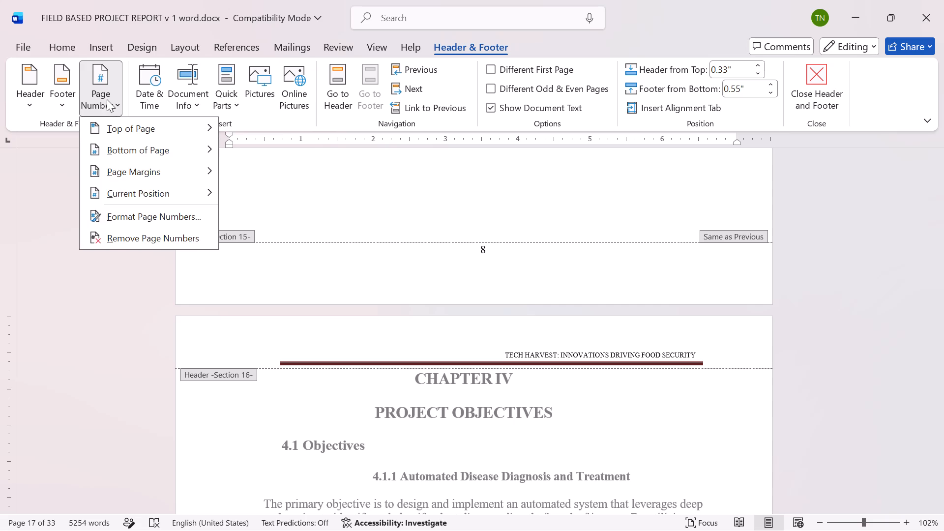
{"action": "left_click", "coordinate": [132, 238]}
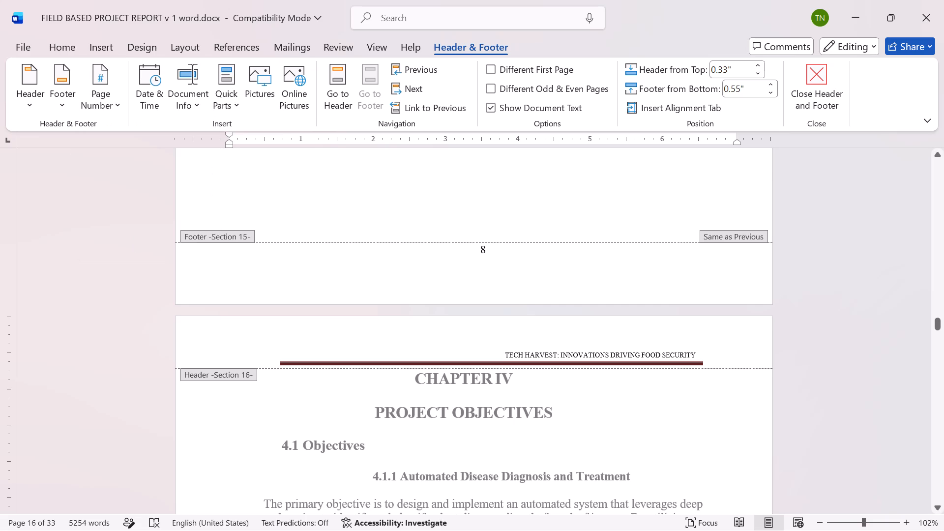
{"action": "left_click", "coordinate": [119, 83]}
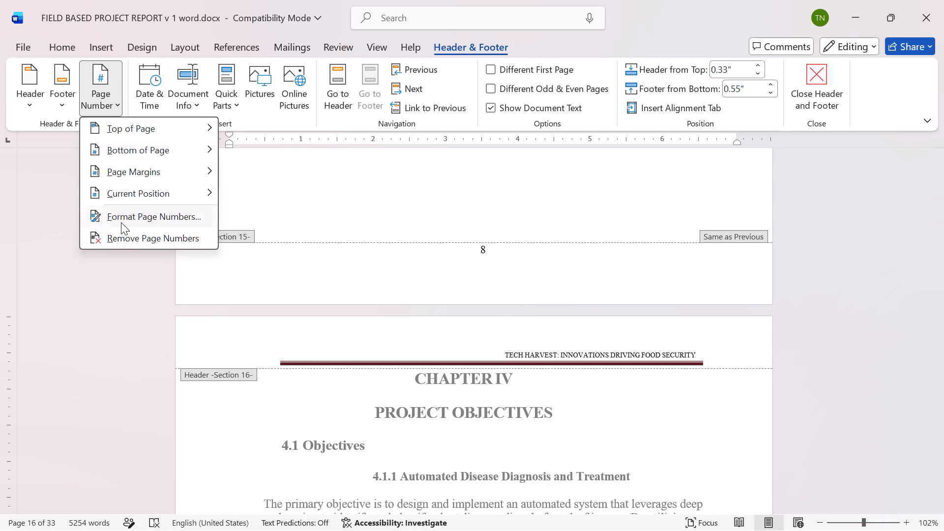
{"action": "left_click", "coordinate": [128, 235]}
Delete the centred page number from the linked Section 11 footer.
{"action": "scroll", "coordinate": [422, 322], "scroll_direction": "up", "scroll_amount": 5}
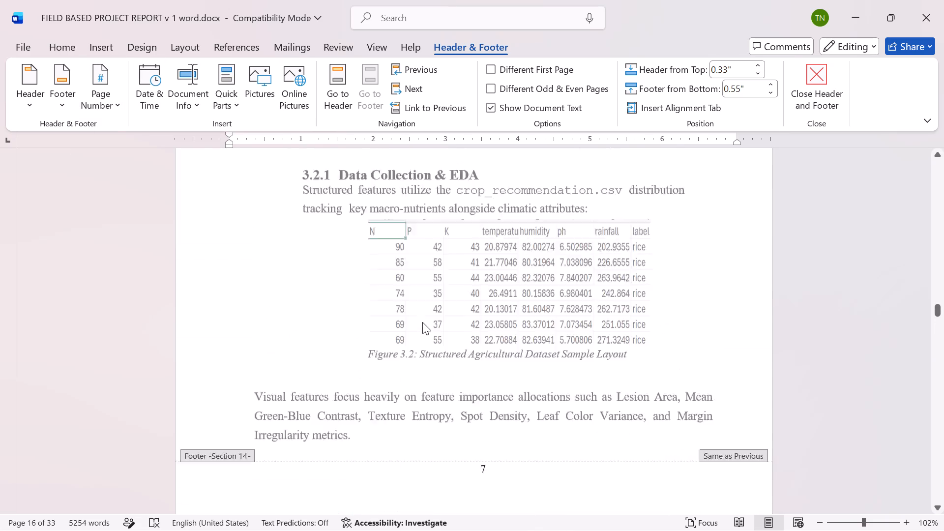
{"action": "scroll", "coordinate": [422, 322], "scroll_direction": "up", "scroll_amount": 4}
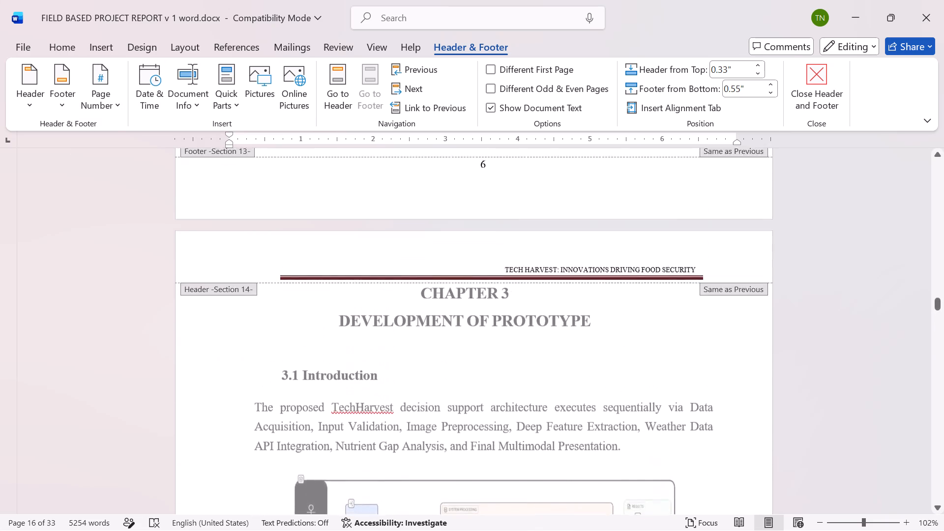
{"action": "scroll", "coordinate": [422, 322], "scroll_direction": "up", "scroll_amount": 2}
{"action": "scroll", "coordinate": [422, 322], "scroll_direction": "down", "scroll_amount": 5}
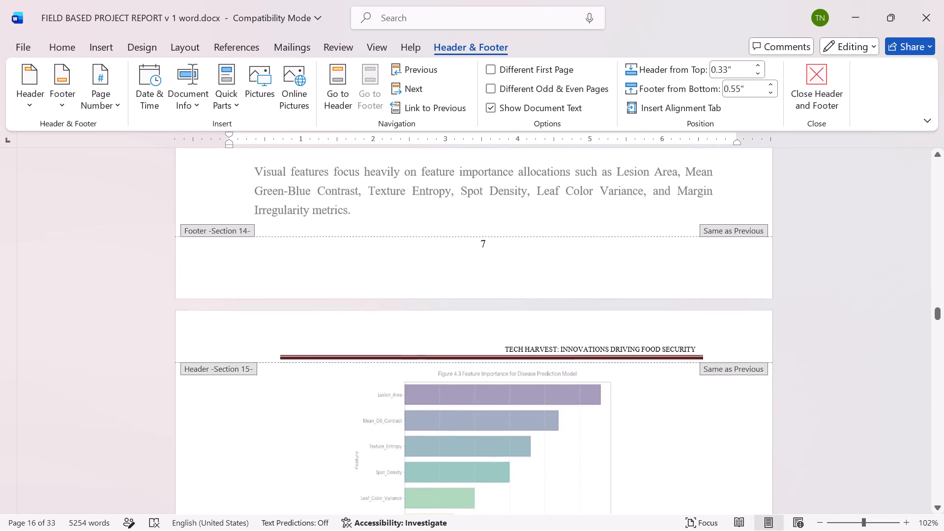
{"action": "scroll", "coordinate": [422, 322], "scroll_direction": "down", "scroll_amount": 1}
{"action": "scroll", "coordinate": [436, 245], "scroll_direction": "up", "scroll_amount": 2}
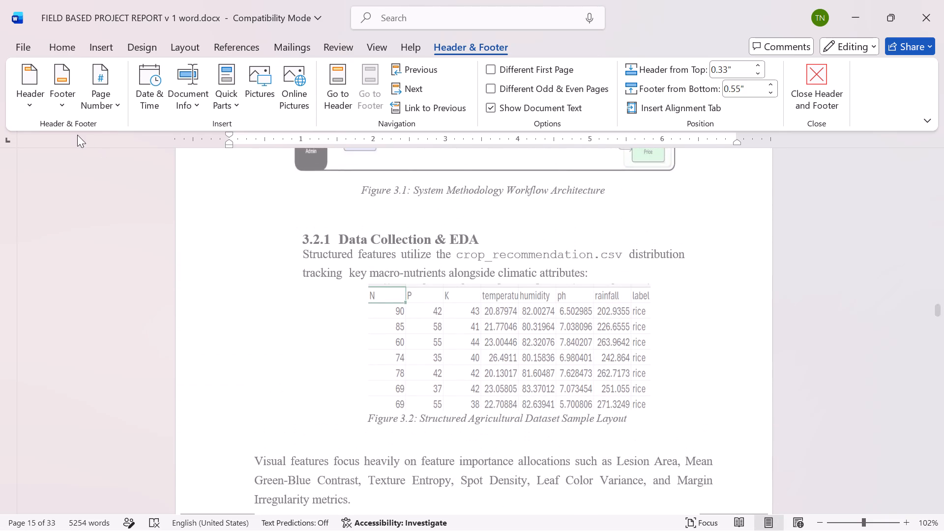
{"action": "scroll", "coordinate": [399, 379], "scroll_direction": "up", "scroll_amount": 4}
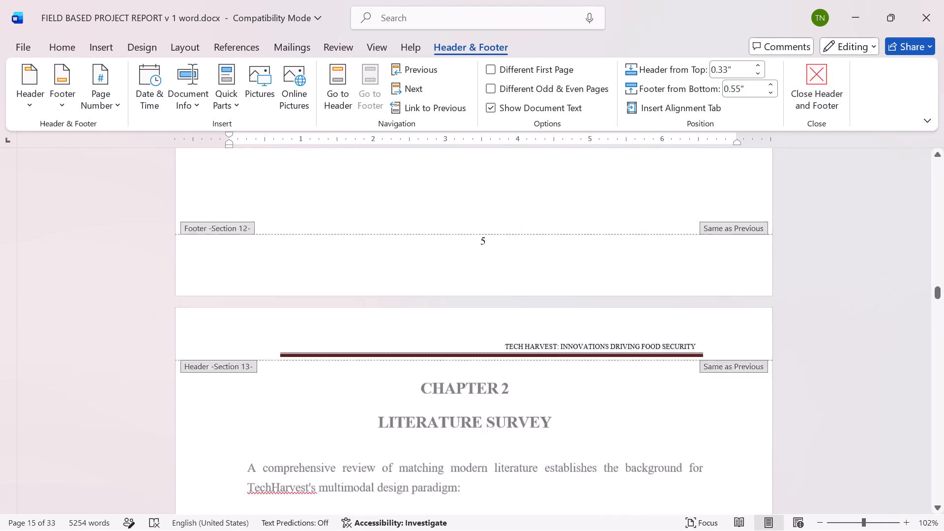
{"action": "scroll", "coordinate": [399, 379], "scroll_direction": "up", "scroll_amount": 3}
{"action": "scroll", "coordinate": [490, 369], "scroll_direction": "up", "scroll_amount": 2}
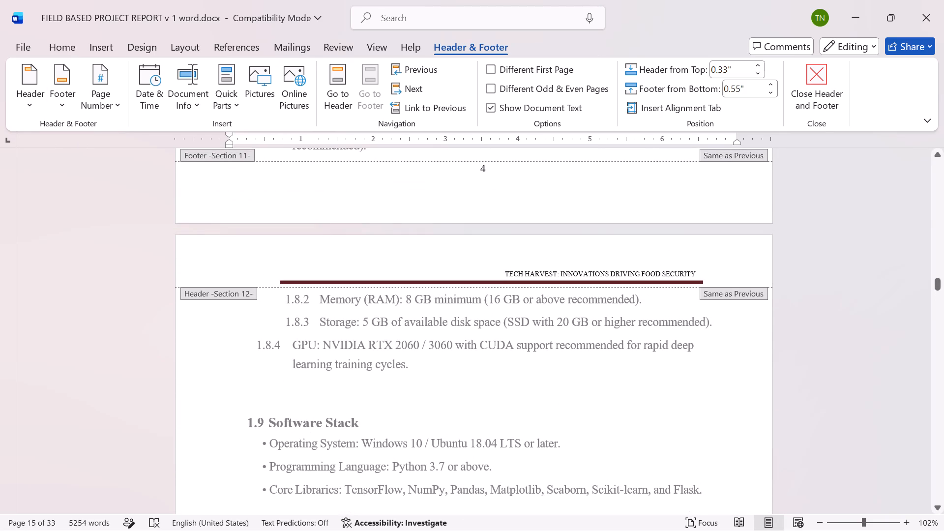
{"action": "left_click", "coordinate": [484, 175]}
{"action": "left_click", "coordinate": [490, 171]}
{"action": "key", "text": "BackSpace"}
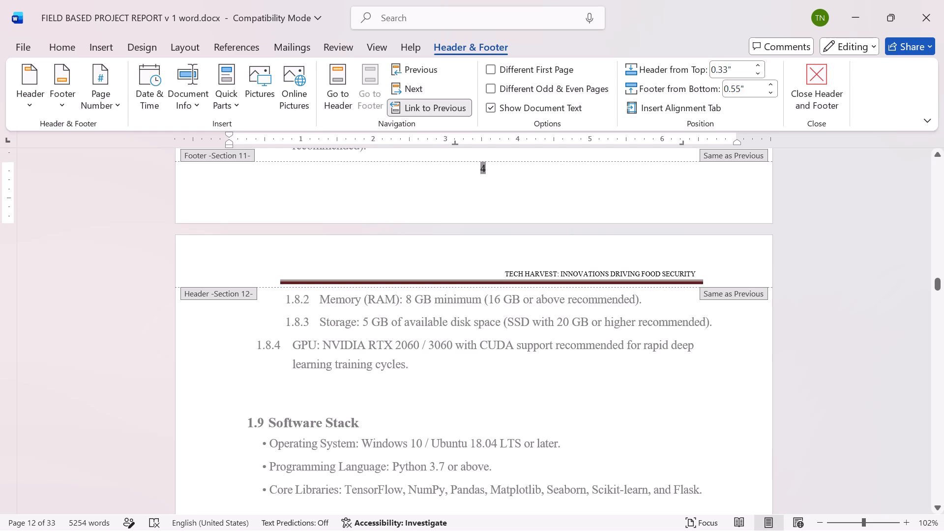
{"action": "key", "text": "BackSpace"}
Check the footers from Section 10 back to Section 8 for remaining page numbers.
{"action": "scroll", "coordinate": [490, 171], "scroll_direction": "up", "scroll_amount": 7}
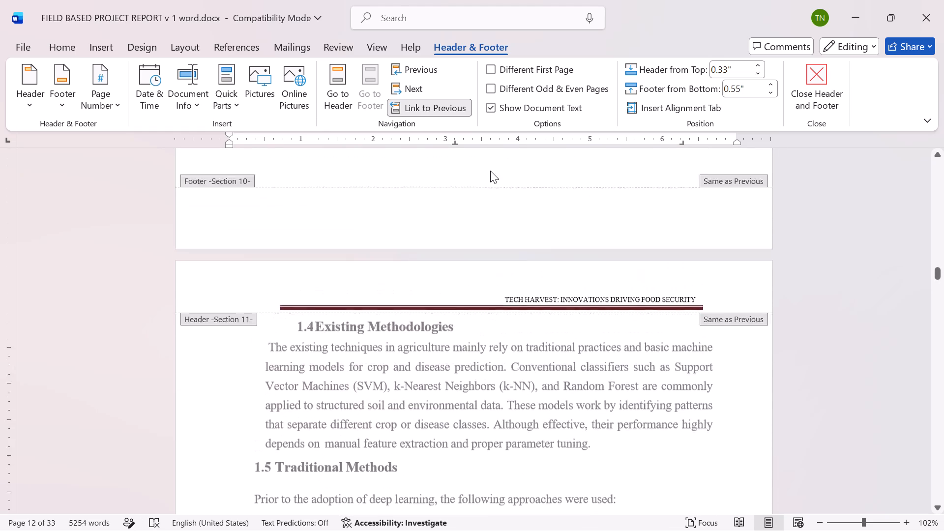
{"action": "scroll", "coordinate": [490, 171], "scroll_direction": "up", "scroll_amount": 5}
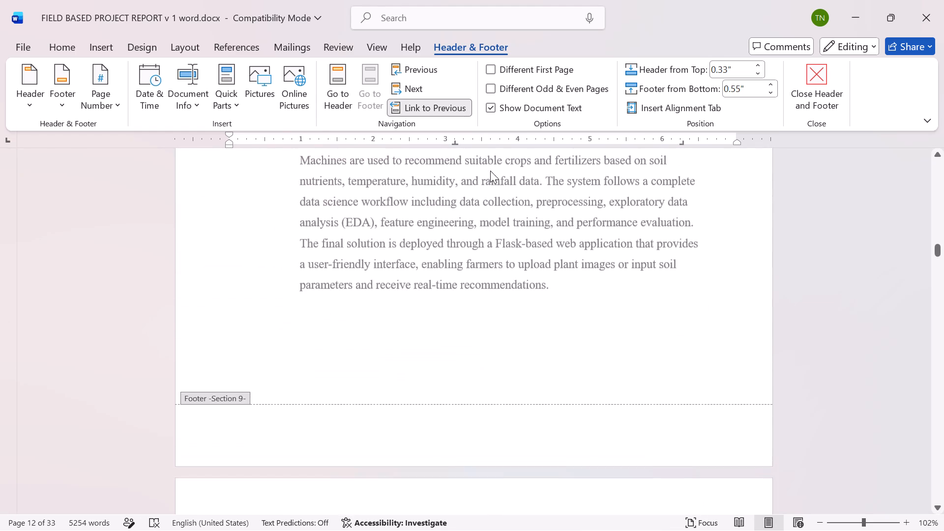
{"action": "scroll", "coordinate": [490, 171], "scroll_direction": "up", "scroll_amount": 3}
{"action": "scroll", "coordinate": [490, 171], "scroll_direction": "right", "scroll_amount": 1}
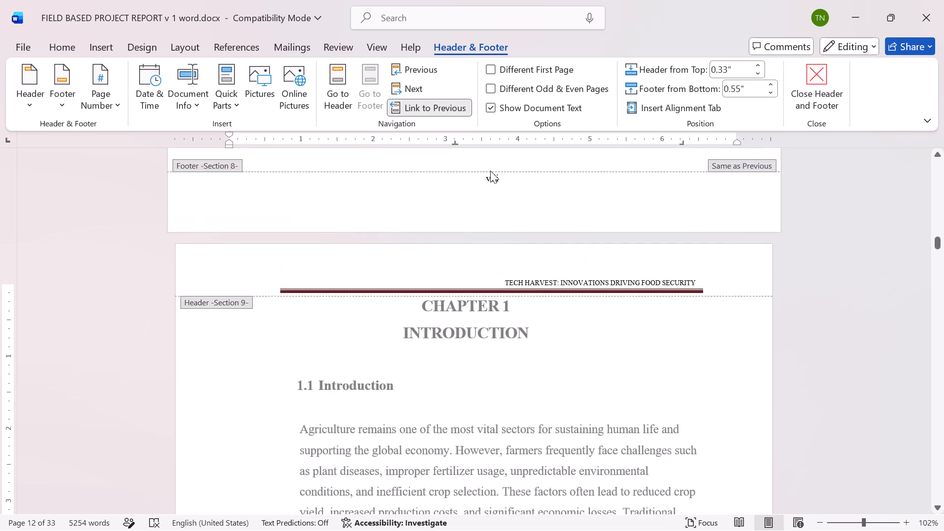
{"action": "scroll", "coordinate": [490, 171], "scroll_direction": "right", "scroll_amount": 1}
{"action": "scroll", "coordinate": [490, 171], "scroll_direction": "up", "scroll_amount": 3}
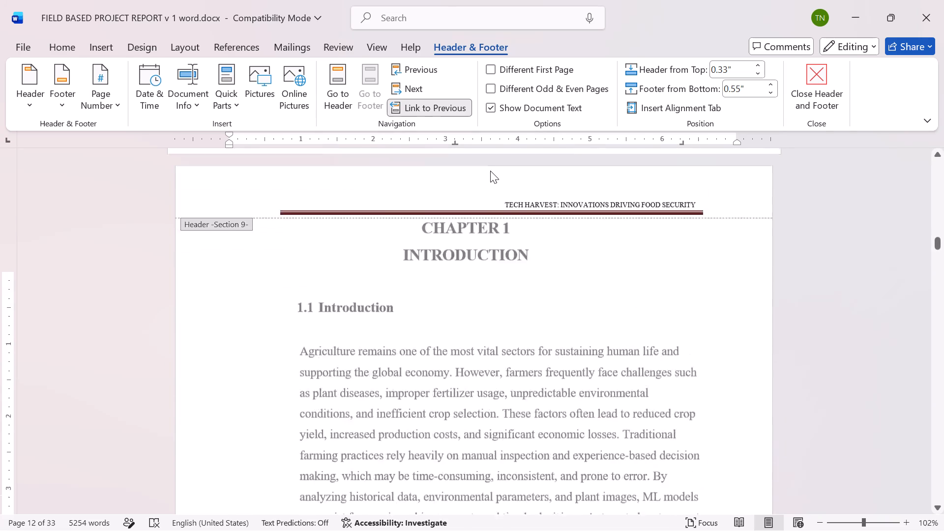
{"action": "scroll", "coordinate": [490, 171], "scroll_direction": "up", "scroll_amount": 1}
{"action": "scroll", "coordinate": [490, 171], "scroll_direction": "down", "scroll_amount": 4}
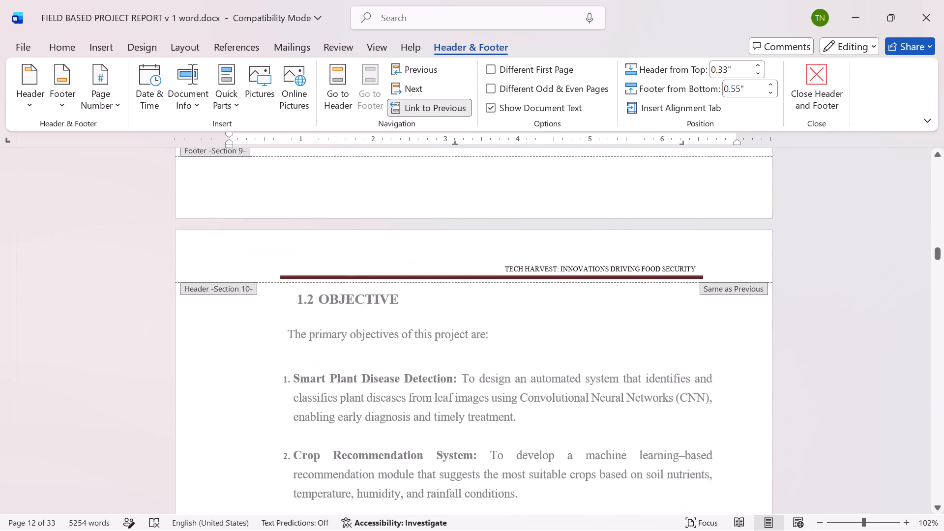
{"action": "scroll", "coordinate": [481, 208], "scroll_direction": "up", "scroll_amount": 2}
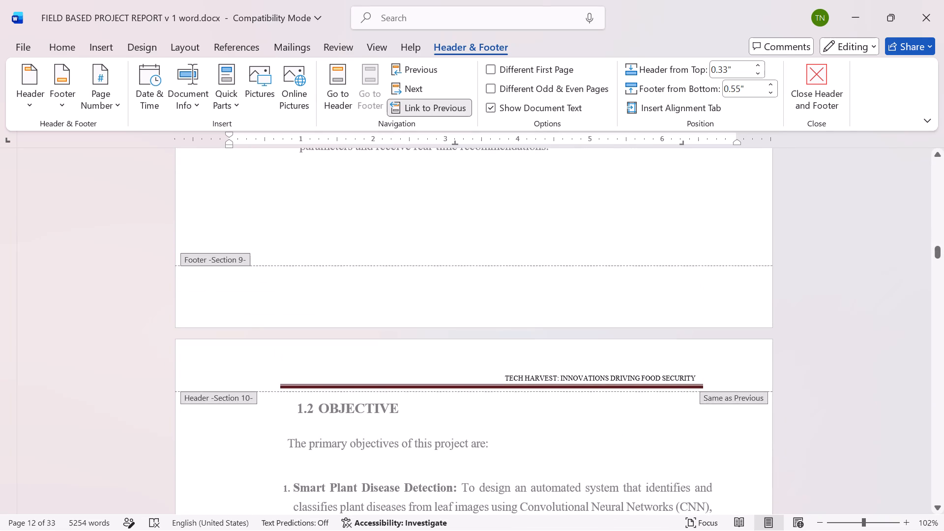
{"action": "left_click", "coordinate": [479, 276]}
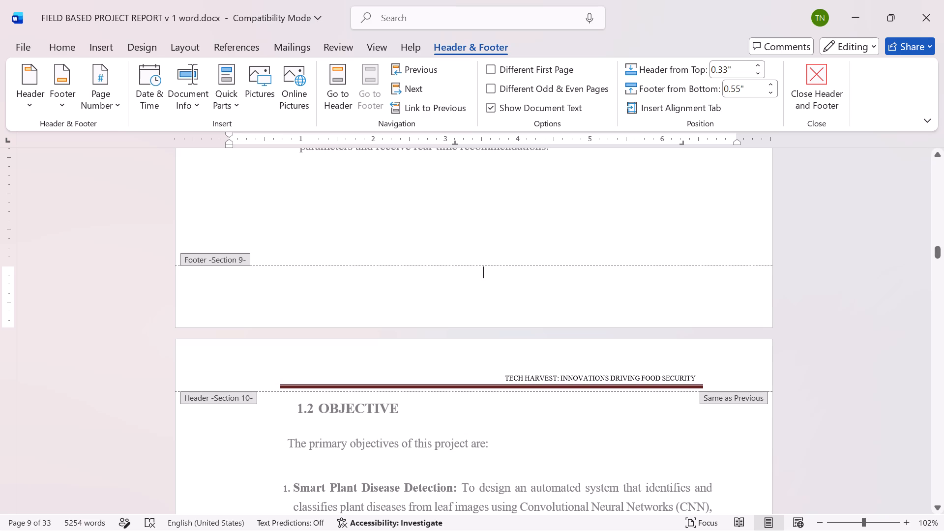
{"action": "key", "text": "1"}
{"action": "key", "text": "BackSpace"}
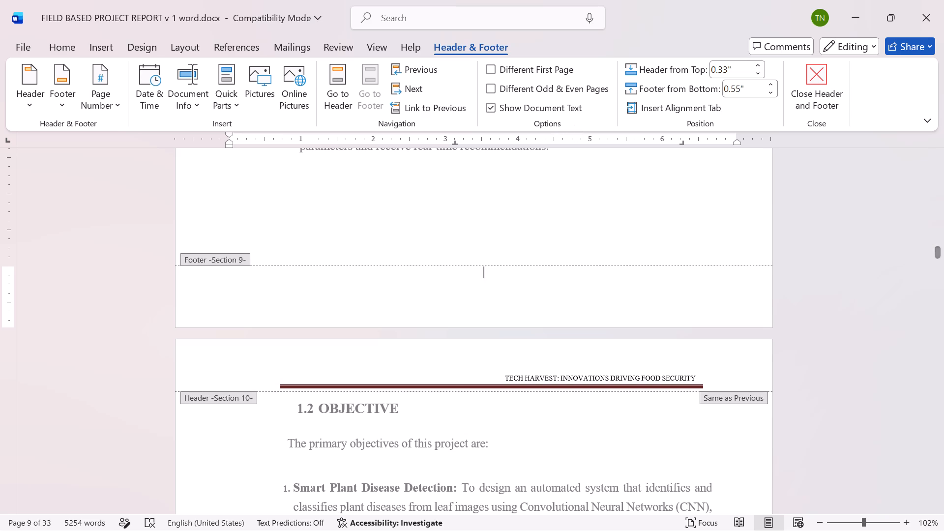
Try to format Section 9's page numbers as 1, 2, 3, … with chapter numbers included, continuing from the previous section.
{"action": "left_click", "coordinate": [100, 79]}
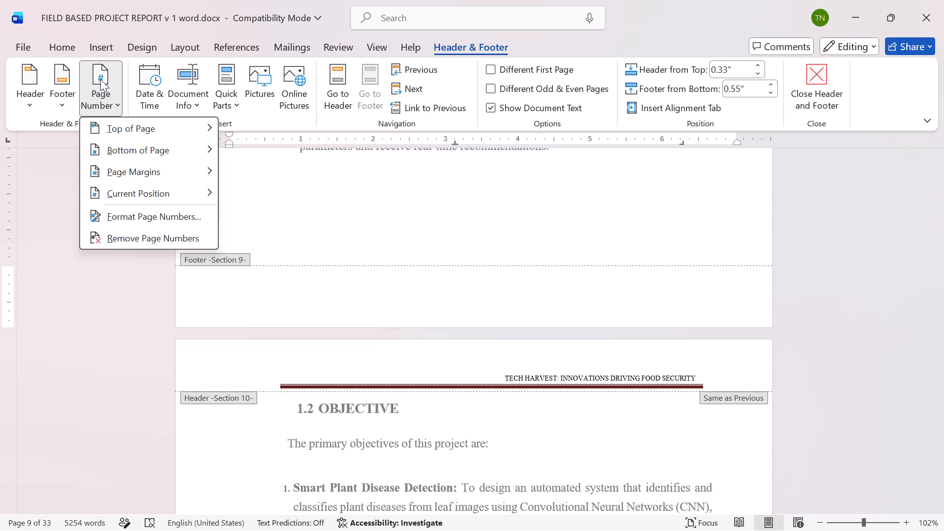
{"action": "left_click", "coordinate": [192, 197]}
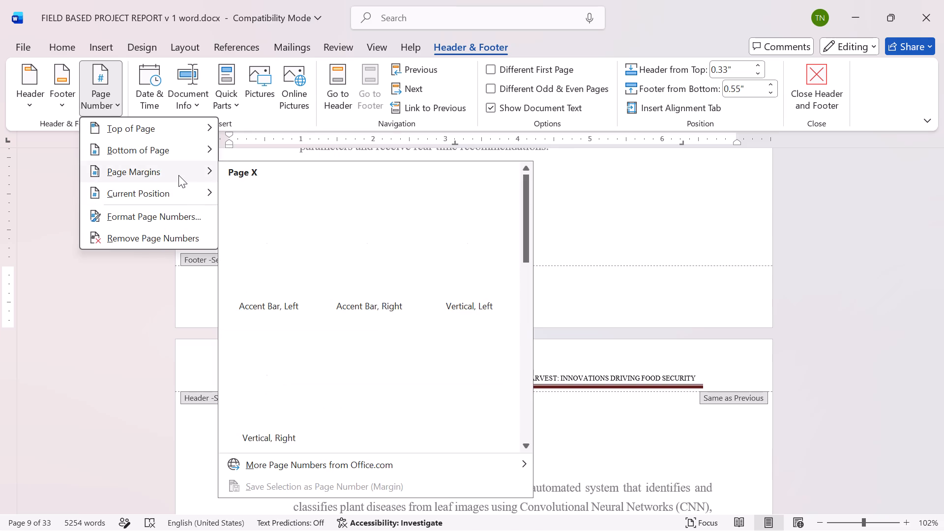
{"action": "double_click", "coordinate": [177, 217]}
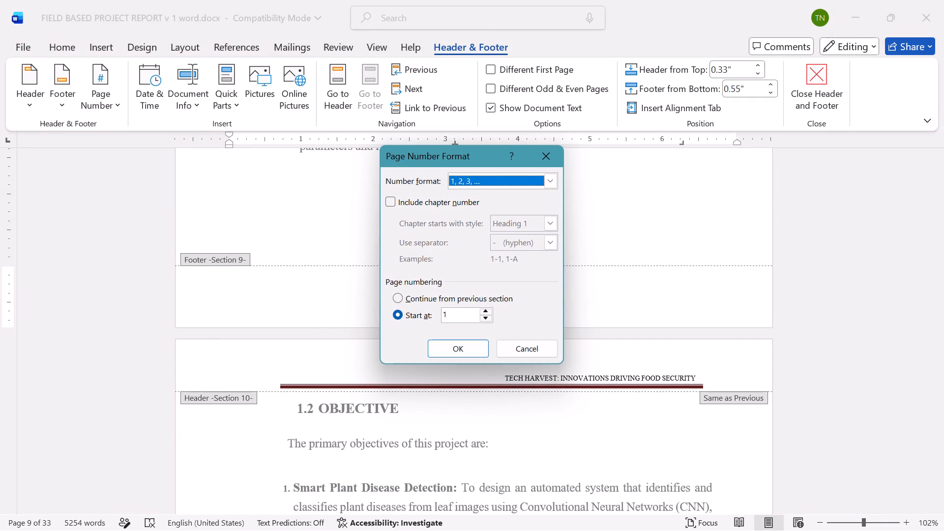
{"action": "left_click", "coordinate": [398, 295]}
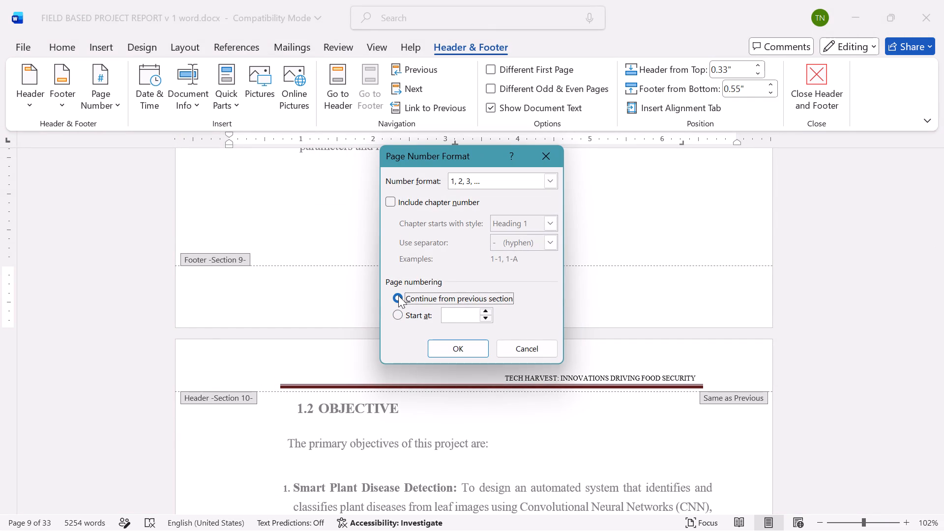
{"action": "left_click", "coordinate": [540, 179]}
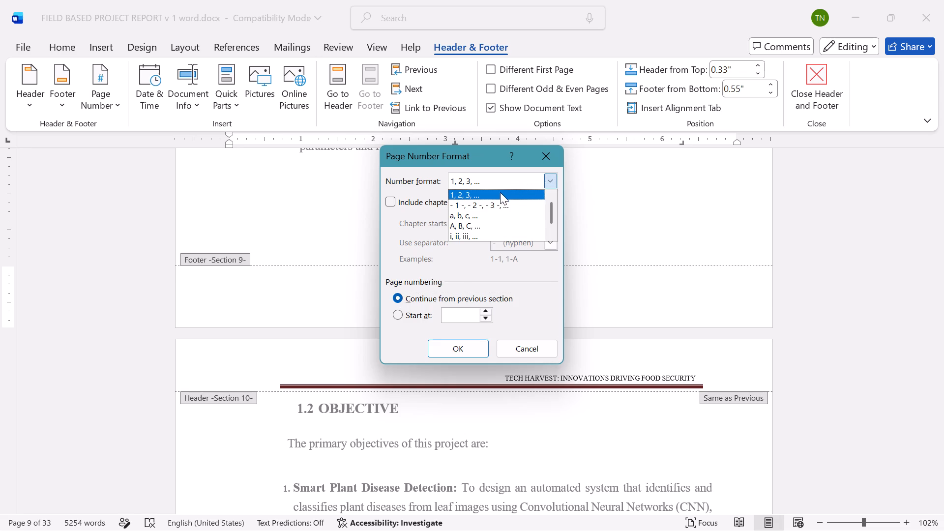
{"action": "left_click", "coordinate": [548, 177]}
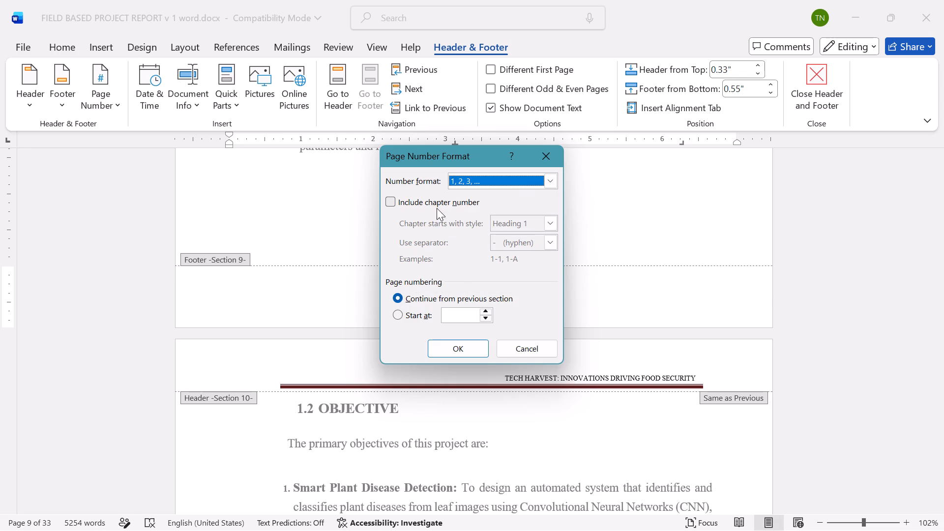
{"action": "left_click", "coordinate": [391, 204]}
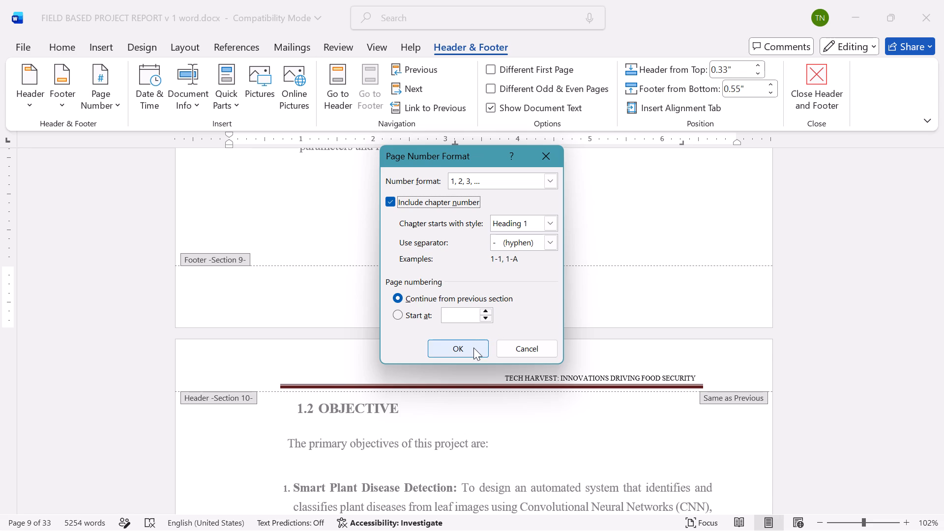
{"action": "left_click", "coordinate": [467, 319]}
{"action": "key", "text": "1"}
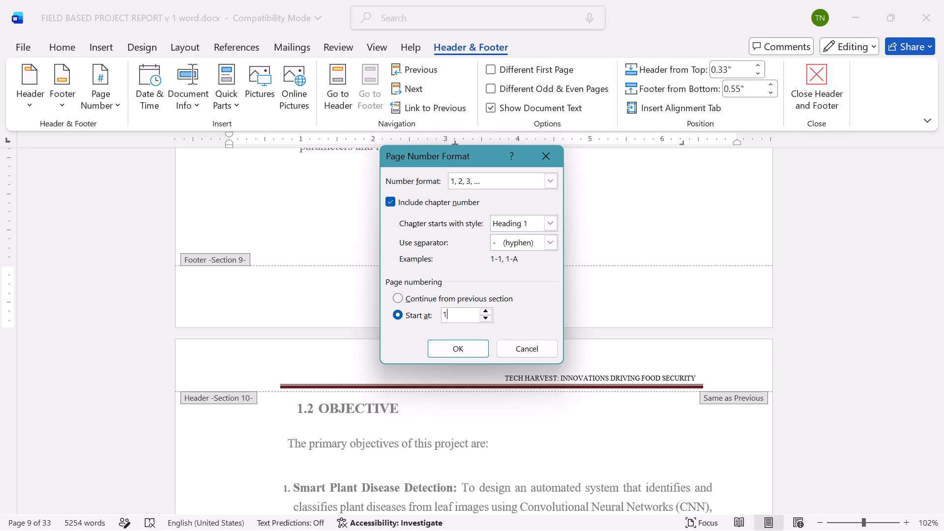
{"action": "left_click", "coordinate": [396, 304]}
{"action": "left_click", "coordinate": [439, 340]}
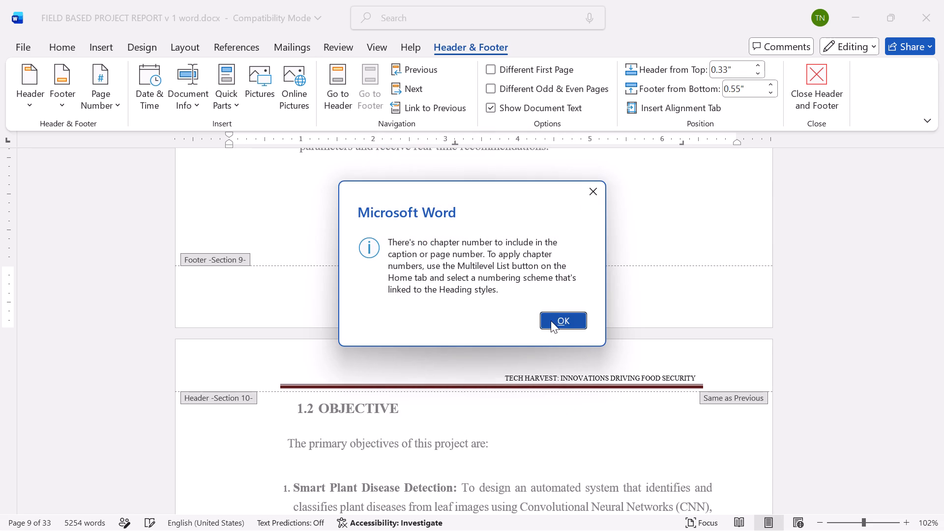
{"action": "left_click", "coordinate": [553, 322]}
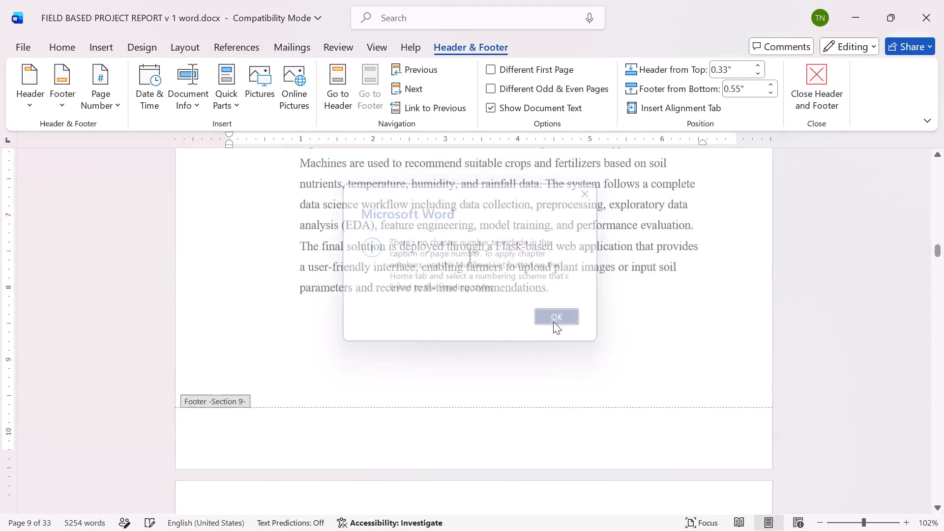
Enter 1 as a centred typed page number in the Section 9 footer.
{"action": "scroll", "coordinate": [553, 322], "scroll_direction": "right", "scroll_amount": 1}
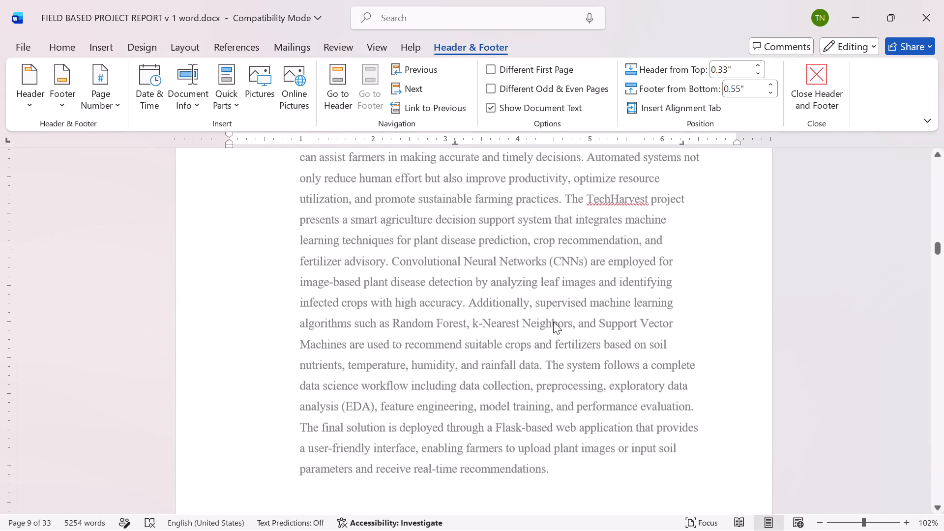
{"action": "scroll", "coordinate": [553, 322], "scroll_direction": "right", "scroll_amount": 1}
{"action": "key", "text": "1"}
Compare the page numbers shown in the footers of Section 9 through Section 12.
{"action": "scroll", "coordinate": [553, 322], "scroll_direction": "down", "scroll_amount": 3}
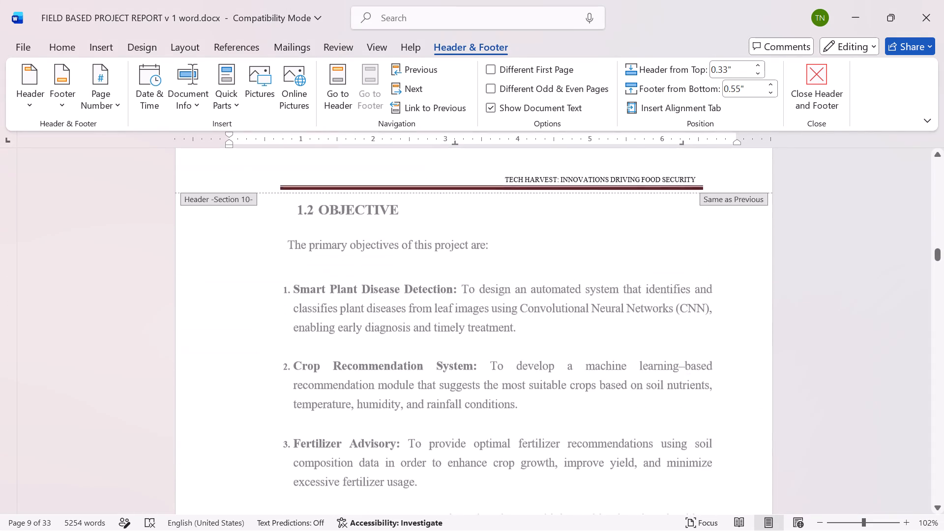
{"action": "scroll", "coordinate": [553, 322], "scroll_direction": "down", "scroll_amount": 7}
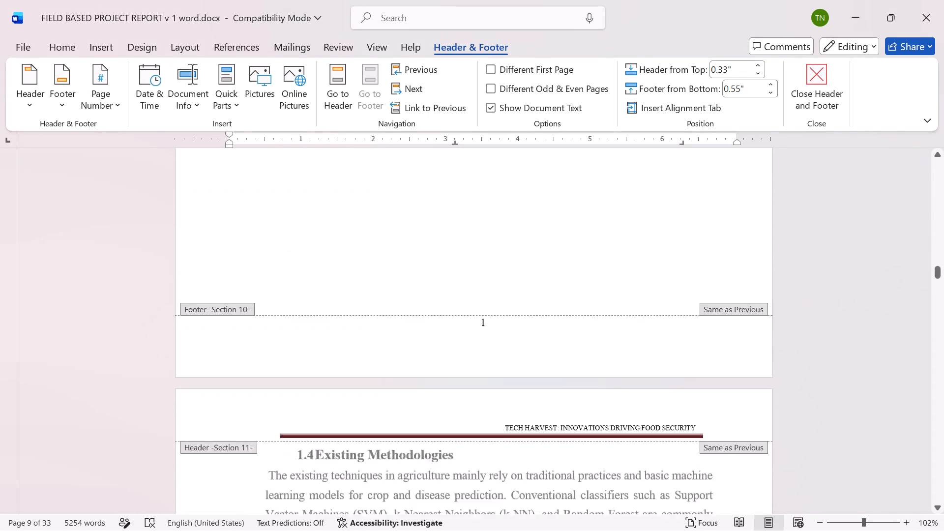
{"action": "scroll", "coordinate": [553, 322], "scroll_direction": "up", "scroll_amount": 3}
{"action": "scroll", "coordinate": [553, 322], "scroll_direction": "down", "scroll_amount": 1}
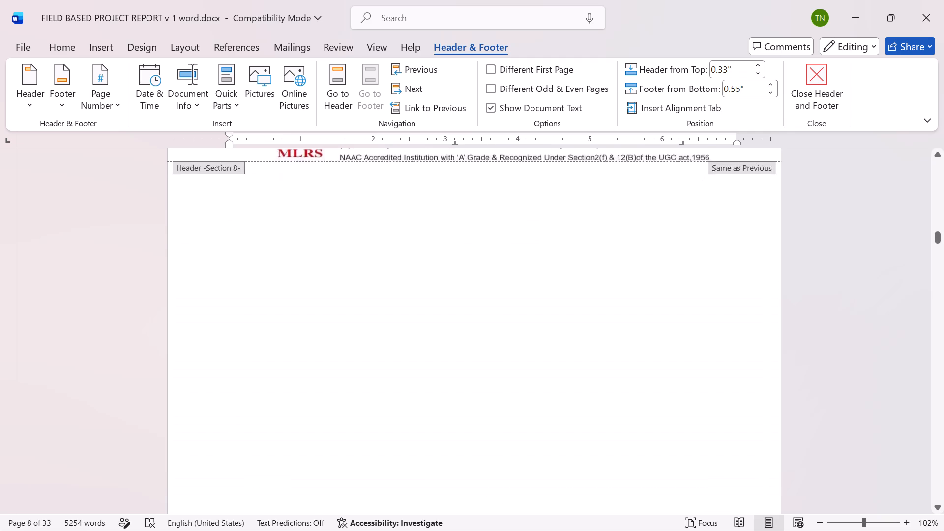
{"action": "scroll", "coordinate": [553, 322], "scroll_direction": "down", "scroll_amount": 5}
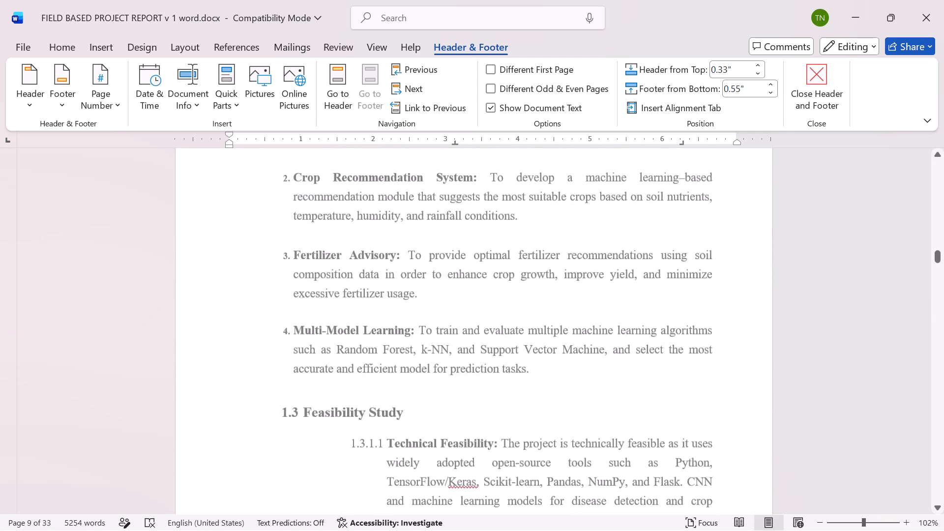
{"action": "scroll", "coordinate": [553, 322], "scroll_direction": "down", "scroll_amount": 2}
{"action": "scroll", "coordinate": [553, 322], "scroll_direction": "up", "scroll_amount": 4}
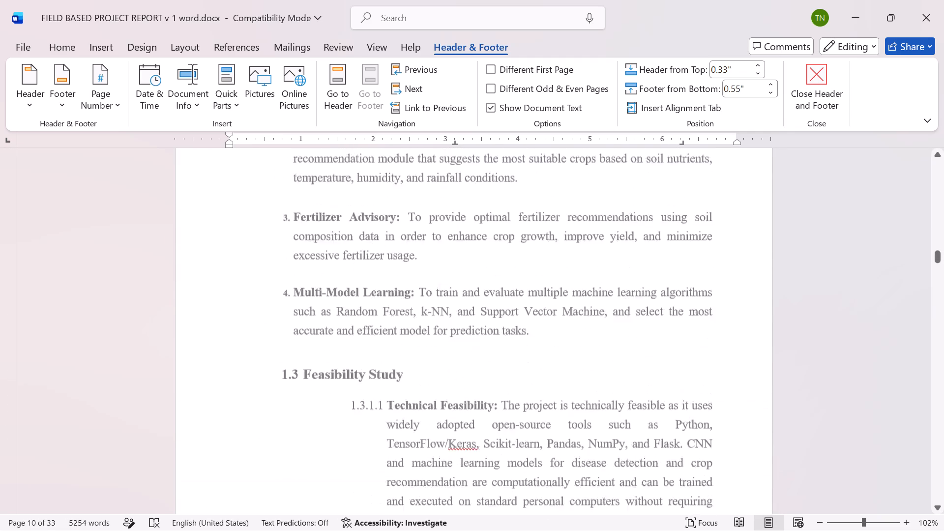
{"action": "scroll", "coordinate": [553, 322], "scroll_direction": "up", "scroll_amount": 6}
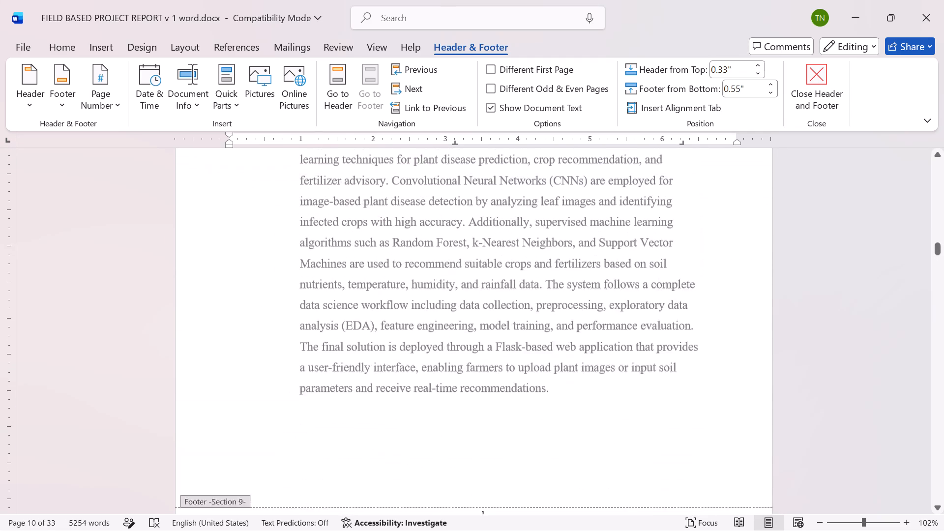
{"action": "scroll", "coordinate": [553, 322], "scroll_direction": "up", "scroll_amount": 1}
{"action": "scroll", "coordinate": [553, 322], "scroll_direction": "down", "scroll_amount": 5}
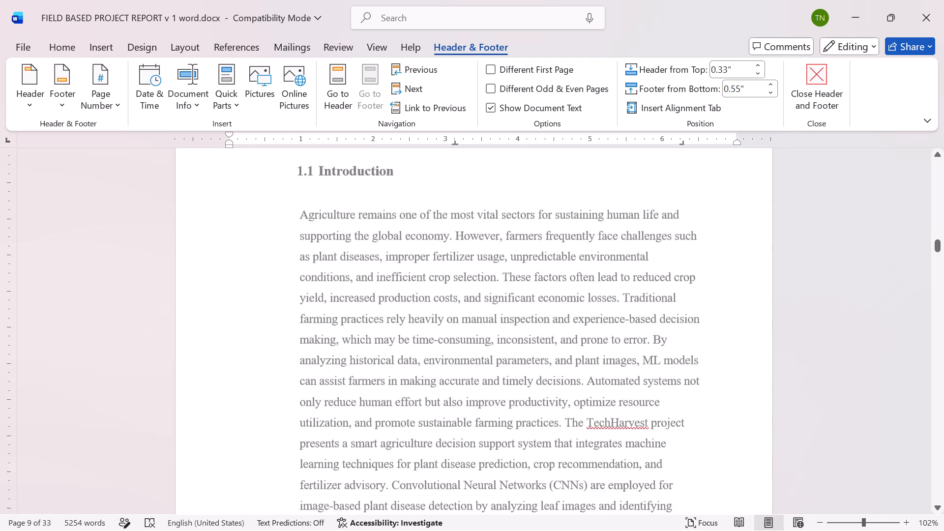
{"action": "scroll", "coordinate": [553, 322], "scroll_direction": "down", "scroll_amount": 7}
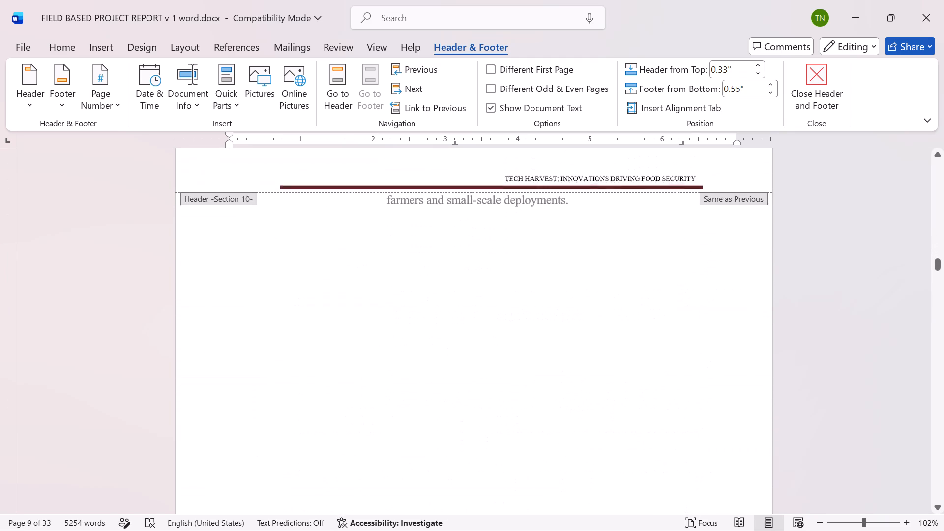
{"action": "scroll", "coordinate": [553, 322], "scroll_direction": "down", "scroll_amount": 3}
{"action": "scroll", "coordinate": [553, 322], "scroll_direction": "up", "scroll_amount": 3}
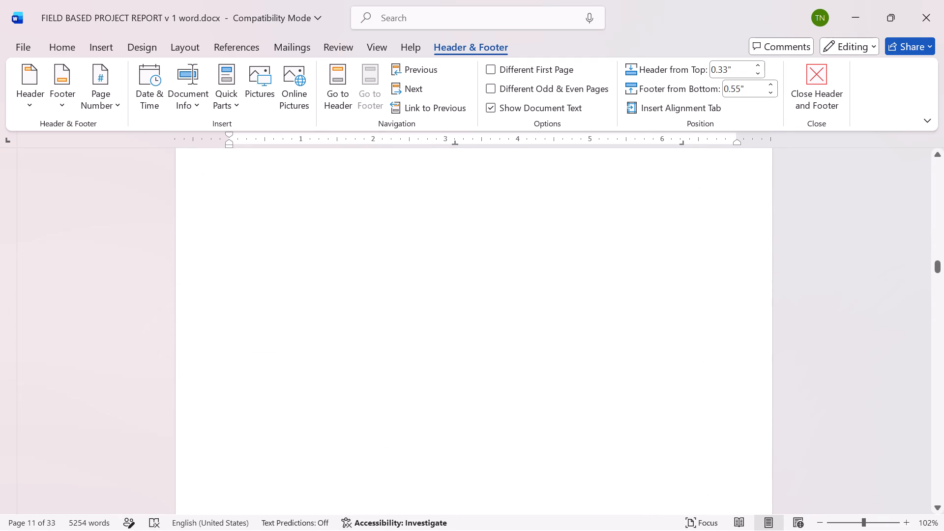
{"action": "scroll", "coordinate": [553, 322], "scroll_direction": "up", "scroll_amount": 3}
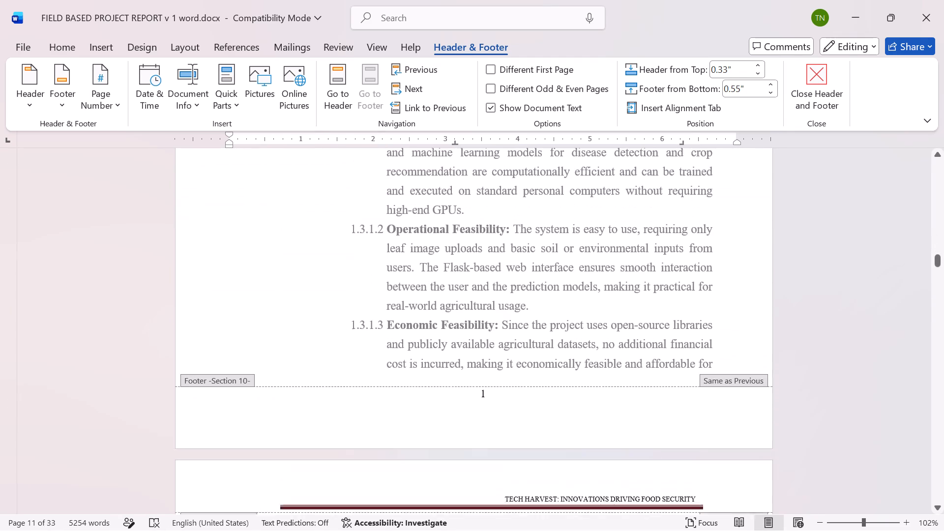
{"action": "scroll", "coordinate": [553, 322], "scroll_direction": "up", "scroll_amount": 1}
{"action": "scroll", "coordinate": [553, 322], "scroll_direction": "down", "scroll_amount": 12}
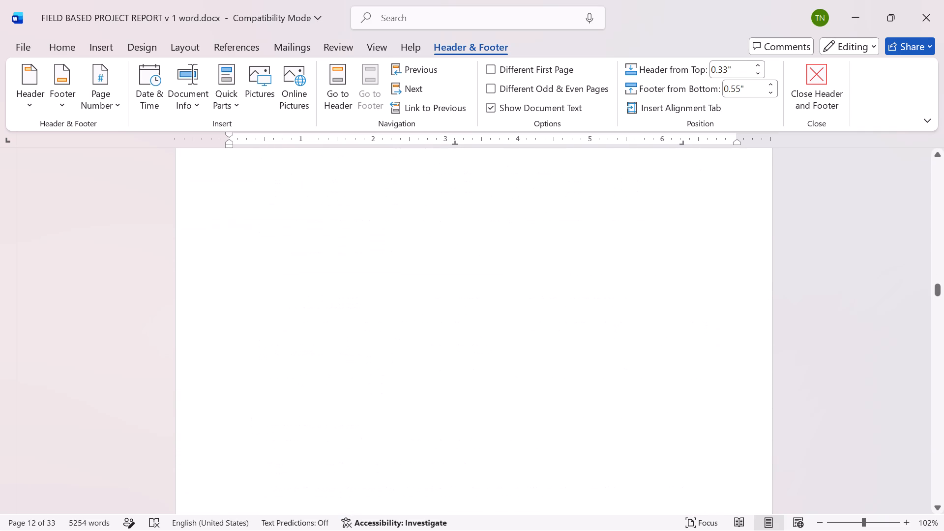
Close the report without saving the changes and reopen FIELD BASED PROJECT REPORT v 1 word.docx.
{"action": "left_click", "coordinate": [943, 0]}
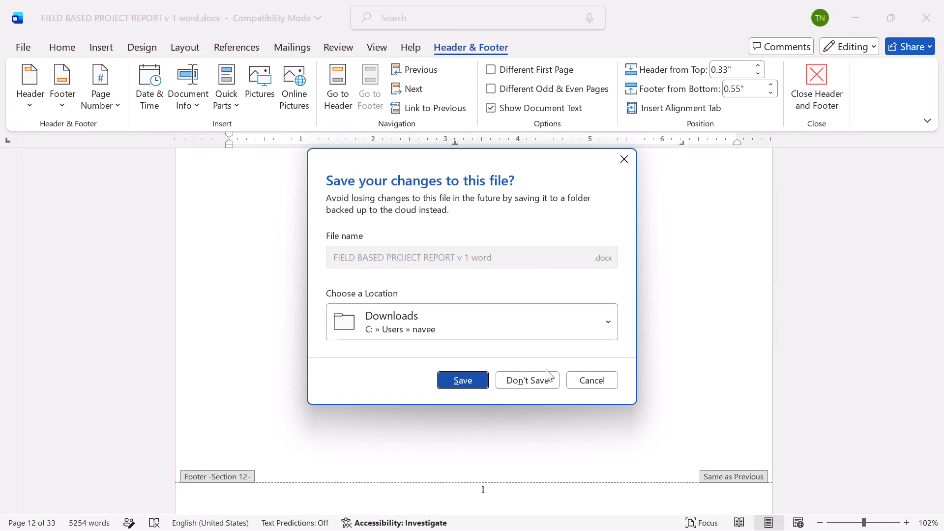
{"action": "left_click", "coordinate": [533, 375]}
{"action": "double_click", "coordinate": [489, 109]}
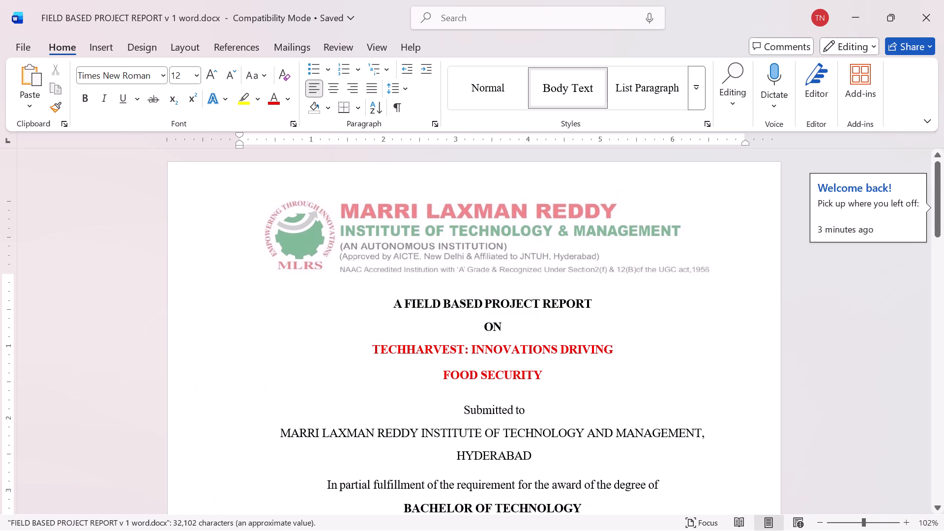
Open the Section 8 footer, just before Chapter 1, for editing.
{"action": "scroll", "coordinate": [541, 360], "scroll_direction": "down", "scroll_amount": 5}
{"action": "scroll", "coordinate": [541, 360], "scroll_direction": "up", "scroll_amount": 1}
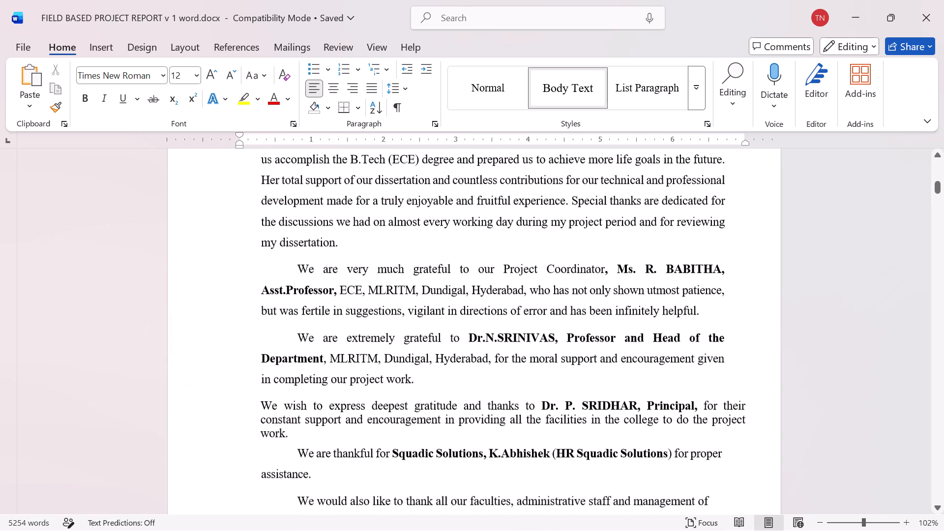
{"action": "scroll", "coordinate": [541, 360], "scroll_direction": "up", "scroll_amount": 1}
{"action": "scroll", "coordinate": [541, 360], "scroll_direction": "down", "scroll_amount": 8}
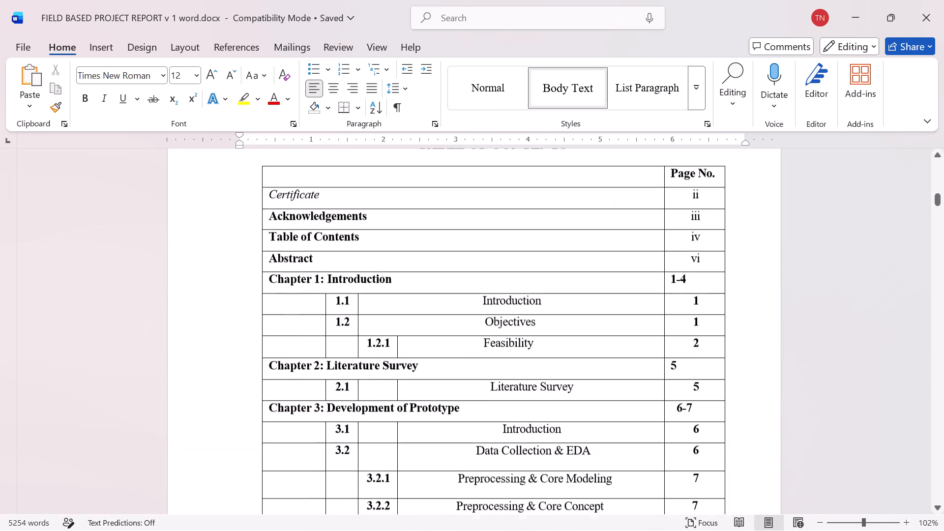
{"action": "scroll", "coordinate": [541, 360], "scroll_direction": "down", "scroll_amount": 4}
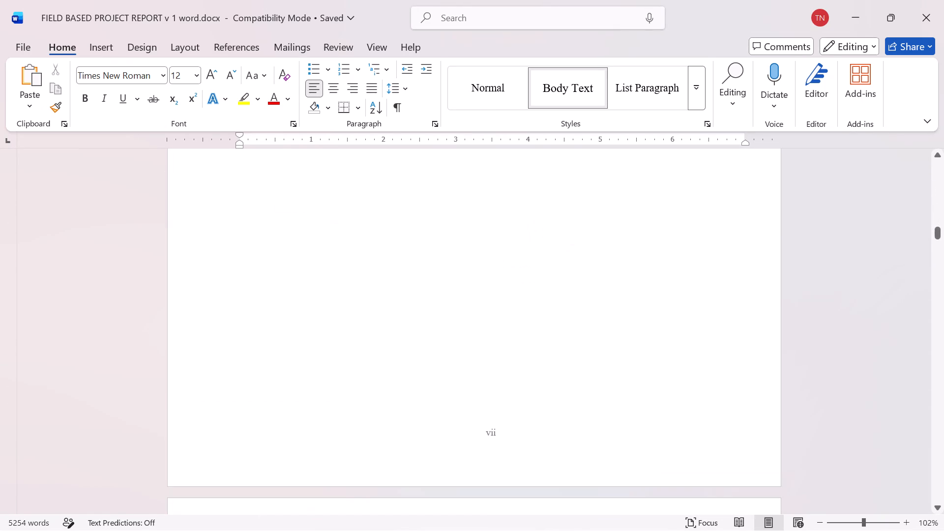
{"action": "scroll", "coordinate": [541, 360], "scroll_direction": "up", "scroll_amount": 4}
{"action": "scroll", "coordinate": [541, 360], "scroll_direction": "down", "scroll_amount": 7}
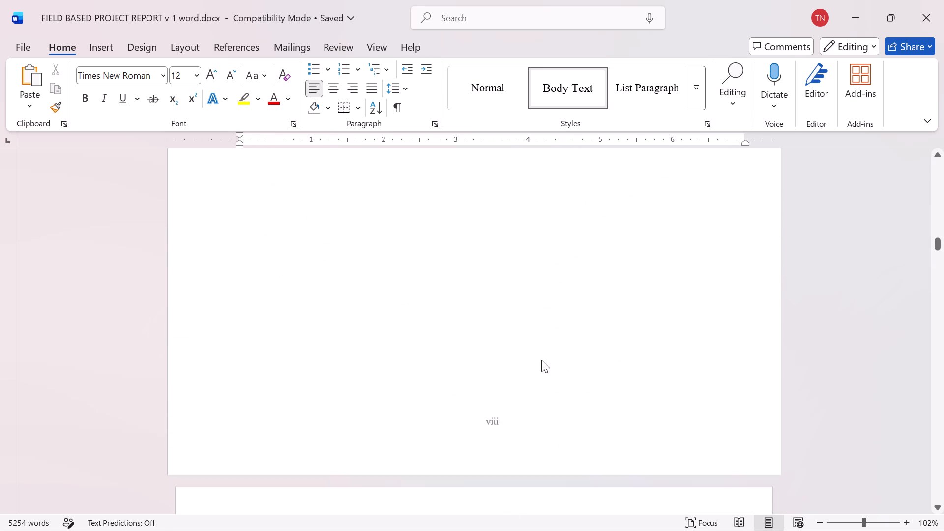
{"action": "scroll", "coordinate": [541, 360], "scroll_direction": "down", "scroll_amount": 1}
{"action": "left_click", "coordinate": [500, 303]}
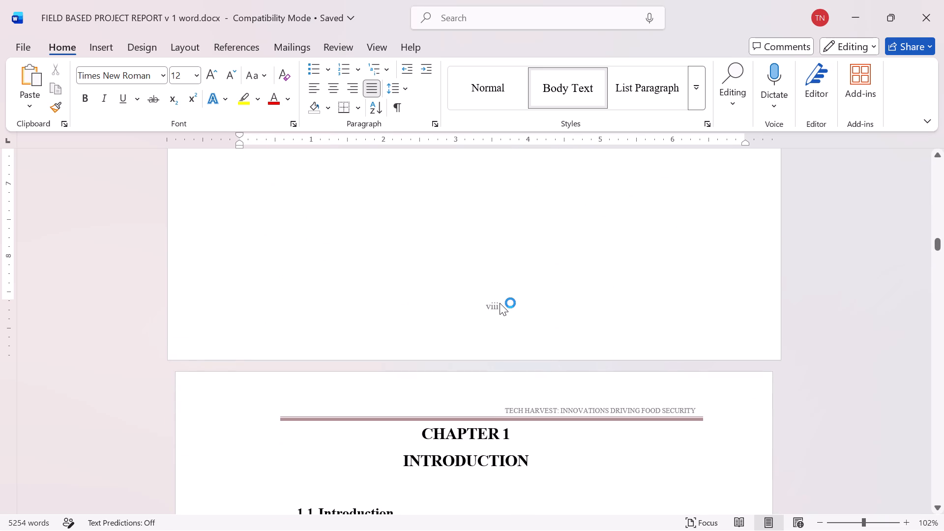
{"action": "left_click", "coordinate": [495, 305]}
{"action": "double_click", "coordinate": [494, 305]}
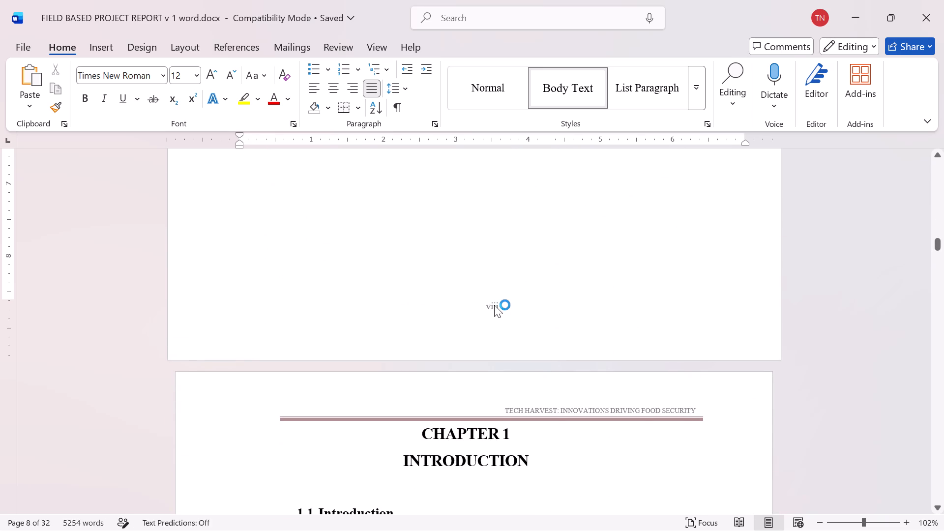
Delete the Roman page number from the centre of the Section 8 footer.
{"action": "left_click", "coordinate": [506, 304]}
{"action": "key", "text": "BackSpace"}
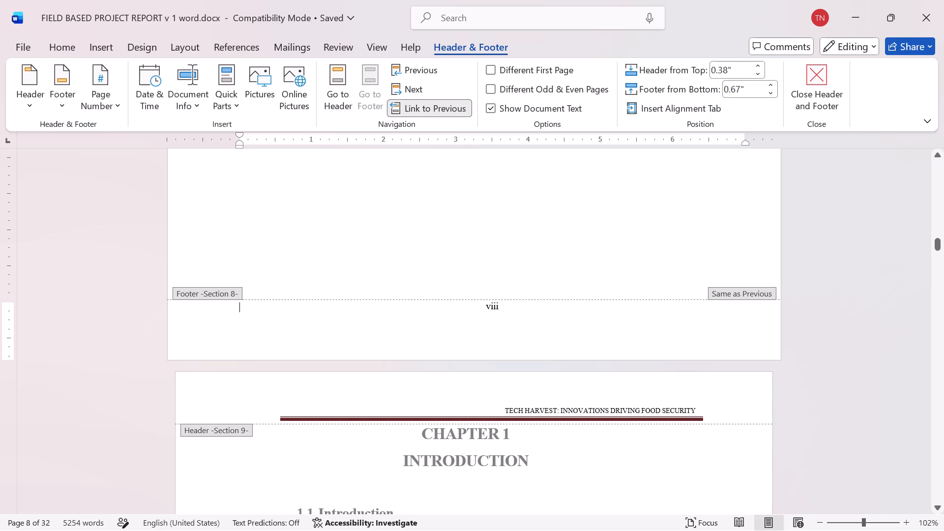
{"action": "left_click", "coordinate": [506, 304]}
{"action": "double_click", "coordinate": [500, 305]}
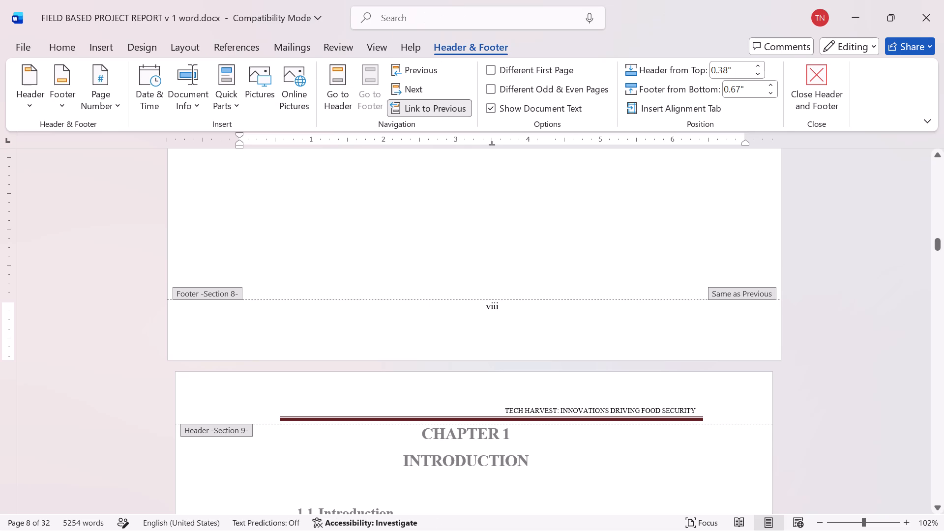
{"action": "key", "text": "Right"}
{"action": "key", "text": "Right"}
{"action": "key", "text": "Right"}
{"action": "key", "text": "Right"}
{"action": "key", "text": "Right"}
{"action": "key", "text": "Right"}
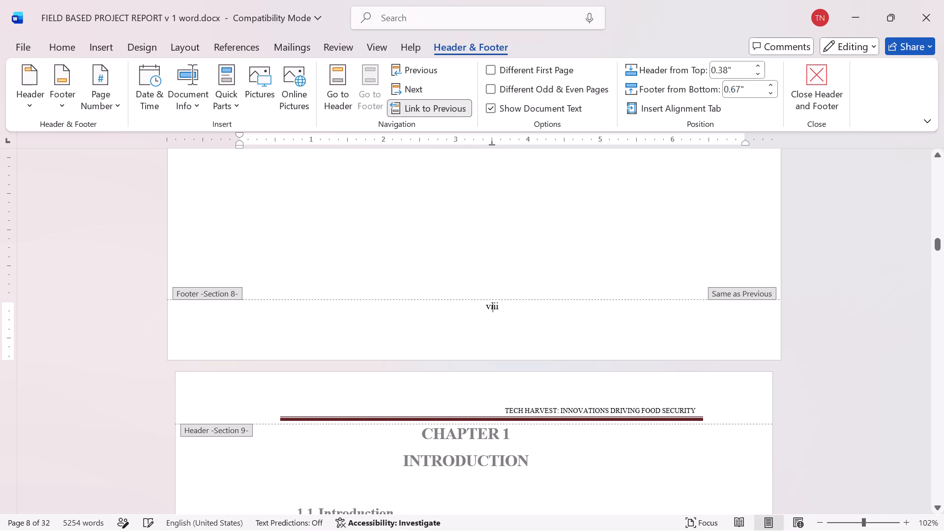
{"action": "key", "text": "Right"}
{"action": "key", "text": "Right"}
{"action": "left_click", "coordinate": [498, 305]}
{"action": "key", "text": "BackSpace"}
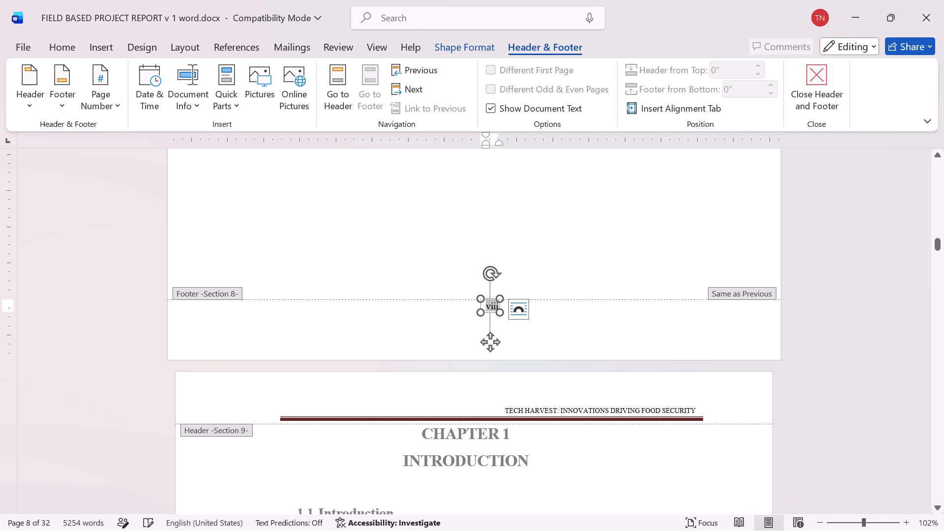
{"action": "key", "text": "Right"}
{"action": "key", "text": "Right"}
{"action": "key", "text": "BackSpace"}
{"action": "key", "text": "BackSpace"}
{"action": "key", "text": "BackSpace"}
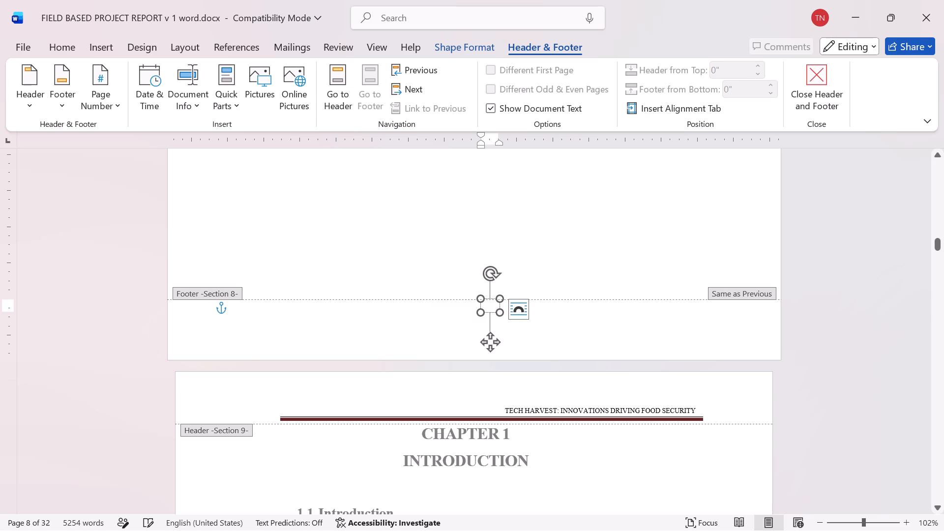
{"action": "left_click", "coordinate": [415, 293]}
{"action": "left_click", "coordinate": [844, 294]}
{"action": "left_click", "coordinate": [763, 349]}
Check the page numbers in the linked footers of the sections preceding Section 8.
{"action": "scroll", "coordinate": [620, 331], "scroll_direction": "up", "scroll_amount": 4}
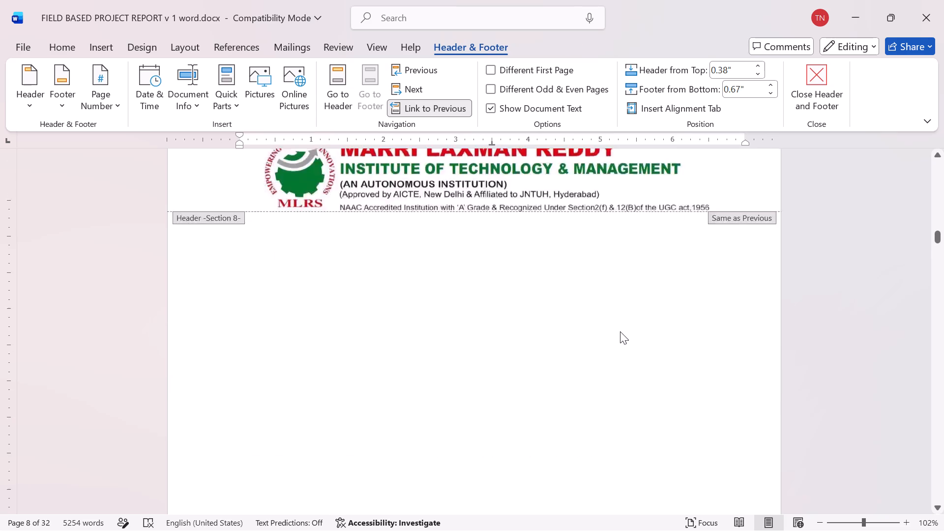
{"action": "scroll", "coordinate": [620, 331], "scroll_direction": "up", "scroll_amount": 7}
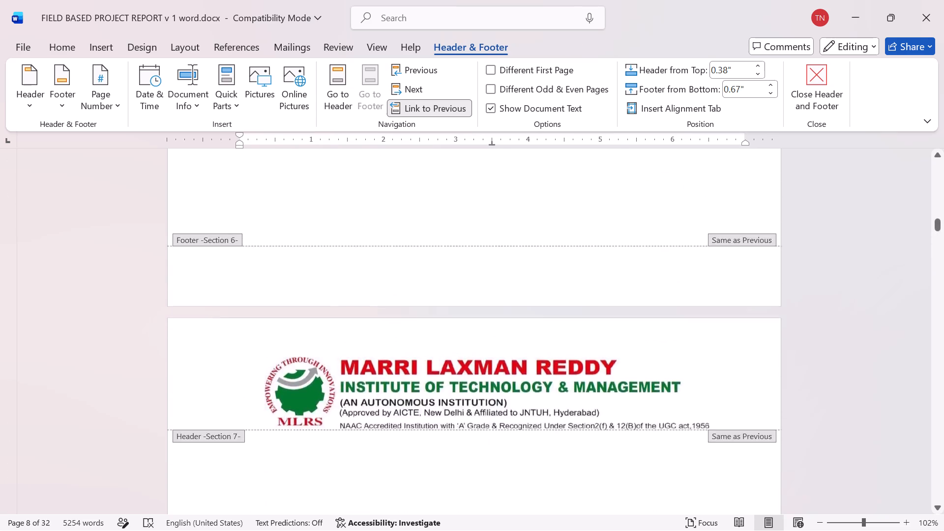
{"action": "scroll", "coordinate": [620, 331], "scroll_direction": "up", "scroll_amount": 3}
{"action": "scroll", "coordinate": [620, 331], "scroll_direction": "down", "scroll_amount": 7}
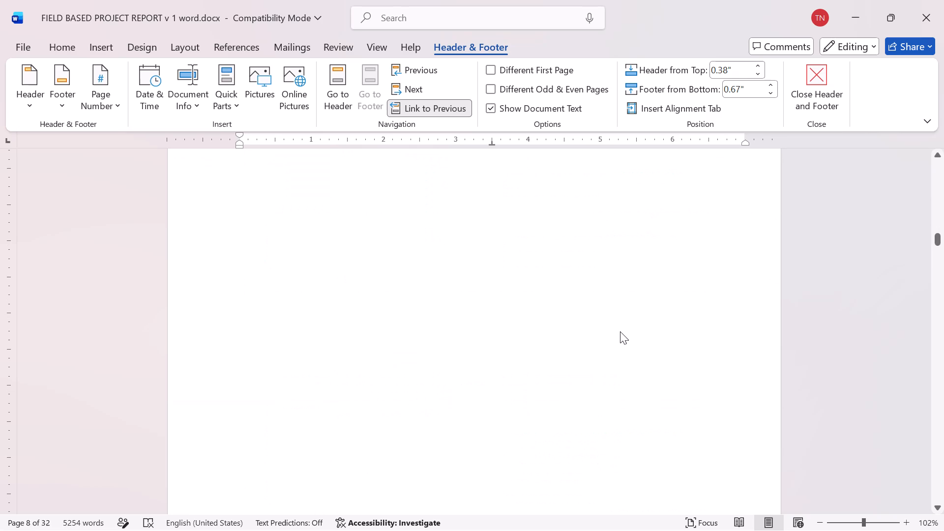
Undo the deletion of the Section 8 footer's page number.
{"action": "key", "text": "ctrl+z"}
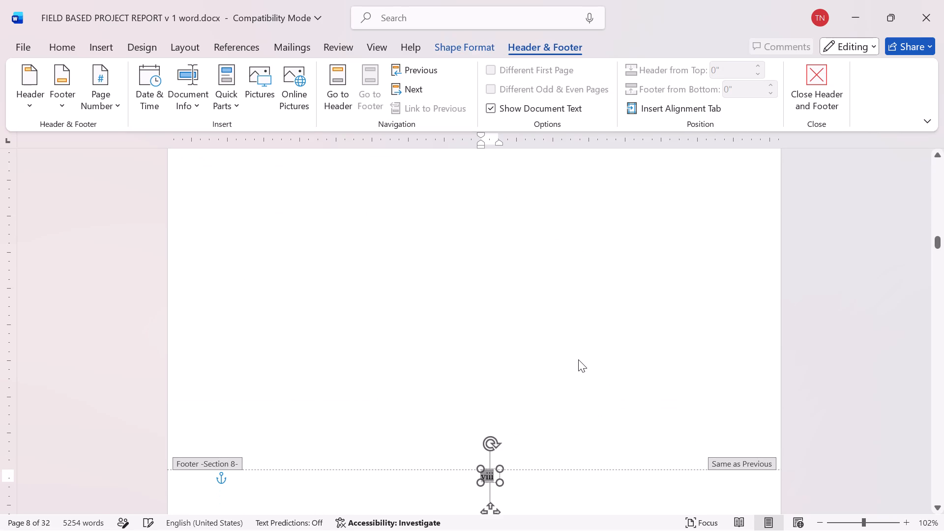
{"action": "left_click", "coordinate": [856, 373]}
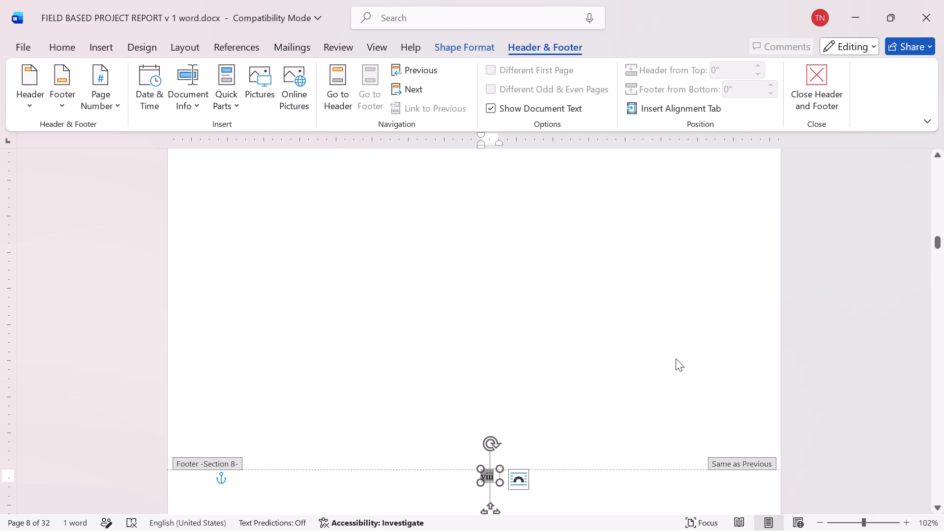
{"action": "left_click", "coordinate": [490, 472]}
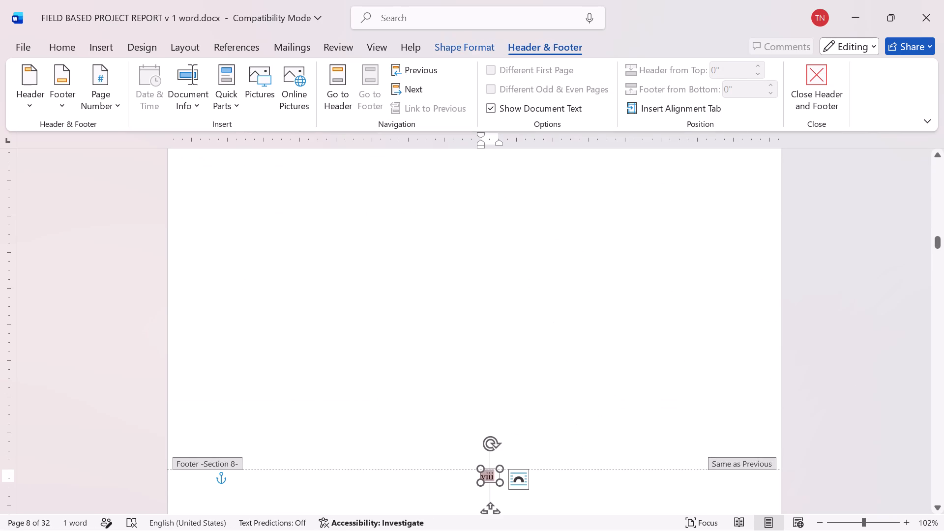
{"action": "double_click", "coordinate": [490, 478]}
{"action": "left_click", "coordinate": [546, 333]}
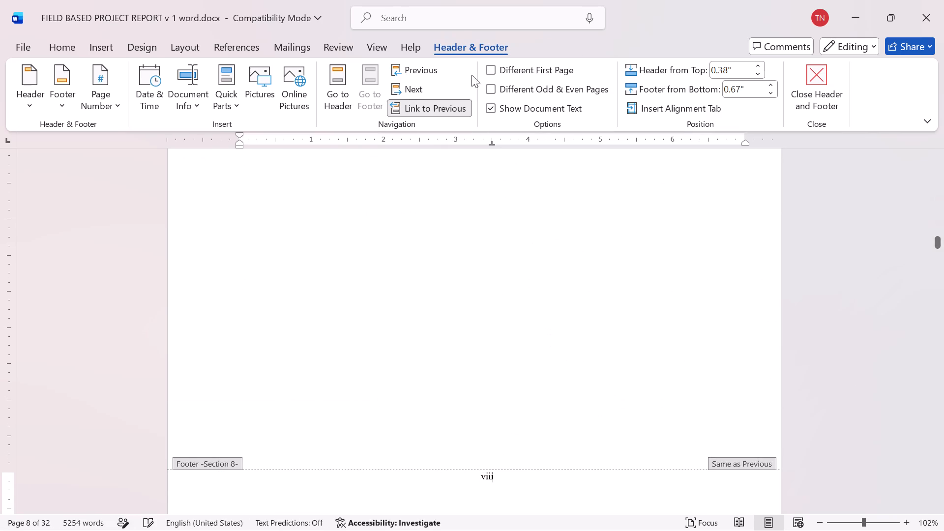
Remove the page number from the linked Section 10 footer, keeping the Department ECE, MLRITM text.
{"action": "left_click", "coordinate": [411, 82]}
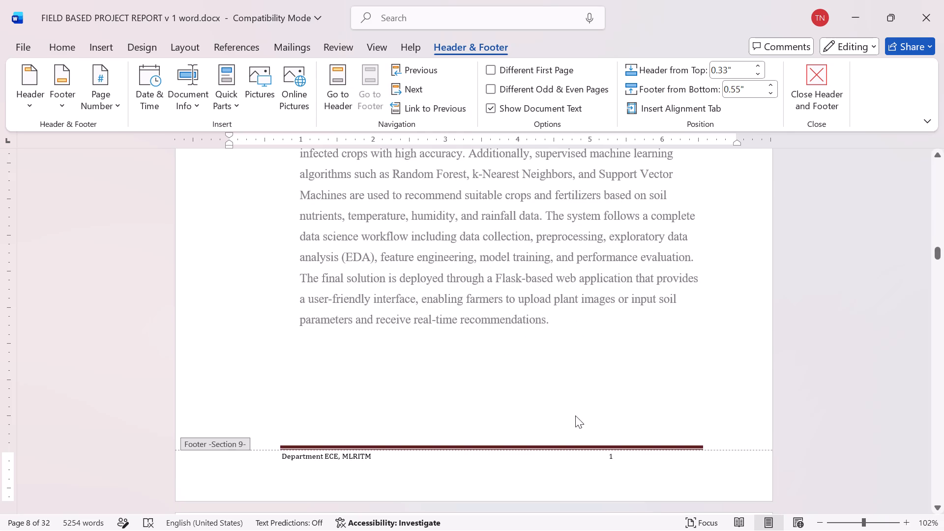
{"action": "scroll", "coordinate": [575, 415], "scroll_direction": "down", "scroll_amount": 5}
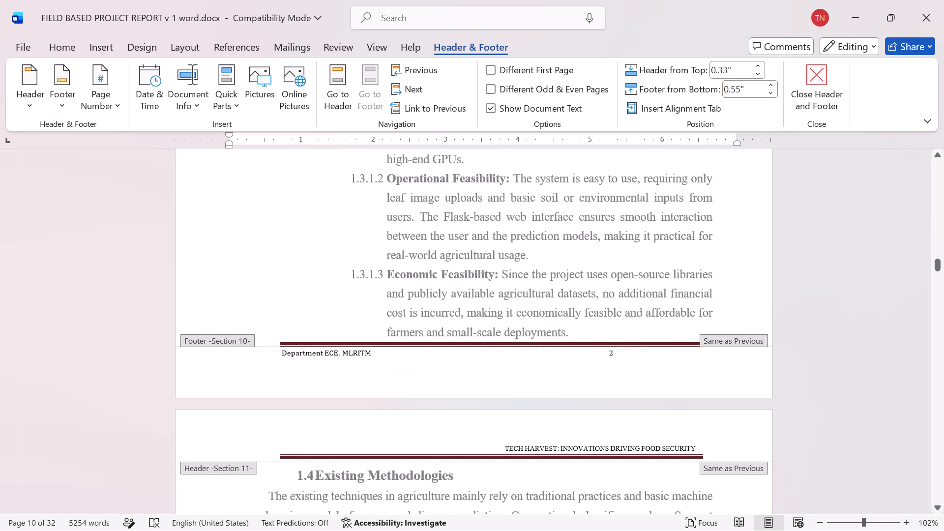
{"action": "left_click", "coordinate": [619, 354]}
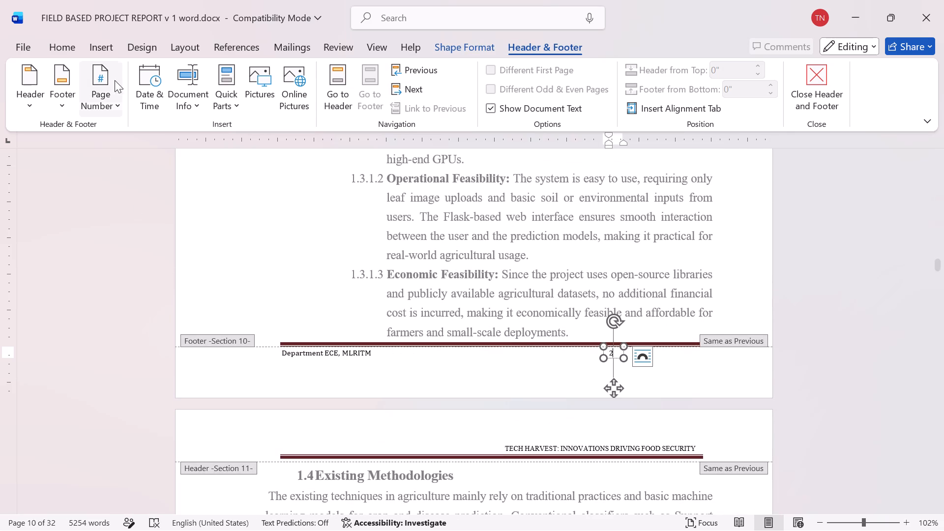
{"action": "left_click", "coordinate": [107, 95]}
{"action": "left_click", "coordinate": [118, 241]}
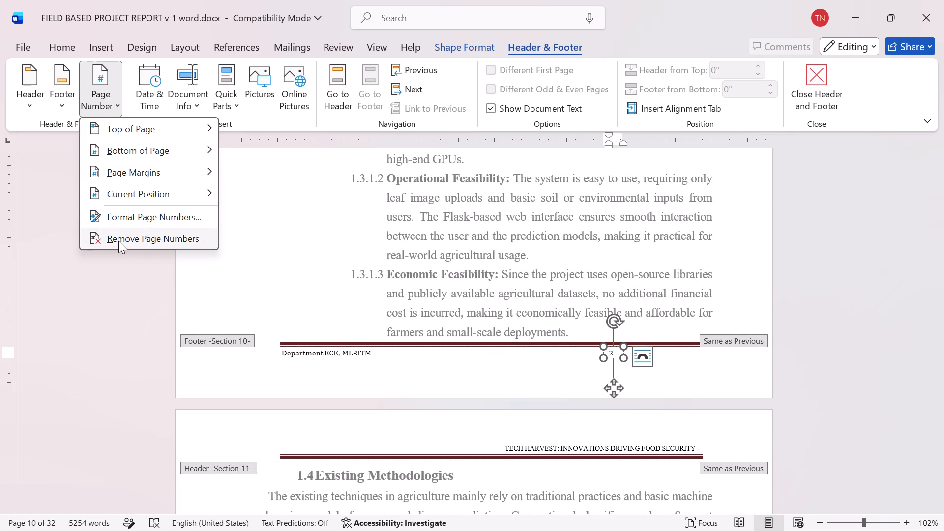
{"action": "key", "text": "BackSpace"}
{"action": "key", "text": "BackSpace"}
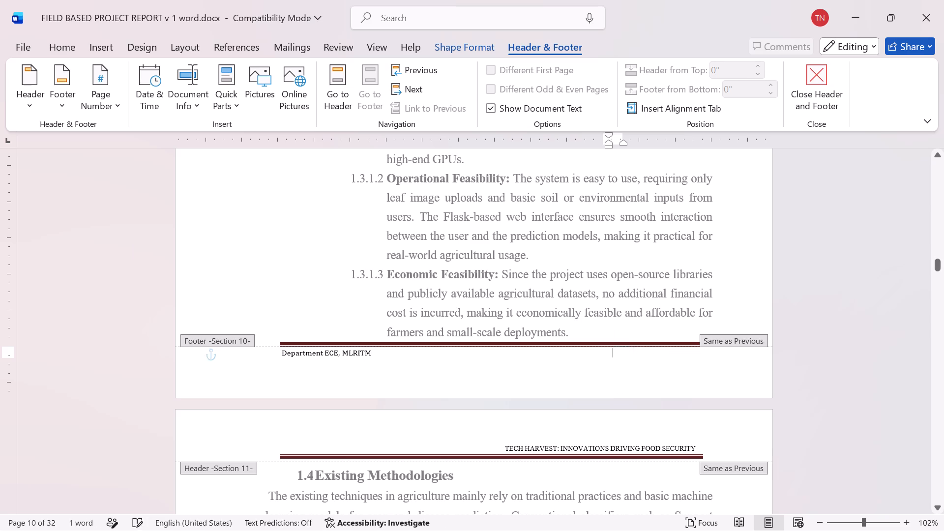
{"action": "left_click", "coordinate": [855, 305]}
Unlink the Section 10 header from the previous section.
{"action": "scroll", "coordinate": [855, 305], "scroll_direction": "up", "scroll_amount": 2}
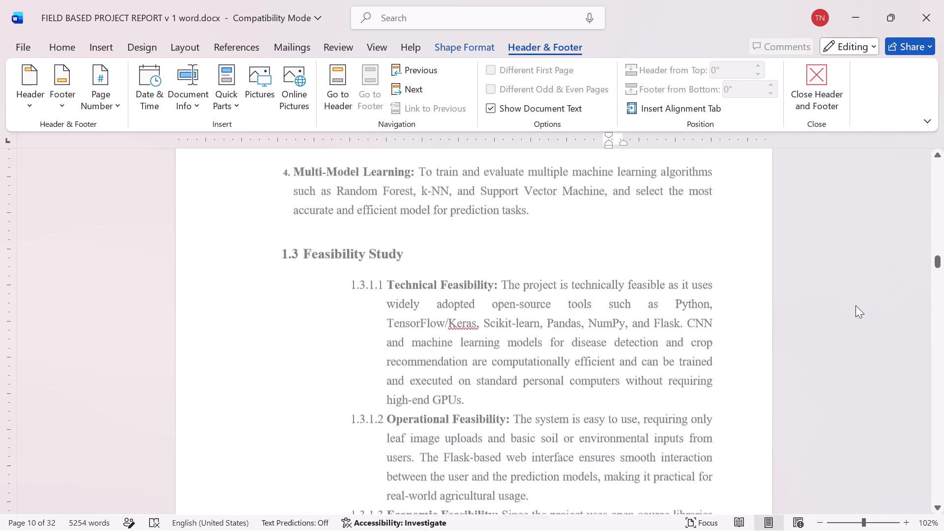
{"action": "scroll", "coordinate": [851, 387], "scroll_direction": "up", "scroll_amount": 3}
{"action": "left_click", "coordinate": [851, 387]}
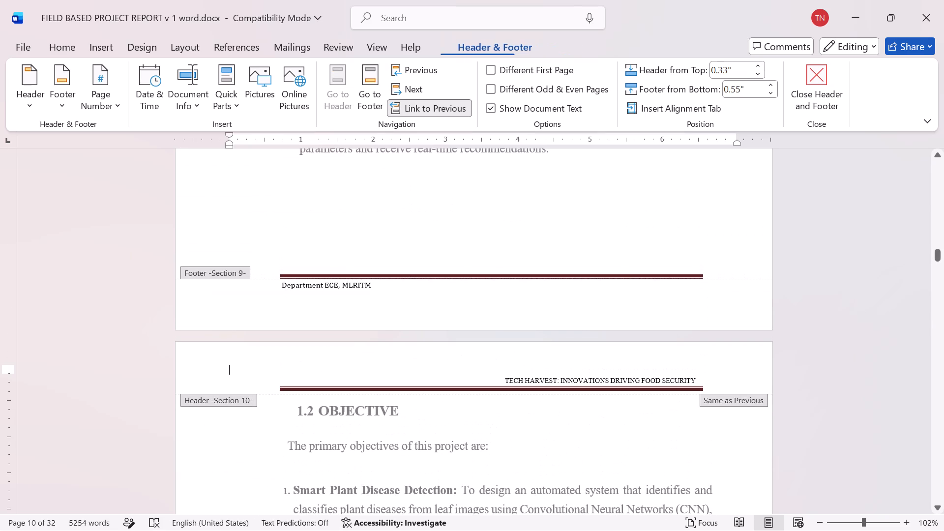
{"action": "scroll", "coordinate": [763, 374], "scroll_direction": "up", "scroll_amount": 1}
{"action": "scroll", "coordinate": [763, 374], "scroll_direction": "down", "scroll_amount": 1}
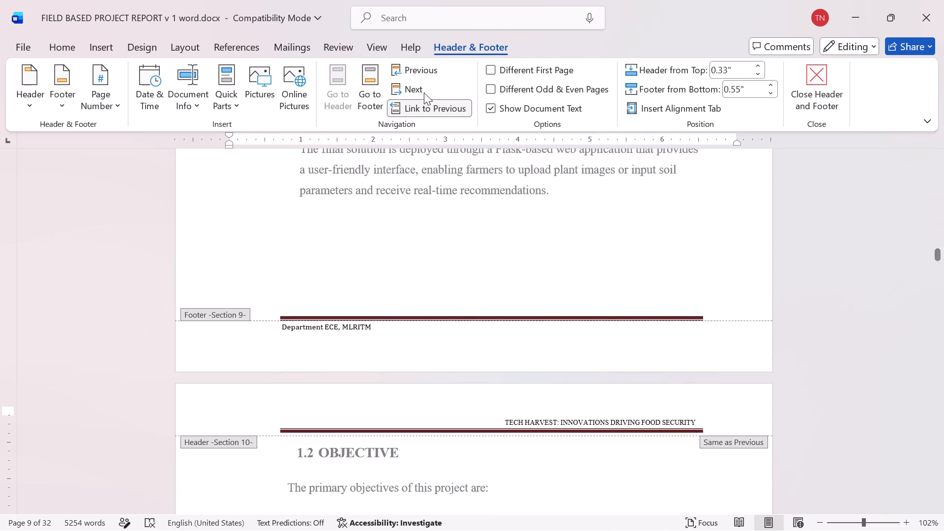
{"action": "left_click", "coordinate": [418, 112]}
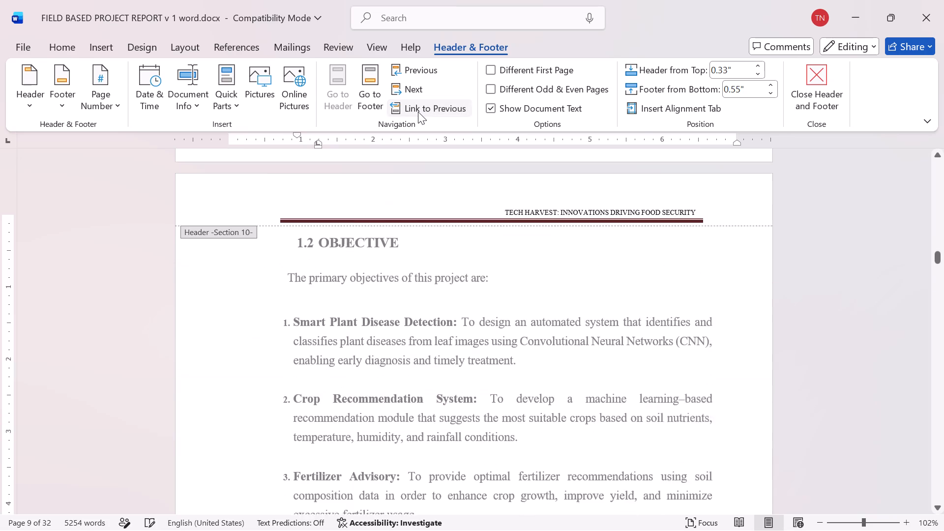
Apply the 1, 2, 3, … page number format without chapter numbers, starting at 1, to the Chapter 1 pages.
{"action": "scroll", "coordinate": [456, 210], "scroll_direction": "up", "scroll_amount": 2}
{"action": "scroll", "coordinate": [406, 271], "scroll_direction": "up", "scroll_amount": 3}
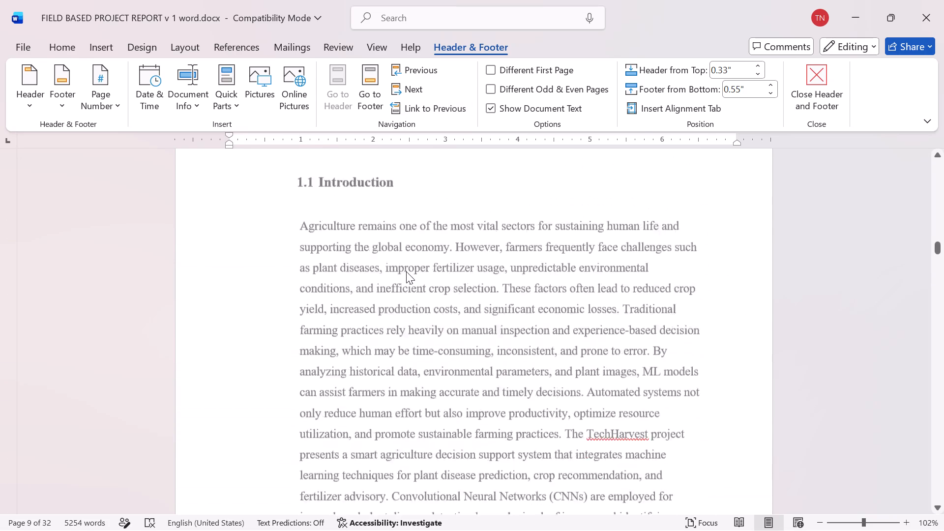
{"action": "scroll", "coordinate": [406, 271], "scroll_direction": "down", "scroll_amount": 1}
{"action": "left_click", "coordinate": [118, 93]}
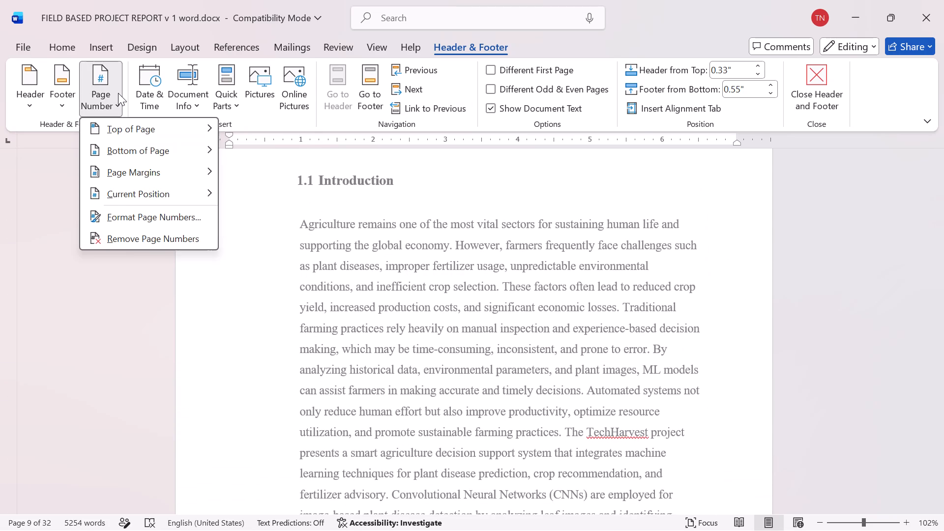
{"action": "left_click", "coordinate": [169, 207]}
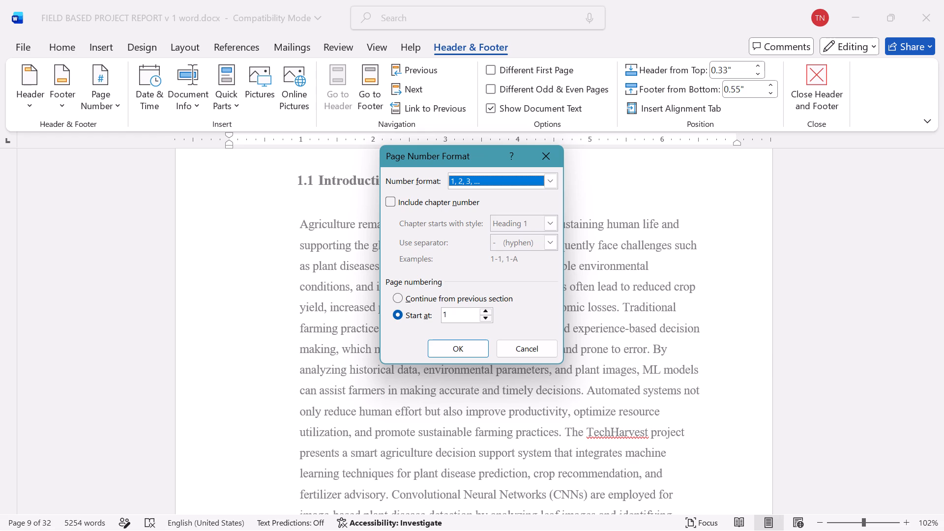
{"action": "left_click", "coordinate": [446, 350]}
Insert the Plain Number 2 page number at the bottom of the page in the Section 9 footer of Chapter 1.
{"action": "scroll", "coordinate": [446, 350], "scroll_direction": "down", "scroll_amount": 1}
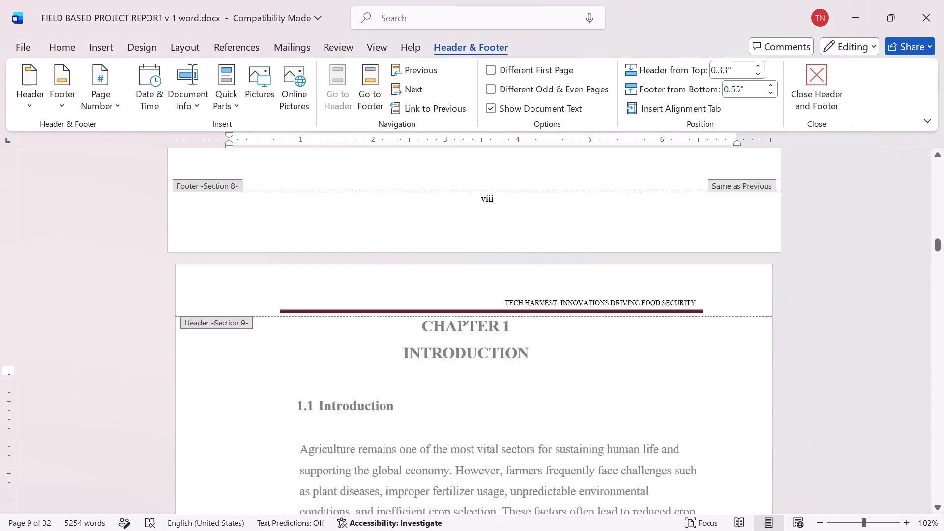
{"action": "scroll", "coordinate": [446, 350], "scroll_direction": "down", "scroll_amount": 3}
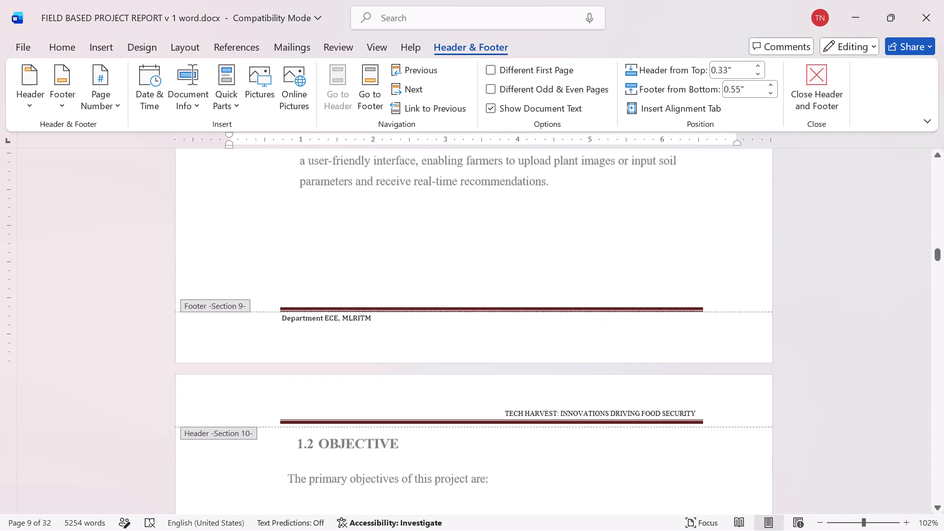
{"action": "scroll", "coordinate": [446, 350], "scroll_direction": "down", "scroll_amount": 1}
{"action": "left_click", "coordinate": [486, 324]}
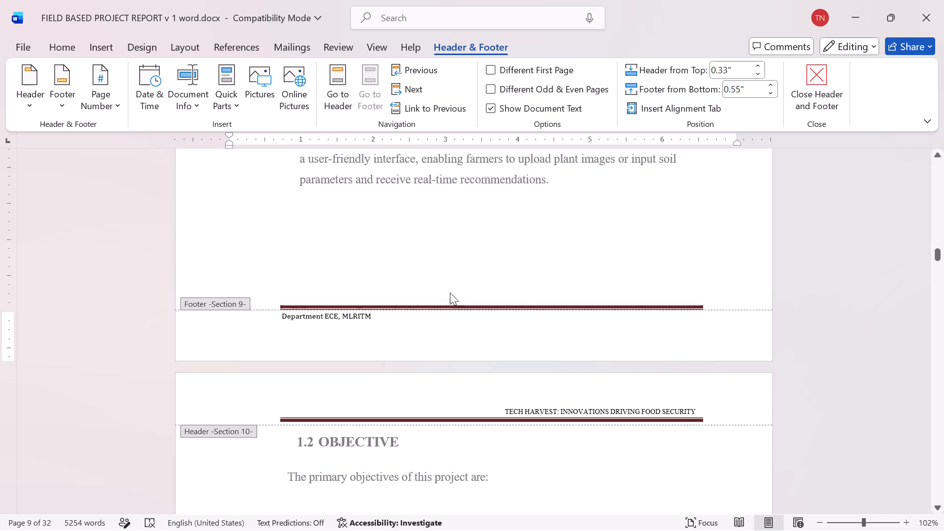
{"action": "left_click", "coordinate": [99, 114]}
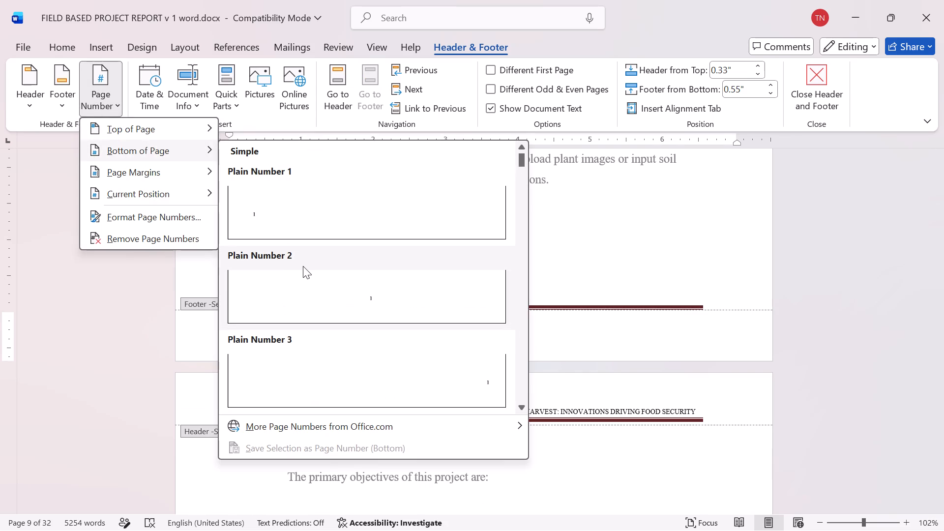
{"action": "left_click", "coordinate": [303, 266]}
Delete the page number inside the Section 17 footer's text box, keeping the Department ECE, MLRITM text.
{"action": "scroll", "coordinate": [392, 361], "scroll_direction": "down", "scroll_amount": 10}
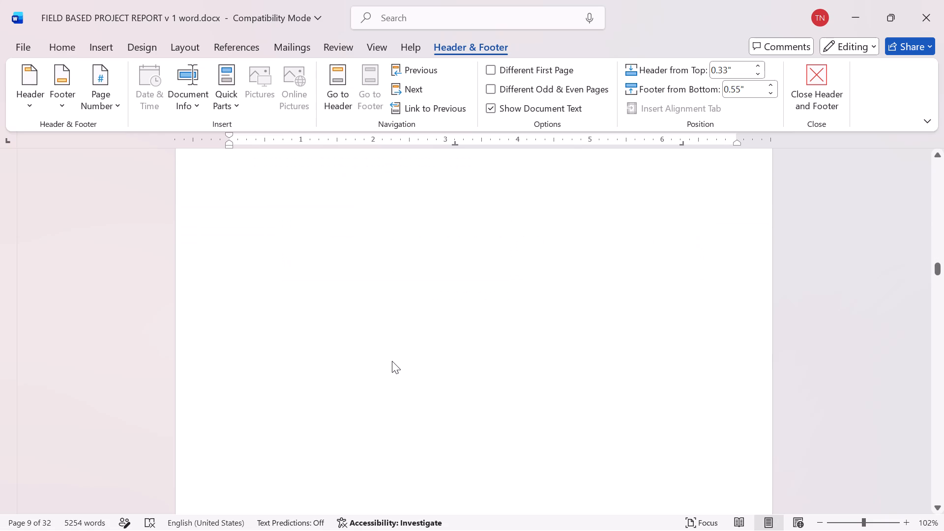
{"action": "scroll", "coordinate": [392, 361], "scroll_direction": "down", "scroll_amount": 6}
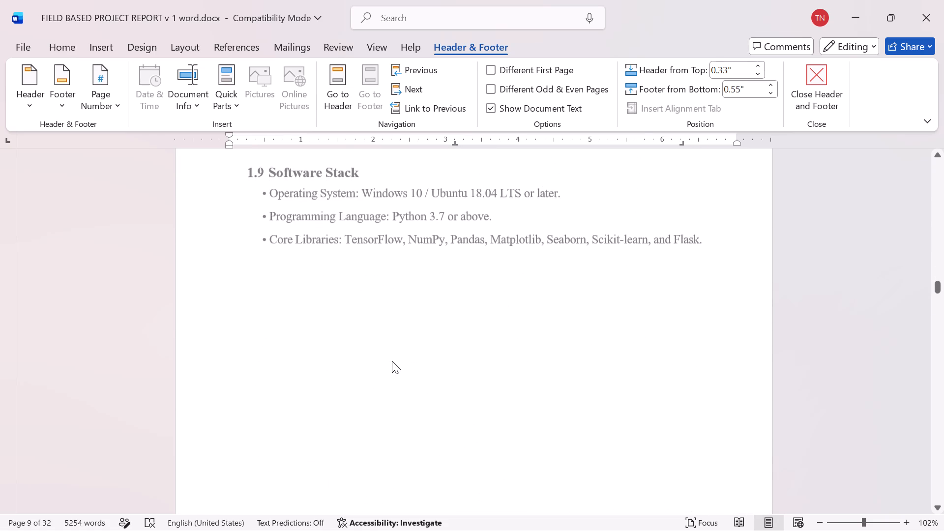
{"action": "scroll", "coordinate": [392, 361], "scroll_direction": "down", "scroll_amount": 1}
{"action": "scroll", "coordinate": [392, 361], "scroll_direction": "right", "scroll_amount": 1}
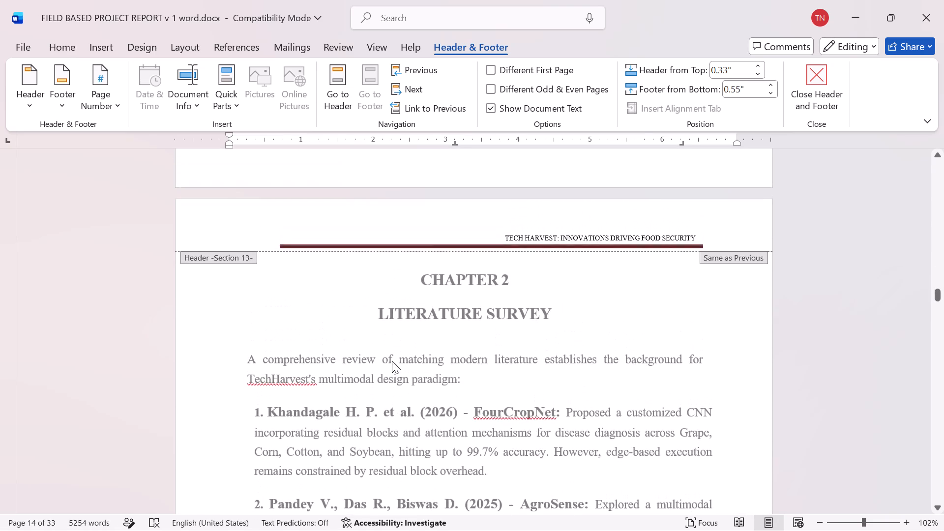
{"action": "scroll", "coordinate": [392, 361], "scroll_direction": "down", "scroll_amount": 4}
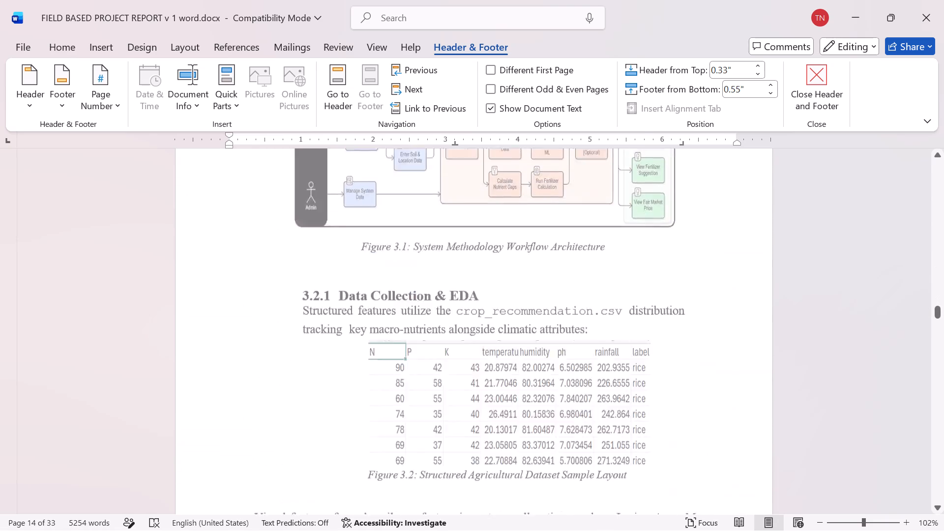
{"action": "scroll", "coordinate": [392, 361], "scroll_direction": "down", "scroll_amount": 5}
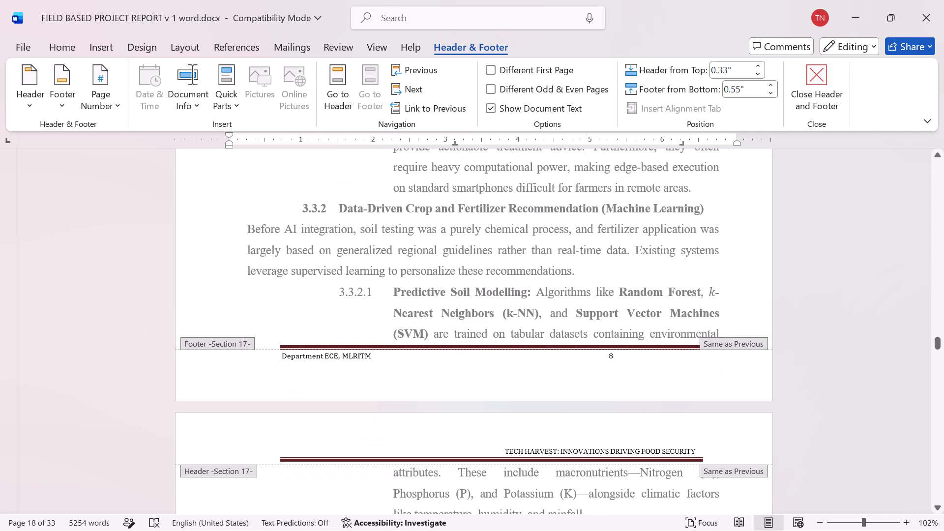
{"action": "double_click", "coordinate": [626, 362]}
{"action": "left_click", "coordinate": [614, 356]}
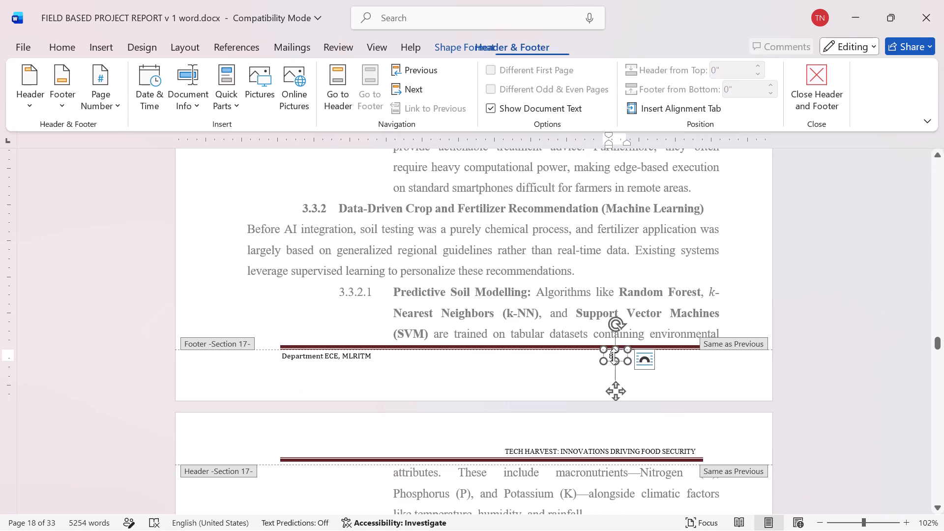
{"action": "key", "text": "BackSpace"}
{"action": "scroll", "coordinate": [614, 356], "scroll_direction": "down", "scroll_amount": 2}
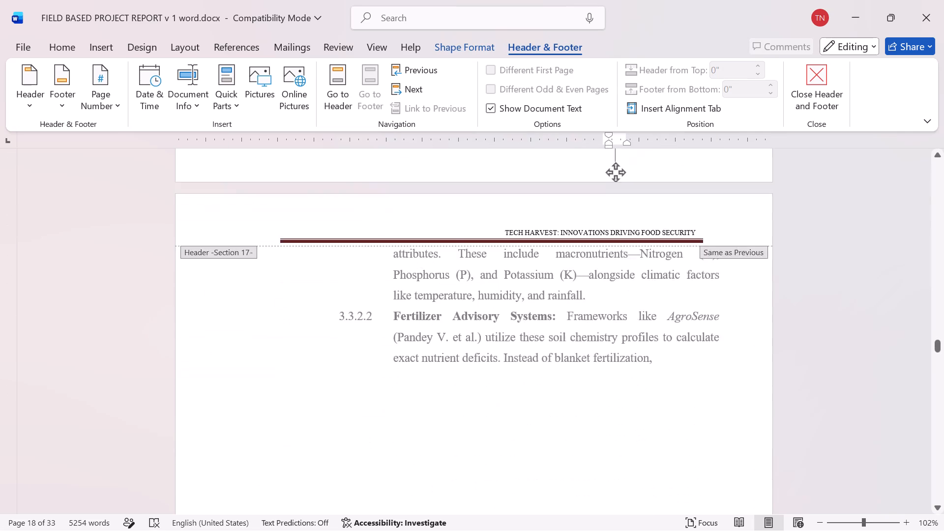
{"action": "scroll", "coordinate": [614, 356], "scroll_direction": "down", "scroll_amount": 1}
{"action": "scroll", "coordinate": [614, 356], "scroll_direction": "up", "scroll_amount": 1}
{"action": "left_click", "coordinate": [833, 346]}
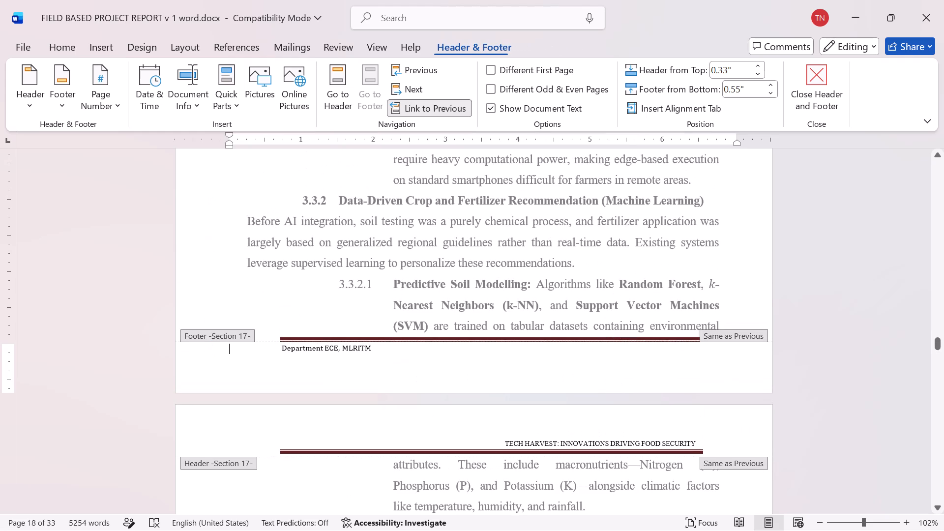
Check the footers from Section 17 through the report's final Section 29 for page numbers, ending with header and footer editing closed.
{"action": "scroll", "coordinate": [833, 346], "scroll_direction": "down", "scroll_amount": 1}
{"action": "scroll", "coordinate": [717, 456], "scroll_direction": "down", "scroll_amount": 8}
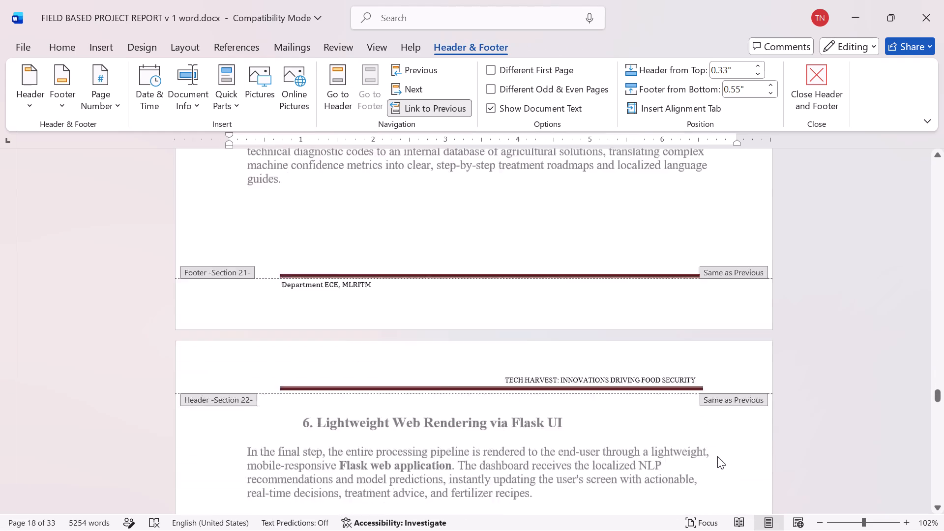
{"action": "scroll", "coordinate": [717, 456], "scroll_direction": "down", "scroll_amount": 11}
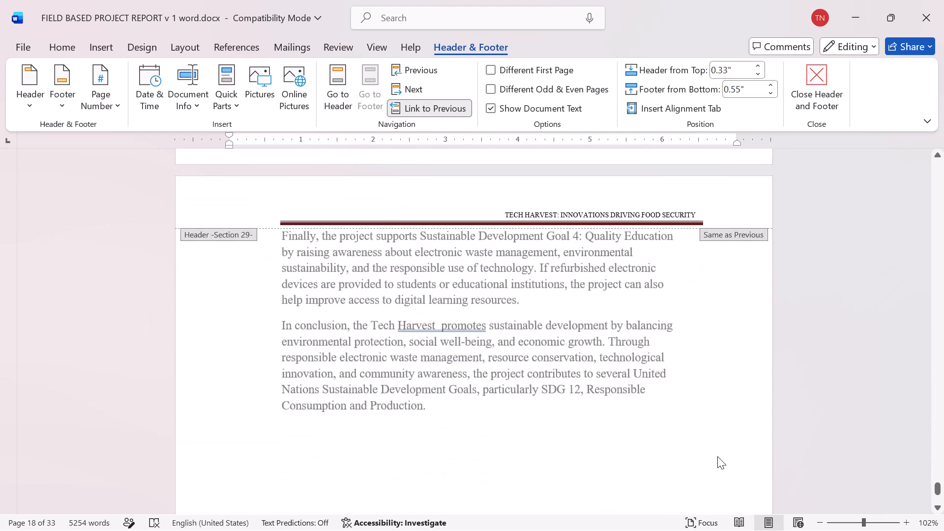
{"action": "scroll", "coordinate": [717, 456], "scroll_direction": "down", "scroll_amount": 6}
{"action": "left_click", "coordinate": [564, 327]}
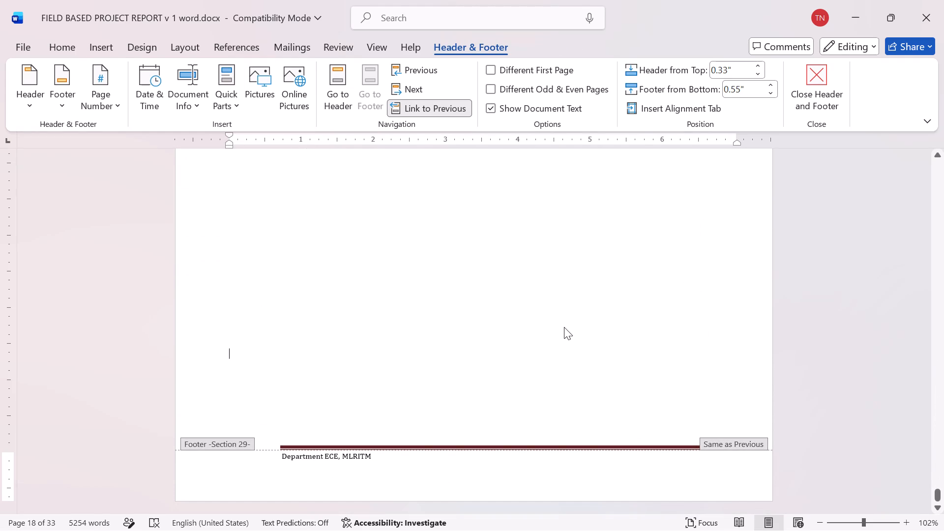
{"action": "key", "text": "ctrl+a"}
{"action": "left_click", "coordinate": [564, 327]}
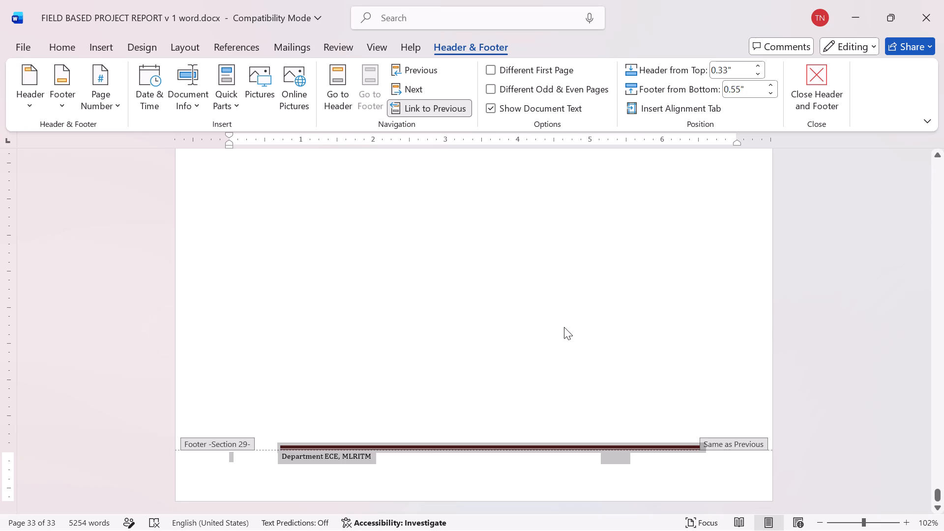
{"action": "left_click", "coordinate": [564, 327]}
{"action": "scroll", "coordinate": [564, 327], "scroll_direction": "up", "scroll_amount": 4}
{"action": "left_click", "coordinate": [564, 327]}
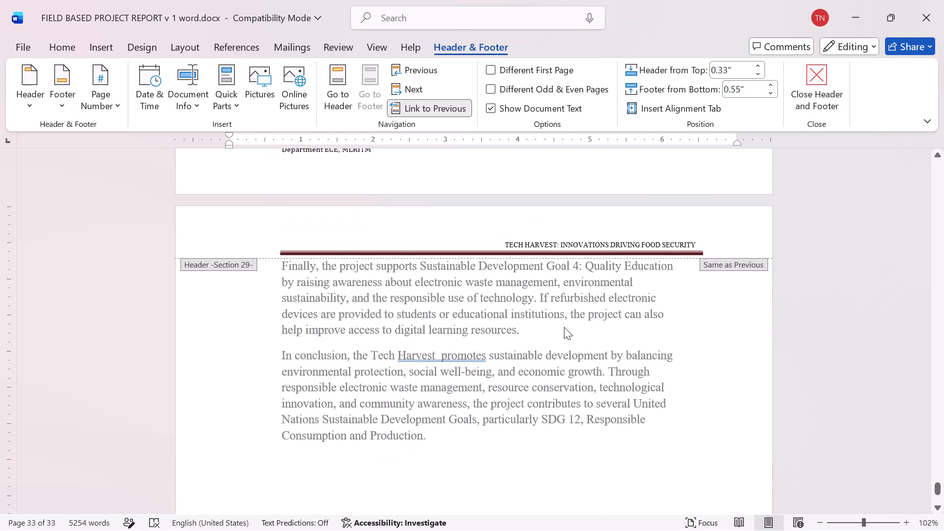
{"action": "key", "text": "Escape"}
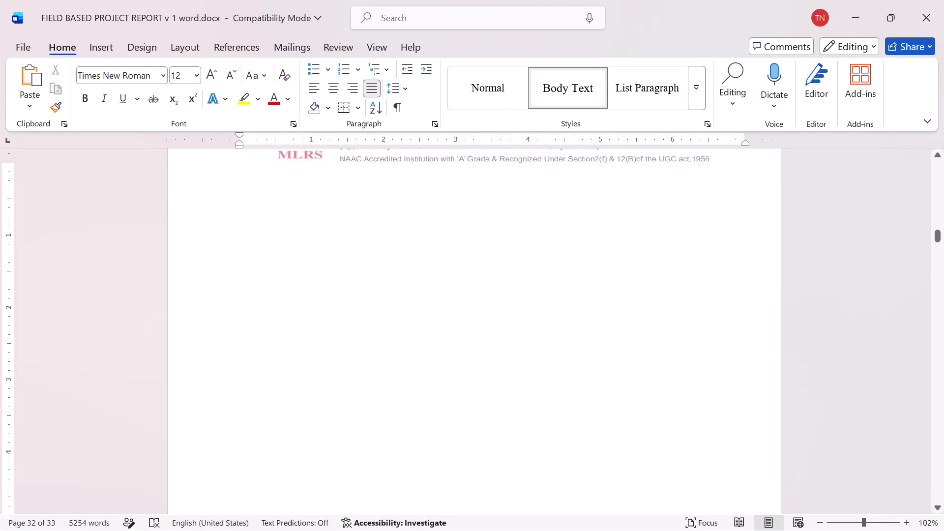
Check the page numbers from the roman-numbered front pages through the start of Chapter V.
{"action": "scroll", "coordinate": [842, 346], "scroll_direction": "up", "scroll_amount": 7}
{"action": "scroll", "coordinate": [842, 346], "scroll_direction": "down", "scroll_amount": 5}
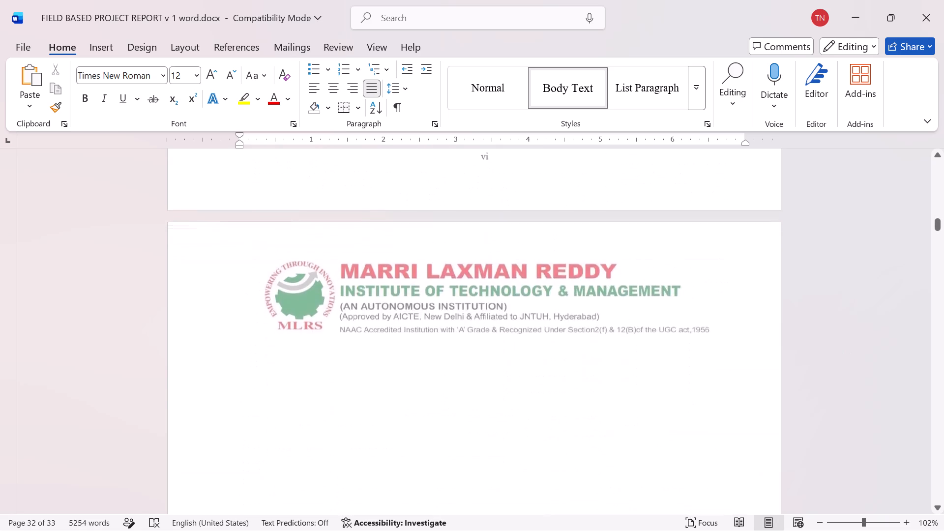
{"action": "scroll", "coordinate": [842, 346], "scroll_direction": "down", "scroll_amount": 9}
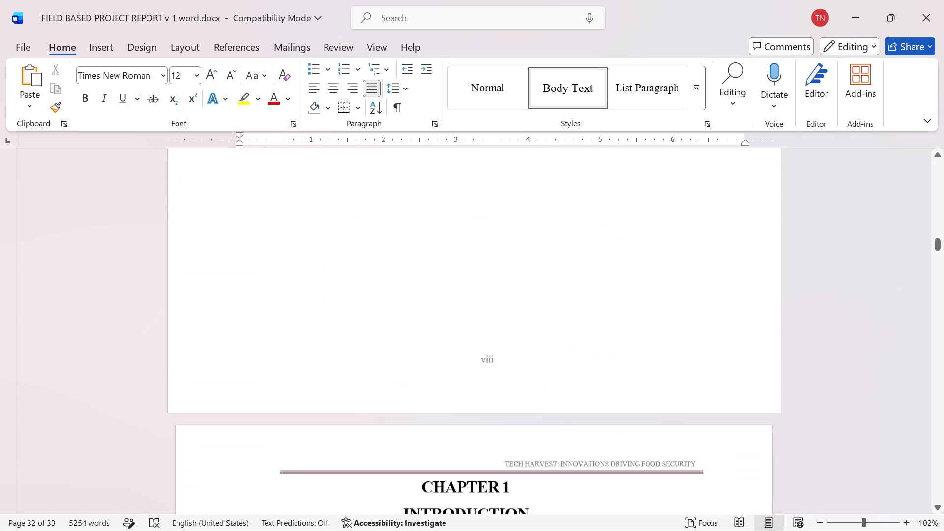
{"action": "scroll", "coordinate": [842, 346], "scroll_direction": "down", "scroll_amount": 7}
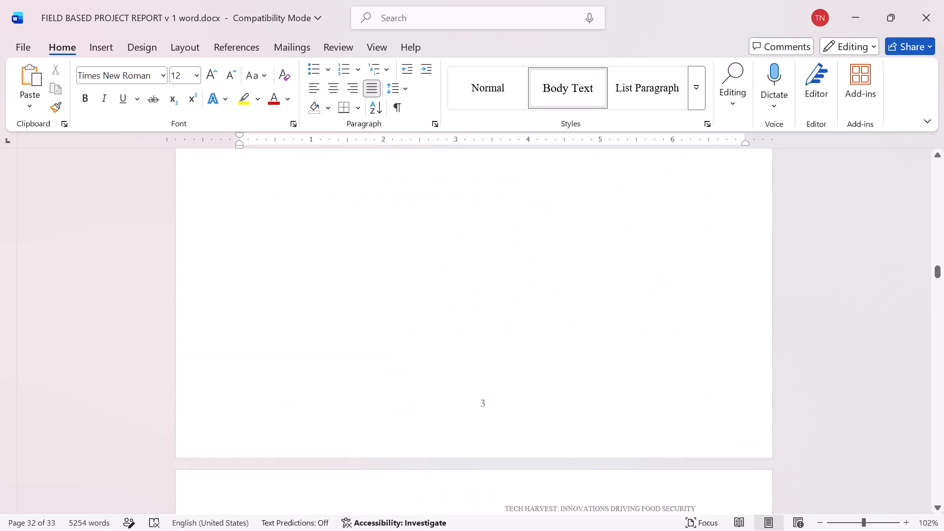
{"action": "scroll", "coordinate": [842, 346], "scroll_direction": "down", "scroll_amount": 7}
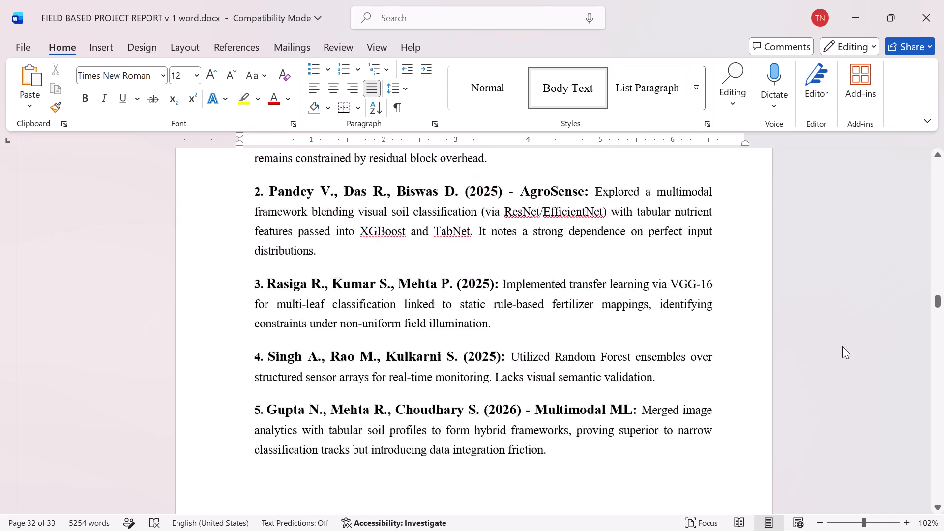
{"action": "scroll", "coordinate": [842, 346], "scroll_direction": "down", "scroll_amount": 4}
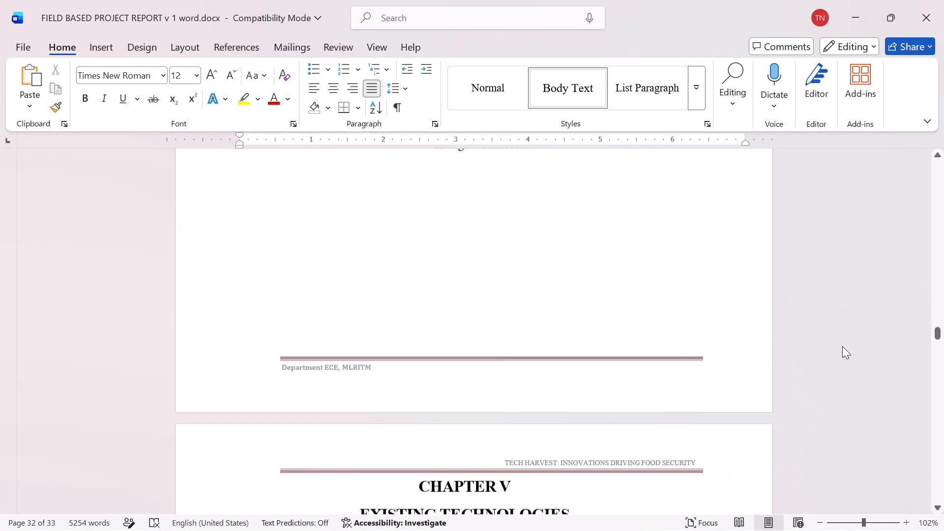
Compare the footers from the page before Chapter IV through the existing technologies pages of Chapter V.
{"action": "scroll", "coordinate": [842, 346], "scroll_direction": "up", "scroll_amount": 5}
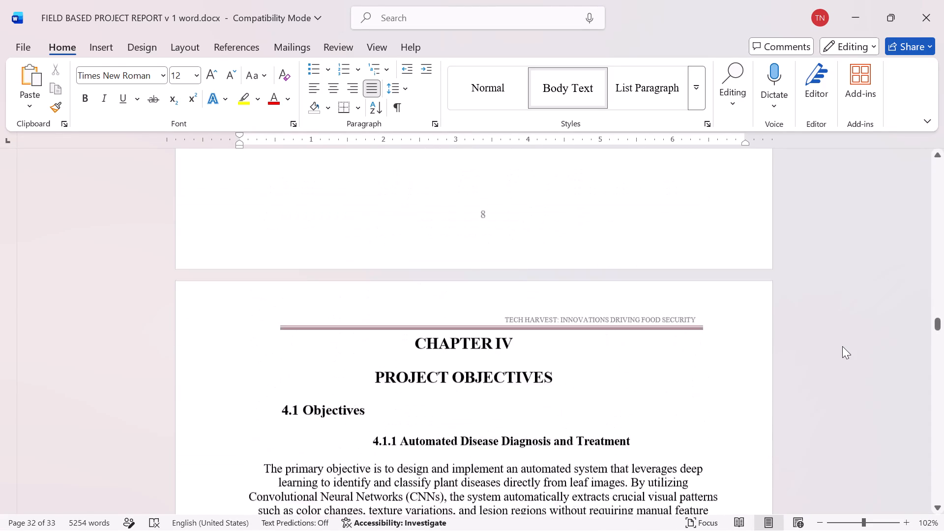
{"action": "scroll", "coordinate": [842, 346], "scroll_direction": "up", "scroll_amount": 2}
{"action": "scroll", "coordinate": [842, 346], "scroll_direction": "right", "scroll_amount": 1}
{"action": "scroll", "coordinate": [842, 346], "scroll_direction": "down", "scroll_amount": 1}
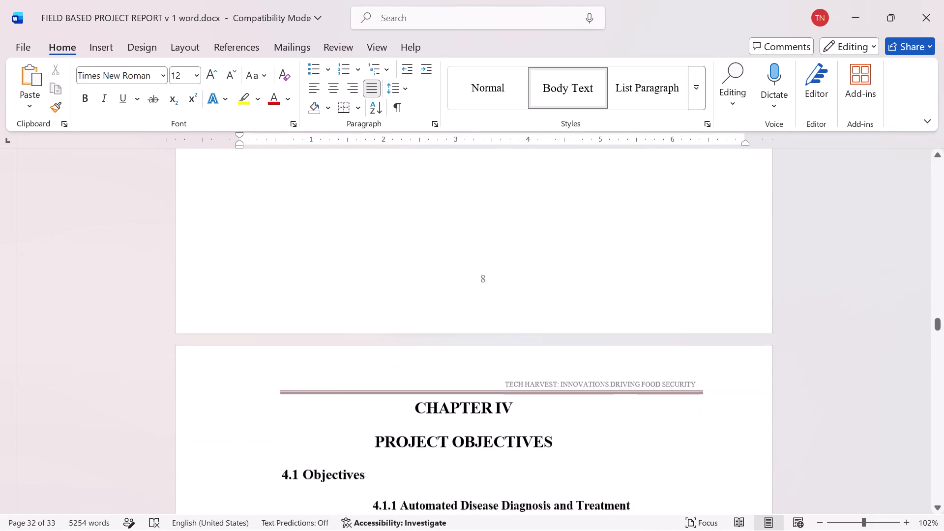
{"action": "scroll", "coordinate": [842, 346], "scroll_direction": "down", "scroll_amount": 3}
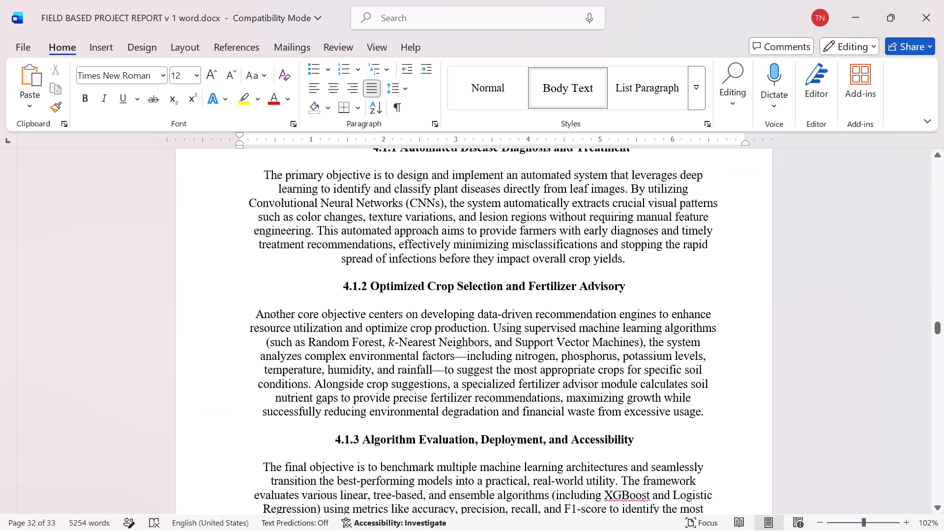
{"action": "scroll", "coordinate": [842, 346], "scroll_direction": "down", "scroll_amount": 4}
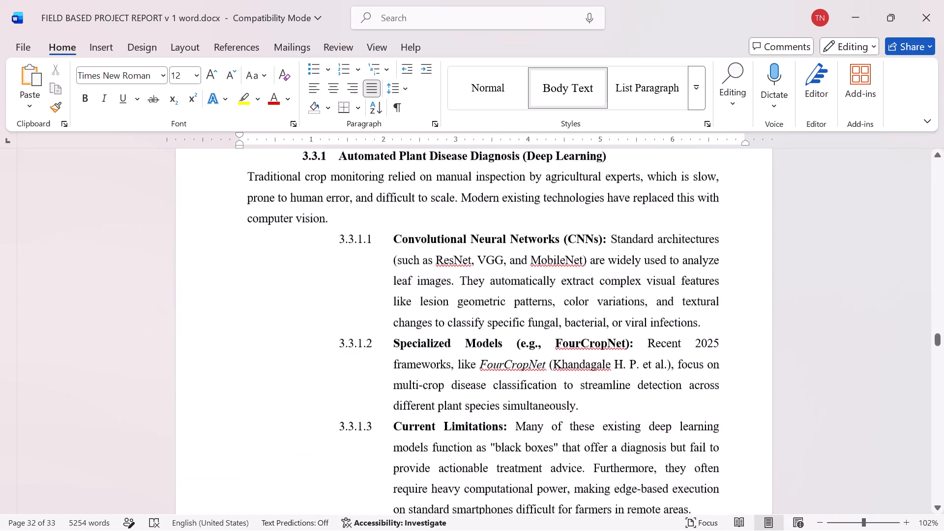
{"action": "scroll", "coordinate": [842, 346], "scroll_direction": "down", "scroll_amount": 4}
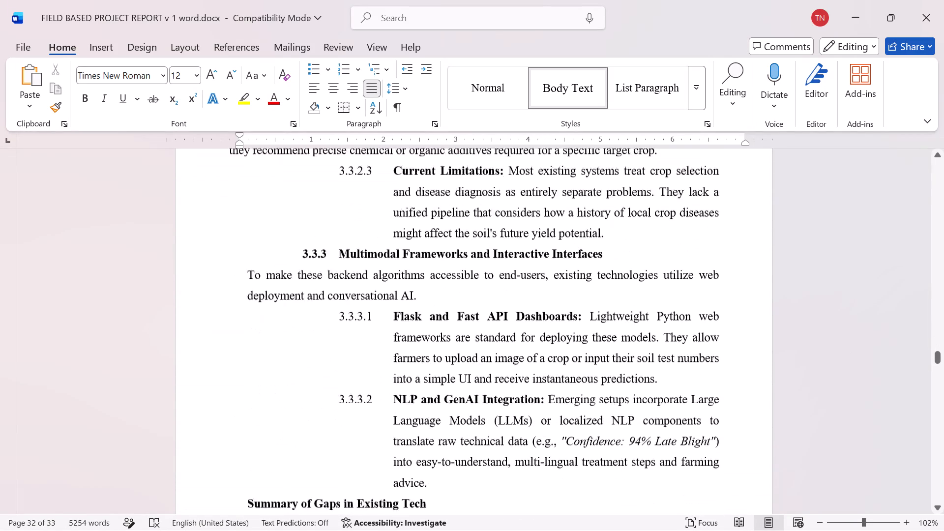
Try to close the page gap between the 3.3.2.2 Fertilizer Advisory Systems text and its continuation on the following page by deleting content there.
{"action": "scroll", "coordinate": [842, 346], "scroll_direction": "up", "scroll_amount": 2}
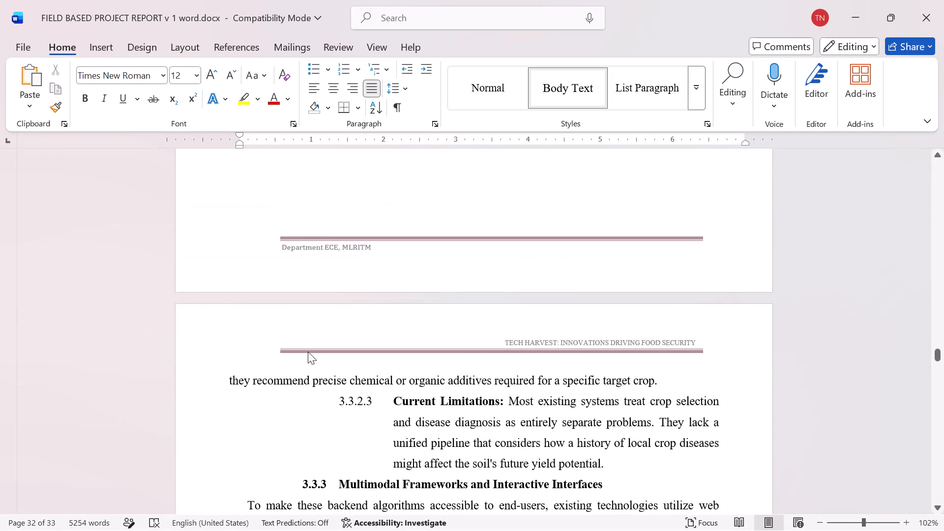
{"action": "left_click", "coordinate": [227, 370]}
{"action": "key", "text": "BackSpace"}
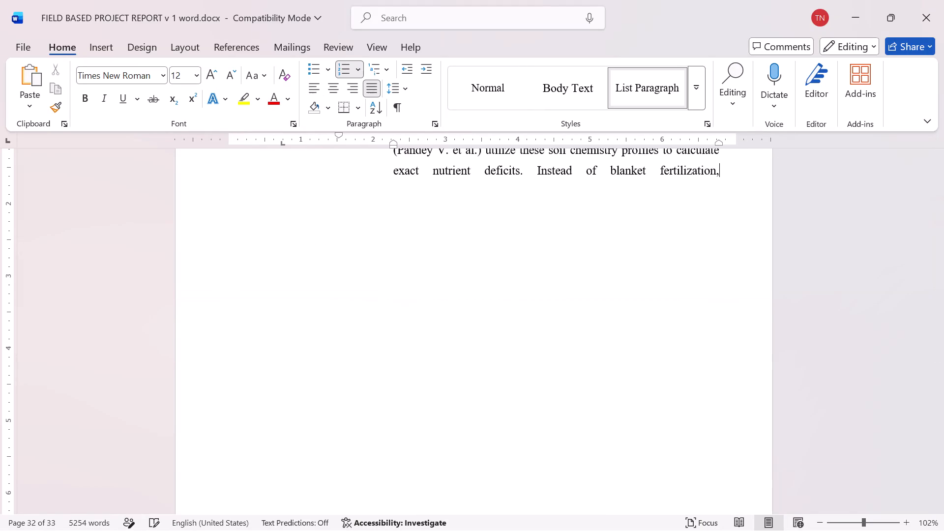
{"action": "scroll", "coordinate": [305, 395], "scroll_direction": "right", "scroll_amount": 1}
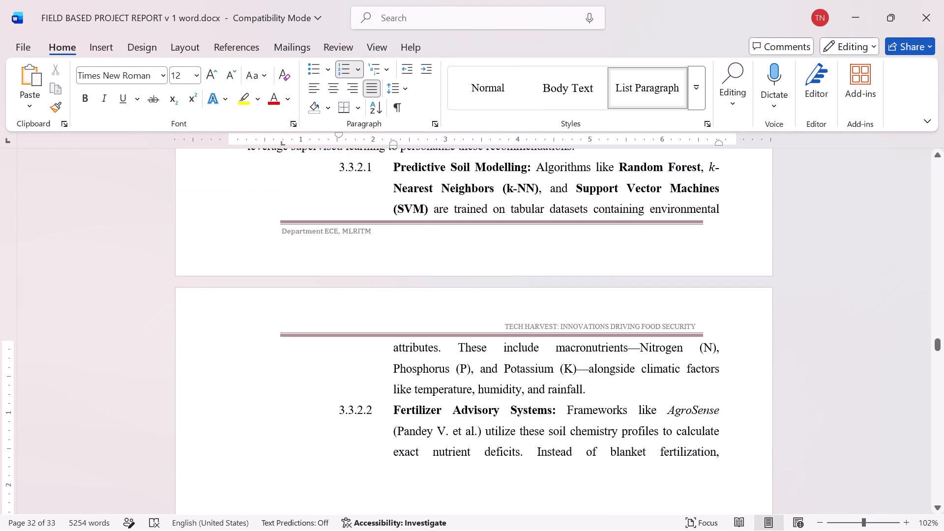
{"action": "scroll", "coordinate": [305, 395], "scroll_direction": "down", "scroll_amount": 3}
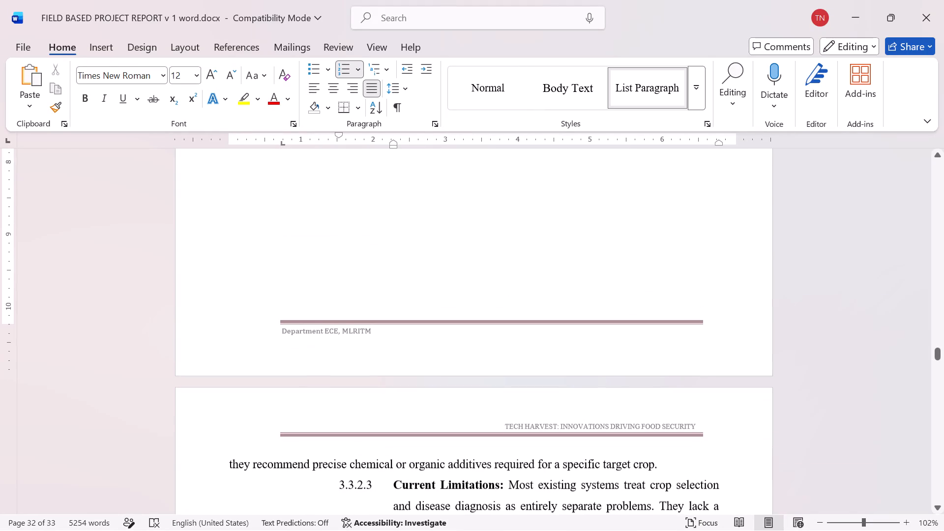
{"action": "left_click_drag", "start_coordinate": [493, 267], "coordinate": [307, 166]}
{"action": "left_click_drag", "start_coordinate": [300, 246], "coordinate": [467, 254]}
{"action": "key", "text": "BackSpace"}
Cut the text from "they recommend precise chemical or organic additives" through the end of Summary of Gaps in Existing Tech.
{"action": "scroll", "coordinate": [467, 254], "scroll_direction": "down", "scroll_amount": 2}
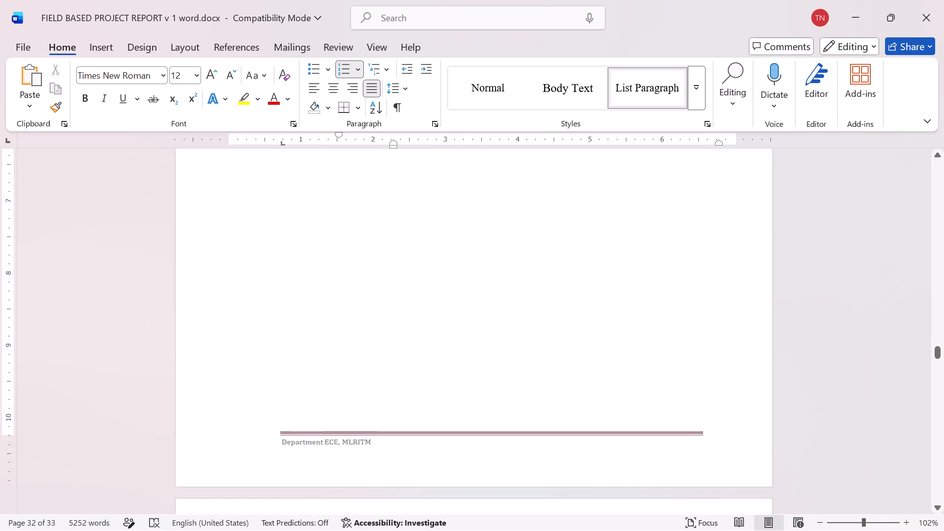
{"action": "scroll", "coordinate": [467, 254], "scroll_direction": "down", "scroll_amount": 3}
{"action": "scroll", "coordinate": [467, 254], "scroll_direction": "up", "scroll_amount": 3}
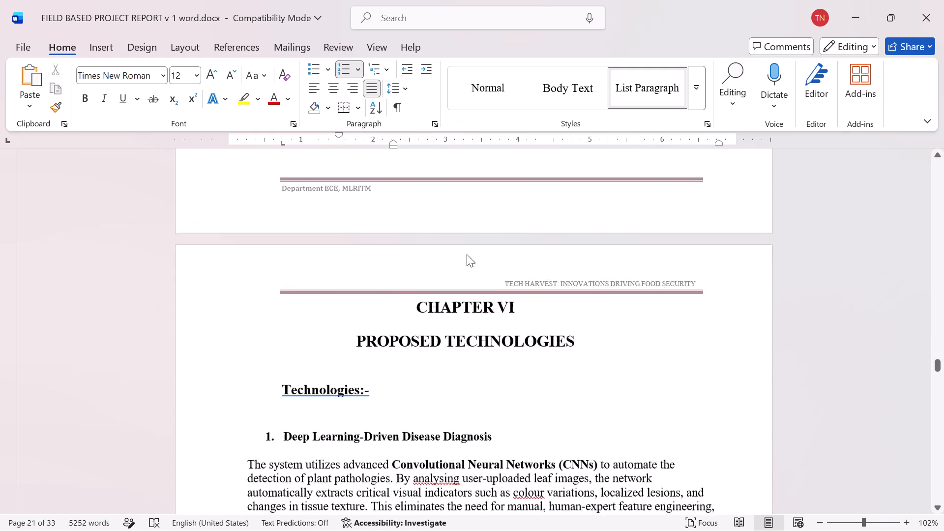
{"action": "scroll", "coordinate": [467, 254], "scroll_direction": "up", "scroll_amount": 2}
{"action": "scroll", "coordinate": [467, 254], "scroll_direction": "right", "scroll_amount": 1}
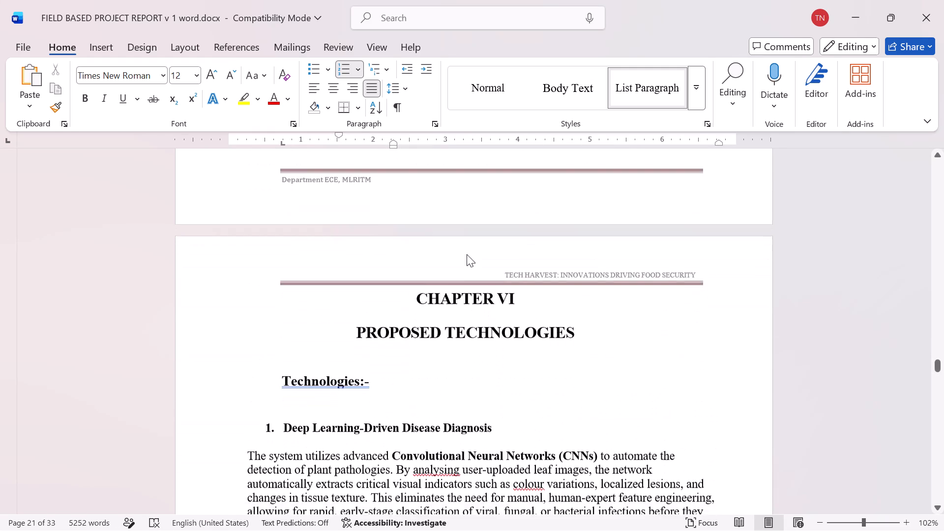
{"action": "scroll", "coordinate": [467, 254], "scroll_direction": "up", "scroll_amount": 4}
{"action": "scroll", "coordinate": [467, 254], "scroll_direction": "right", "scroll_amount": 1}
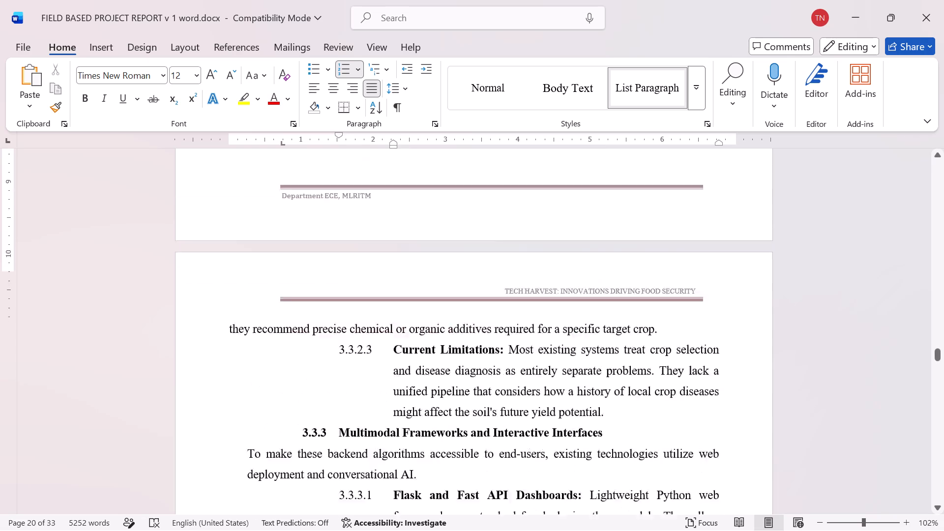
{"action": "scroll", "coordinate": [467, 254], "scroll_direction": "right", "scroll_amount": 1}
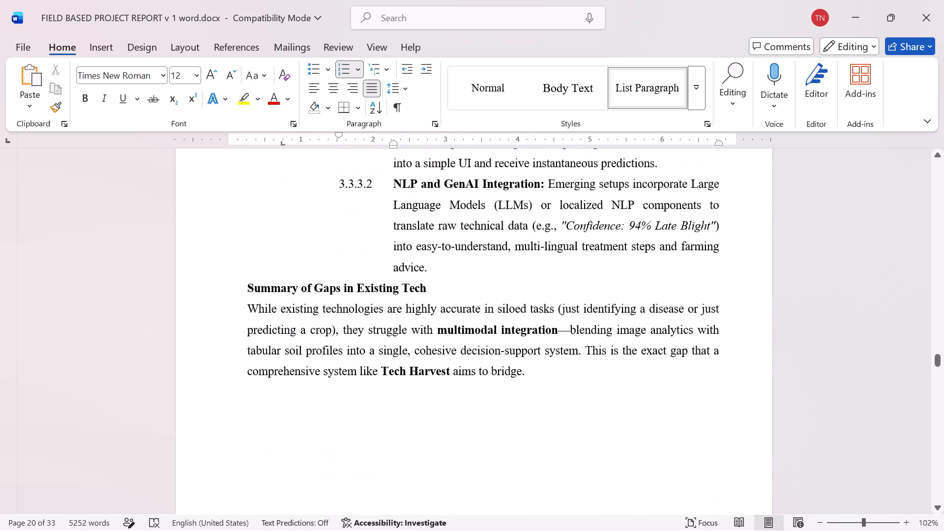
{"action": "left_click_drag", "start_coordinate": [538, 376], "coordinate": [263, 152]}
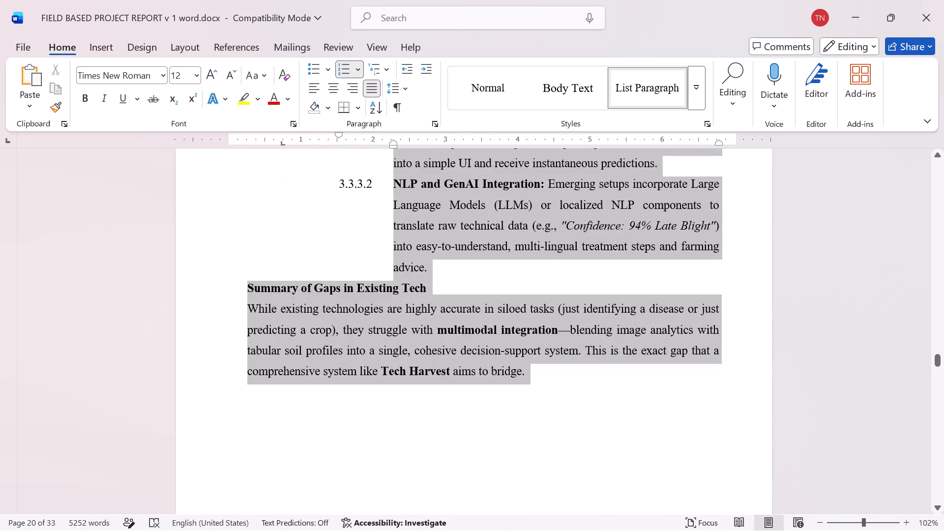
{"action": "left_click_drag", "start_coordinate": [263, 152], "coordinate": [233, 427]}
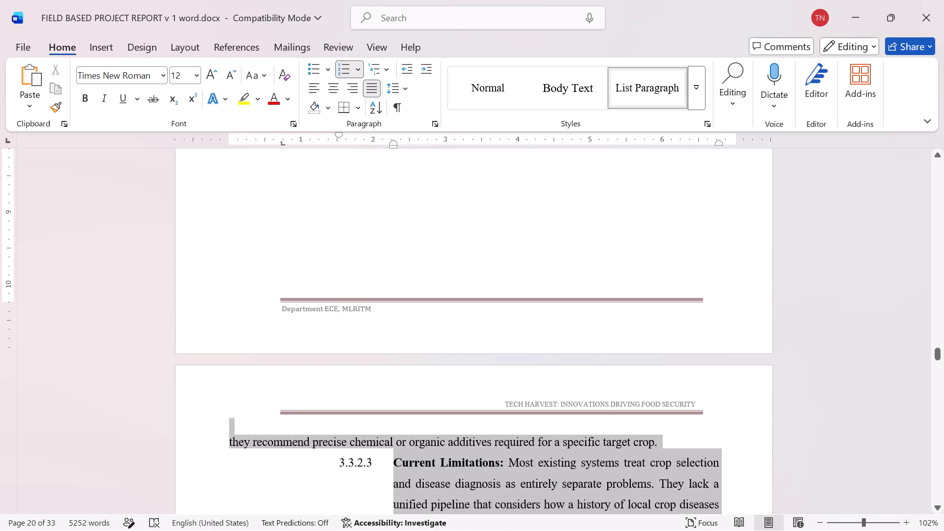
{"action": "left_click_drag", "start_coordinate": [233, 427], "coordinate": [226, 441]}
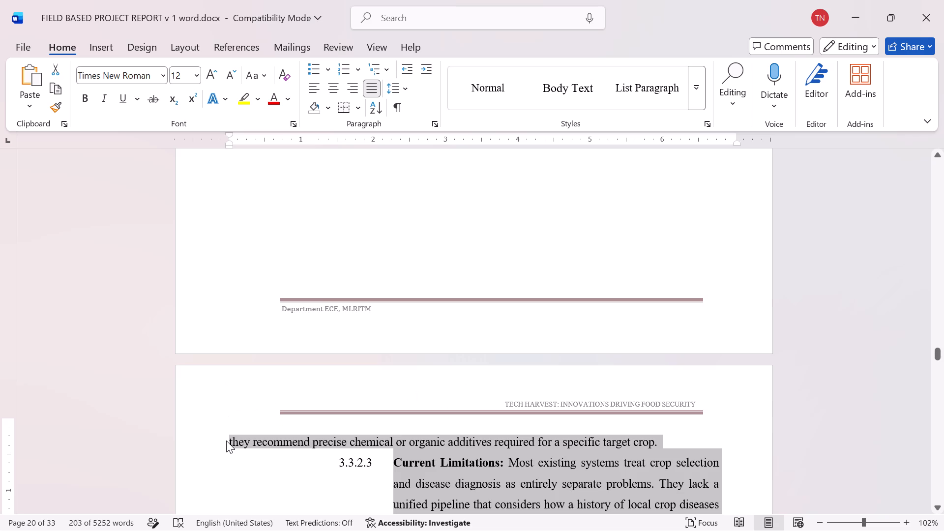
{"action": "key", "text": "ctrl+x"}
Replace the comma after "blanket fertilization" with a period at the end of the 3.3.2.2 Fertilizer Advisory Systems paragraph.
{"action": "scroll", "coordinate": [421, 381], "scroll_direction": "up", "scroll_amount": 3}
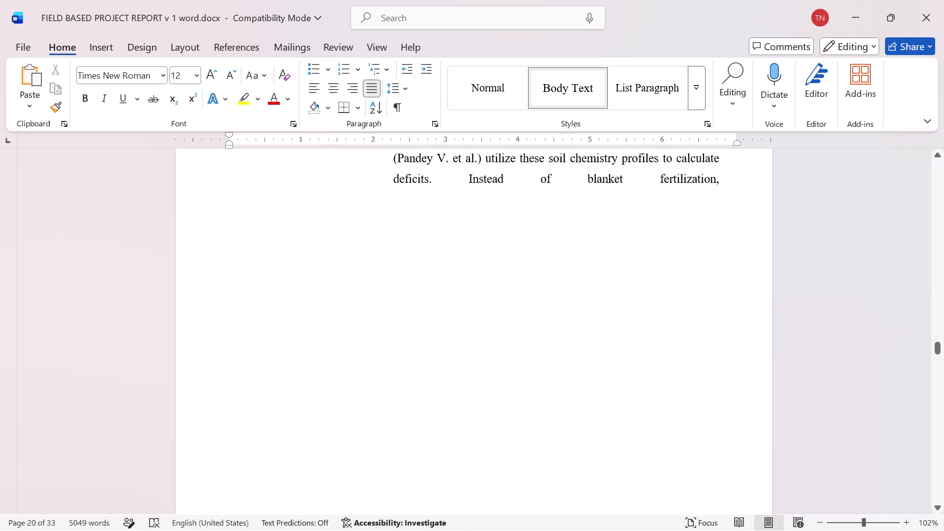
{"action": "scroll", "coordinate": [421, 381], "scroll_direction": "up", "scroll_amount": 1}
{"action": "scroll", "coordinate": [482, 377], "scroll_direction": "down", "scroll_amount": 2}
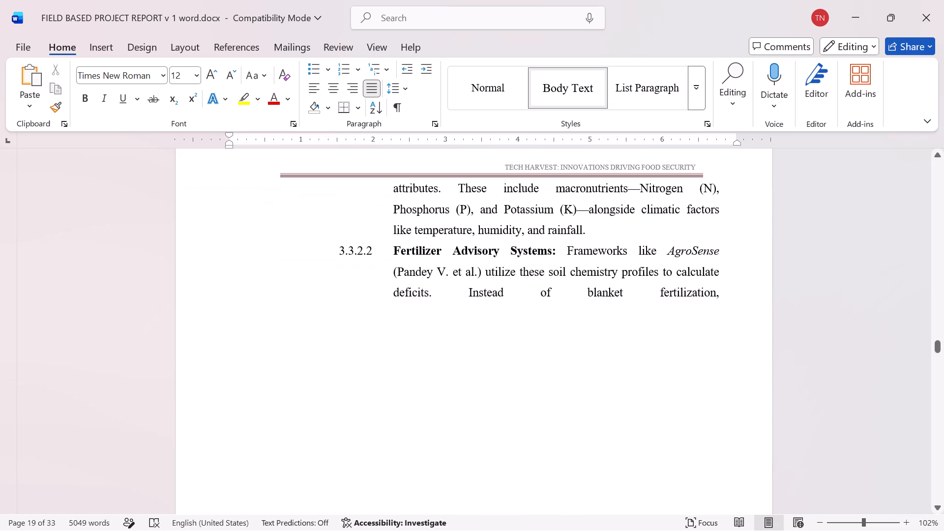
{"action": "left_click", "coordinate": [724, 294]}
{"action": "key", "text": "BackSpace"}
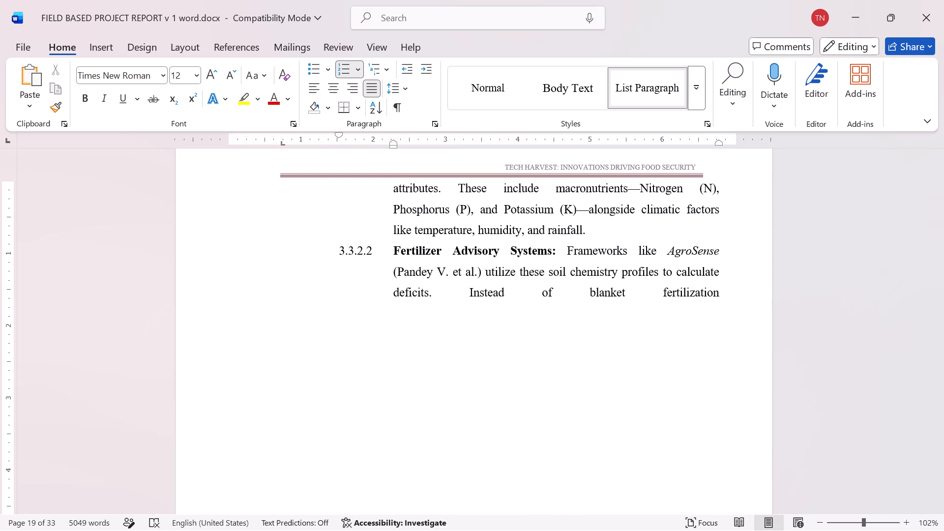
{"action": "key", "text": "period"}
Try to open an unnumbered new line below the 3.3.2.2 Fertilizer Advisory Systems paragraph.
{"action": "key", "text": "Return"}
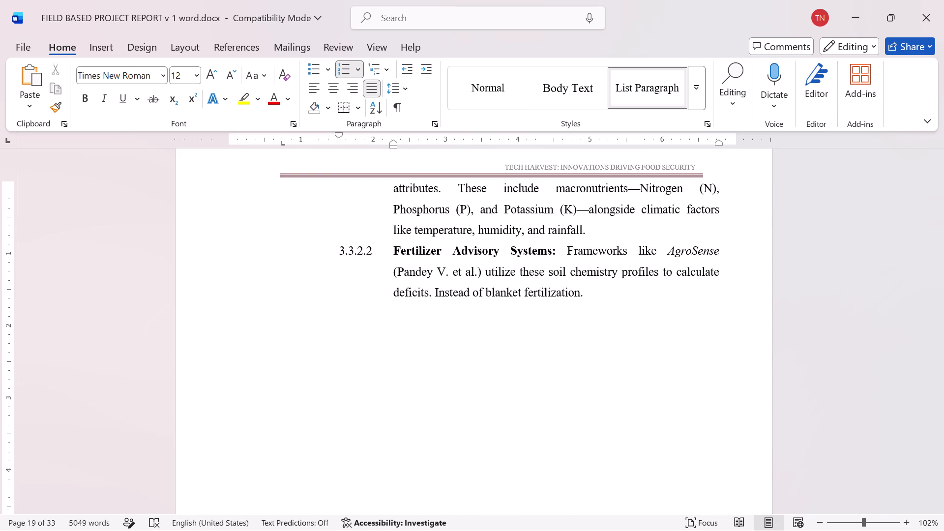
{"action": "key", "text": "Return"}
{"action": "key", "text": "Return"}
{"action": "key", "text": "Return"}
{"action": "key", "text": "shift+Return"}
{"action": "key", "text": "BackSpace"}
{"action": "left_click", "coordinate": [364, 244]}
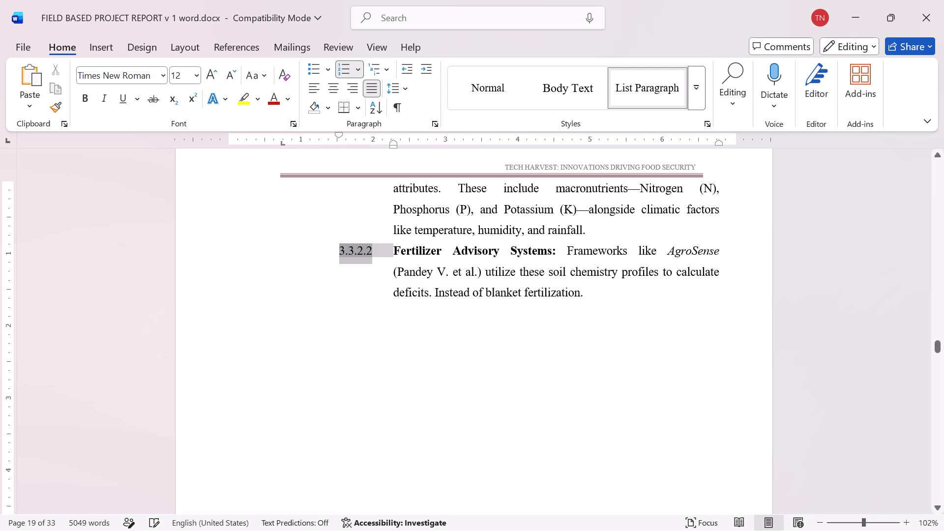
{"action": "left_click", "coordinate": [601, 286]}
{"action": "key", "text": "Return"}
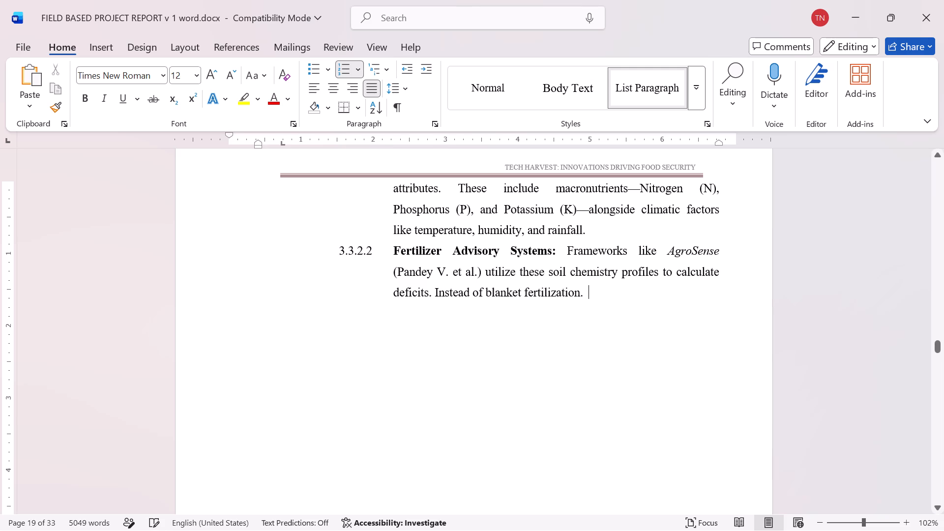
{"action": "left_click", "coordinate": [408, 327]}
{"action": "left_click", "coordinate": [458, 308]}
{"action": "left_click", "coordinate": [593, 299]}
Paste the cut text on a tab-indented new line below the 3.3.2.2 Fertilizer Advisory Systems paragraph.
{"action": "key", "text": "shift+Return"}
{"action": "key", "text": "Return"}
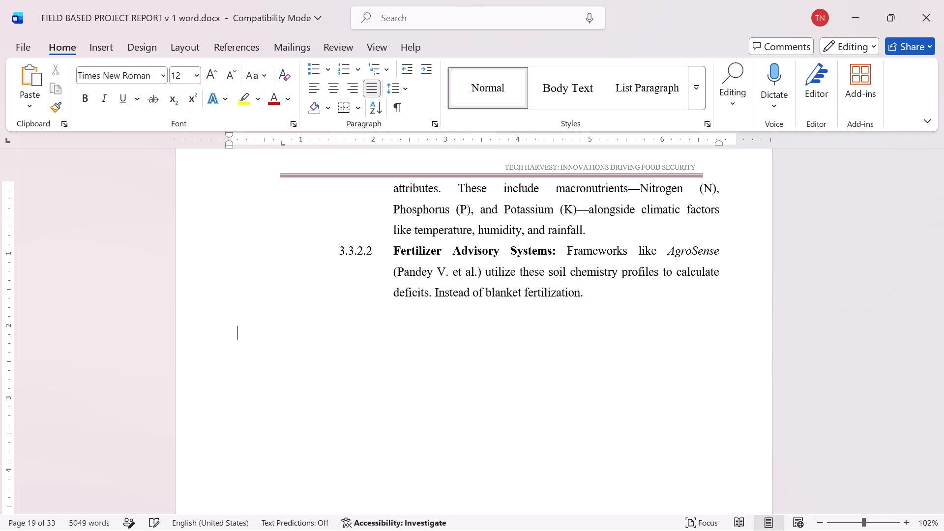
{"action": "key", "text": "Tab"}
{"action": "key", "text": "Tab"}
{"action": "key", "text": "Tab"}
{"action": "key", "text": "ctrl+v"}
Check the layout and heading numbering of the pasted text against section 3.3.2 and the pages around it.
{"action": "scroll", "coordinate": [593, 299], "scroll_direction": "up", "scroll_amount": 1}
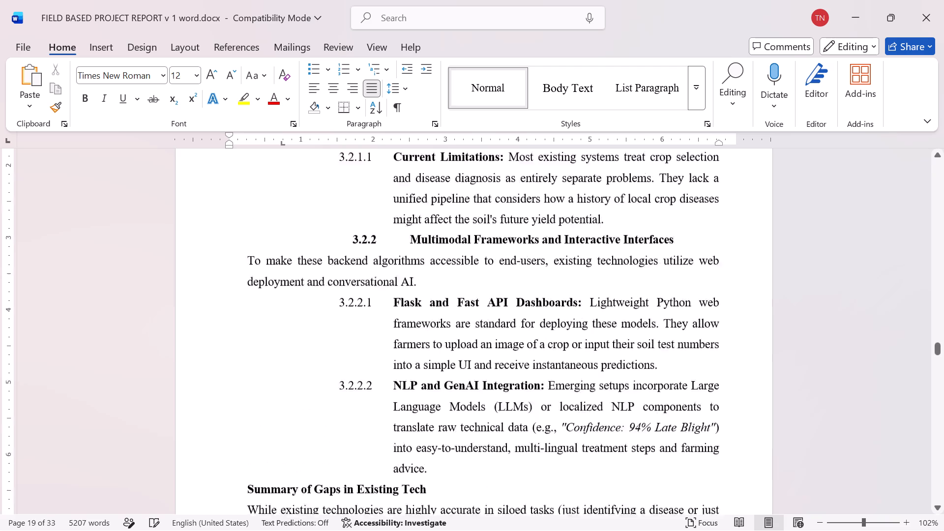
{"action": "scroll", "coordinate": [593, 299], "scroll_direction": "up", "scroll_amount": 1}
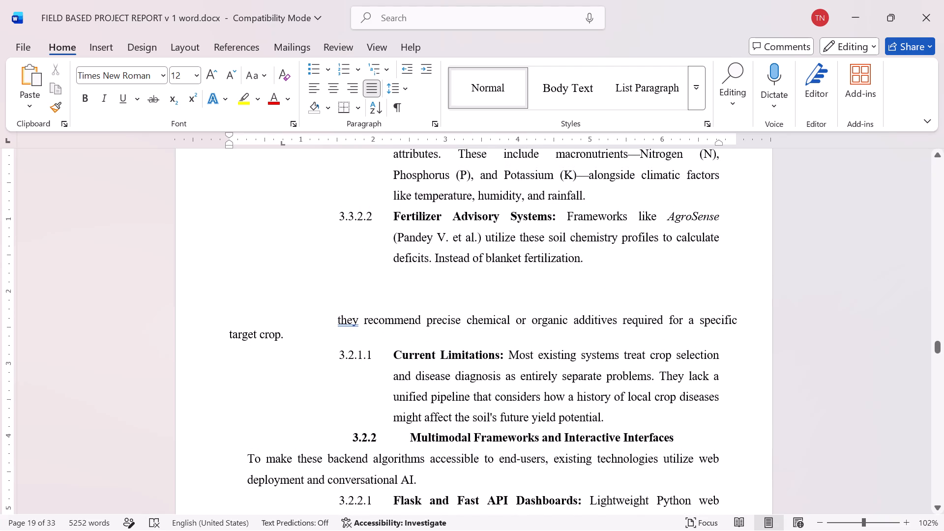
{"action": "scroll", "coordinate": [593, 299], "scroll_direction": "up", "scroll_amount": 4}
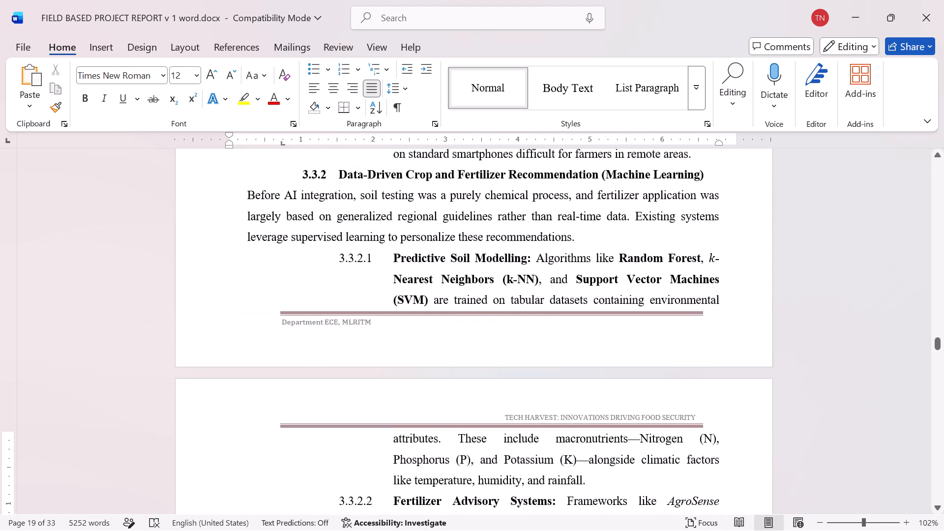
{"action": "scroll", "coordinate": [593, 299], "scroll_direction": "down", "scroll_amount": 3}
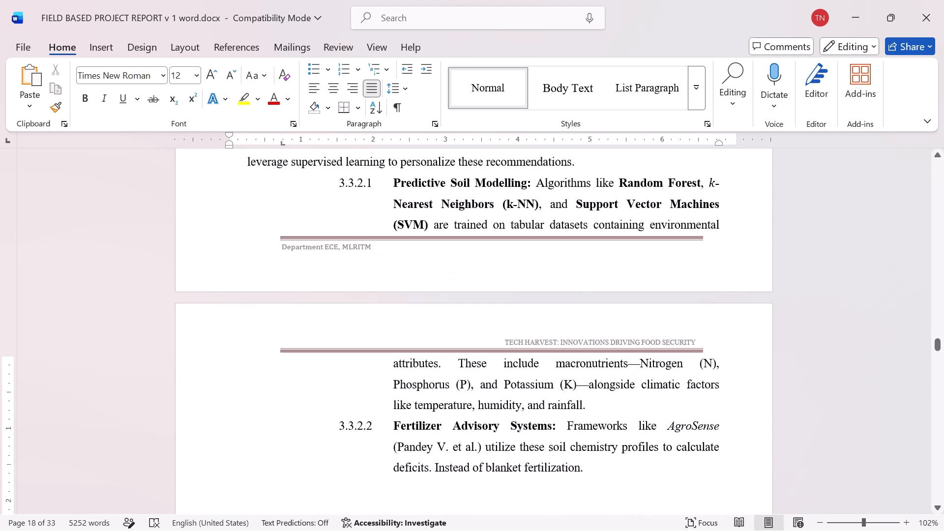
{"action": "scroll", "coordinate": [593, 299], "scroll_direction": "down", "scroll_amount": 3}
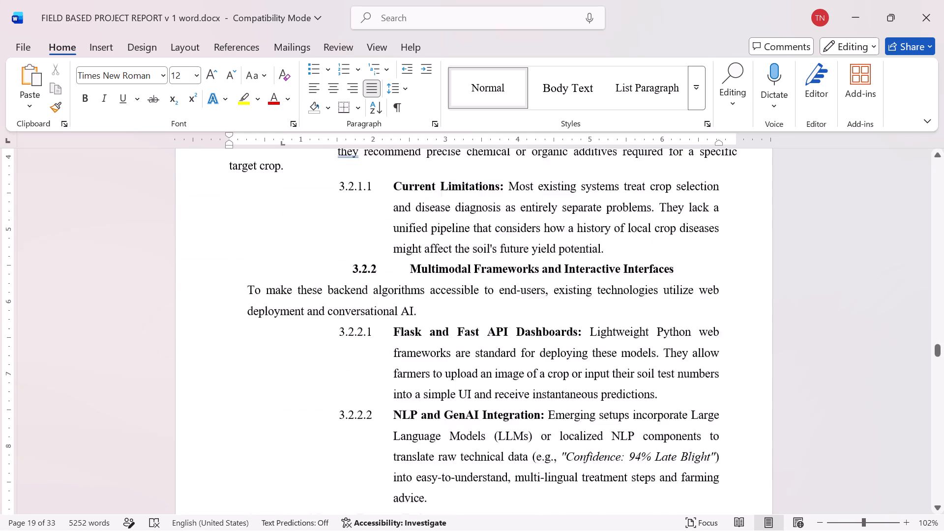
{"action": "scroll", "coordinate": [593, 299], "scroll_direction": "down", "scroll_amount": 3}
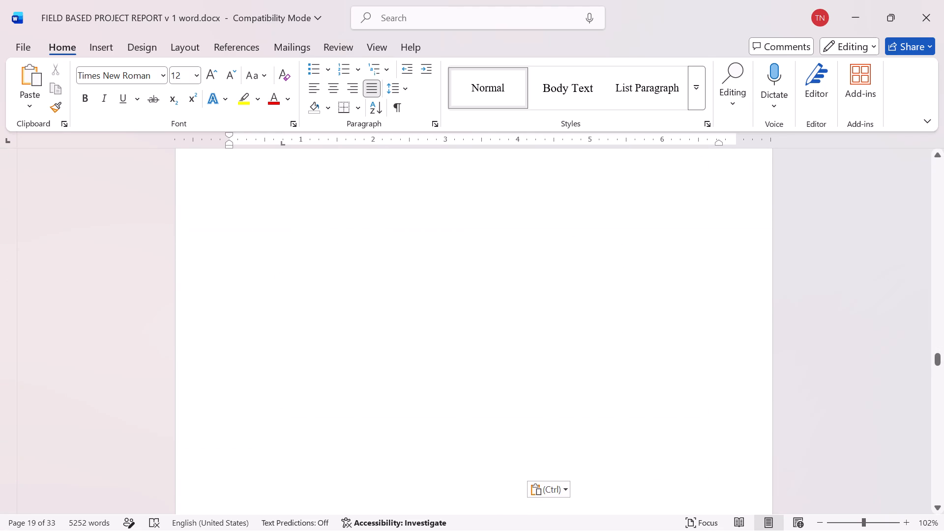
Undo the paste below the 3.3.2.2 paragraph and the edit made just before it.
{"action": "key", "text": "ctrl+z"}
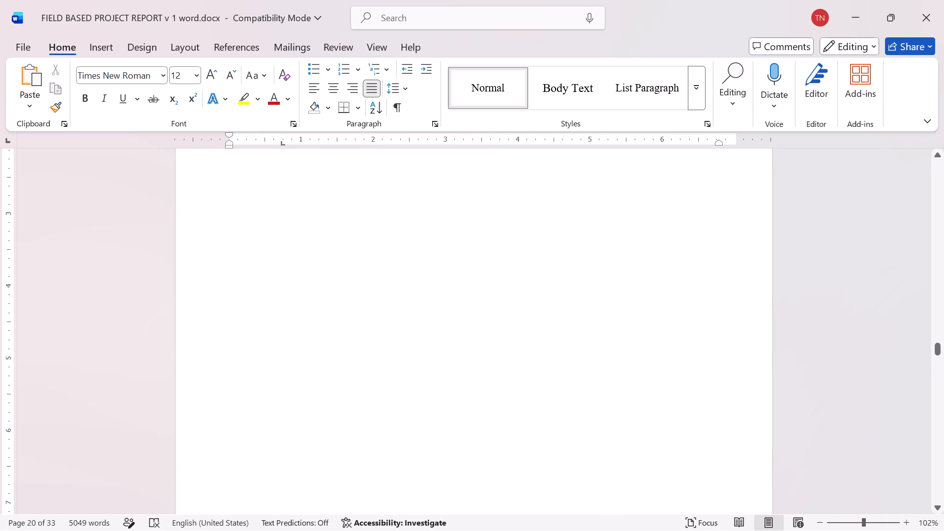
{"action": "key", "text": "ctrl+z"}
Check the Chapter V pages from the Existing Technologies heading through the blank space after the 3.3.2.2 paragraph.
{"action": "scroll", "coordinate": [593, 299], "scroll_direction": "up", "scroll_amount": 5}
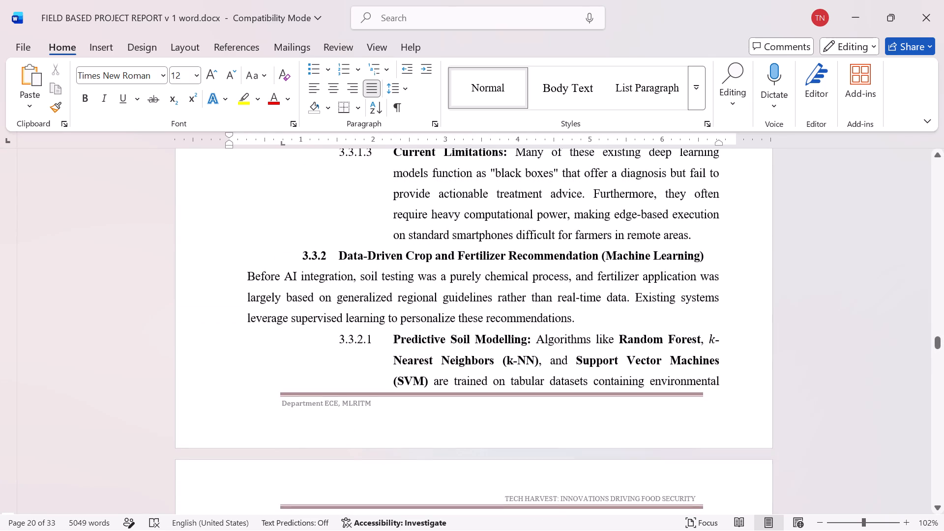
{"action": "scroll", "coordinate": [593, 299], "scroll_direction": "up", "scroll_amount": 1}
{"action": "scroll", "coordinate": [593, 299], "scroll_direction": "right", "scroll_amount": 1}
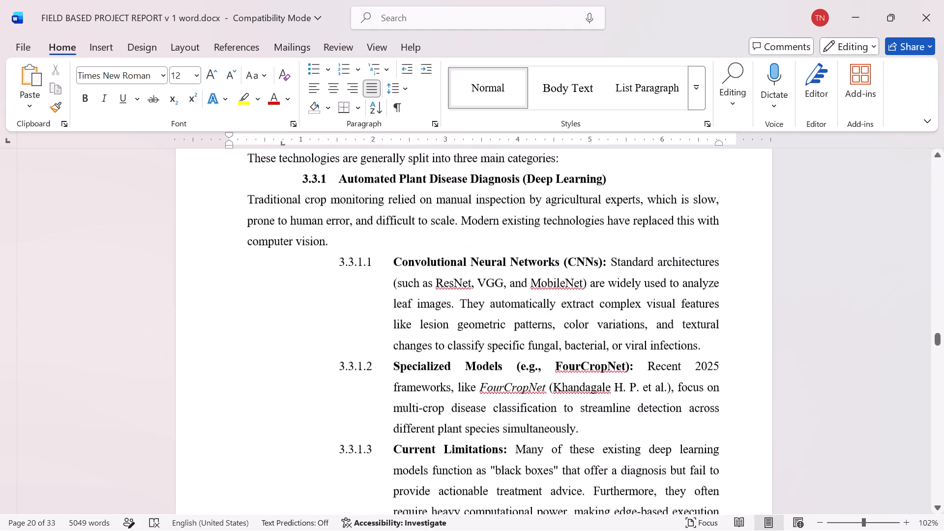
{"action": "scroll", "coordinate": [593, 299], "scroll_direction": "right", "scroll_amount": 2}
{"action": "scroll", "coordinate": [593, 299], "scroll_direction": "up", "scroll_amount": 1}
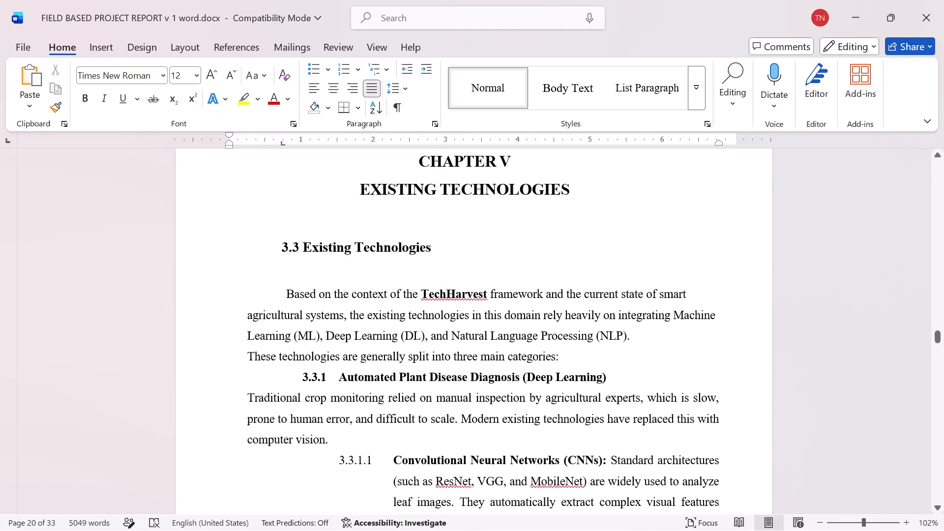
{"action": "scroll", "coordinate": [593, 299], "scroll_direction": "down", "scroll_amount": 3}
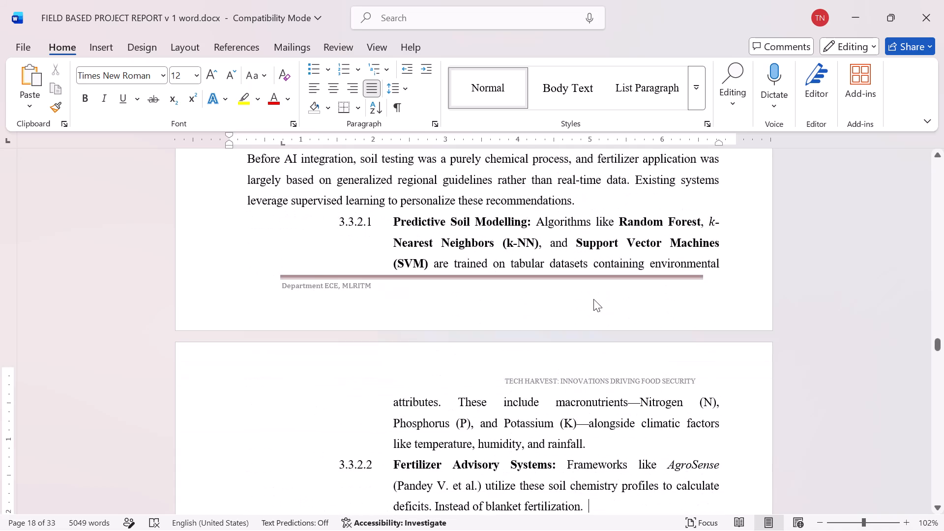
{"action": "scroll", "coordinate": [593, 299], "scroll_direction": "down", "scroll_amount": 5}
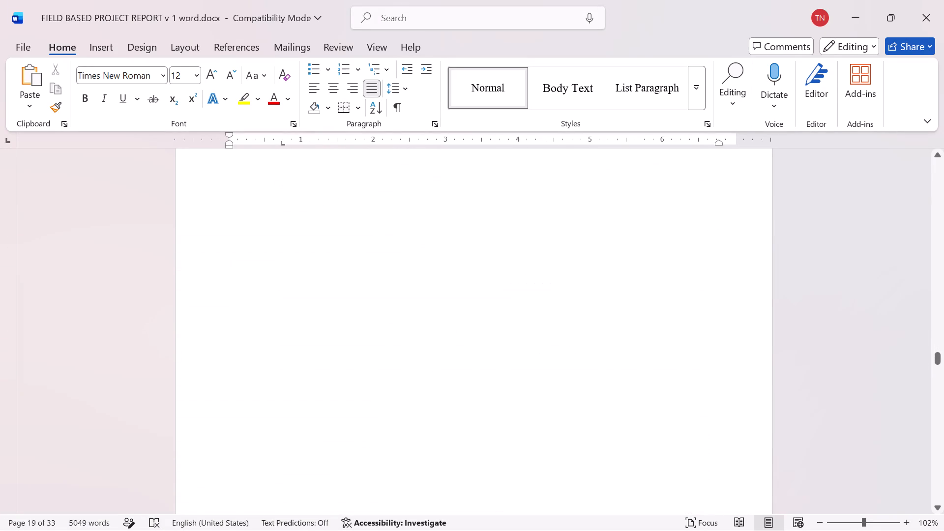
{"action": "scroll", "coordinate": [593, 299], "scroll_direction": "down", "scroll_amount": 1}
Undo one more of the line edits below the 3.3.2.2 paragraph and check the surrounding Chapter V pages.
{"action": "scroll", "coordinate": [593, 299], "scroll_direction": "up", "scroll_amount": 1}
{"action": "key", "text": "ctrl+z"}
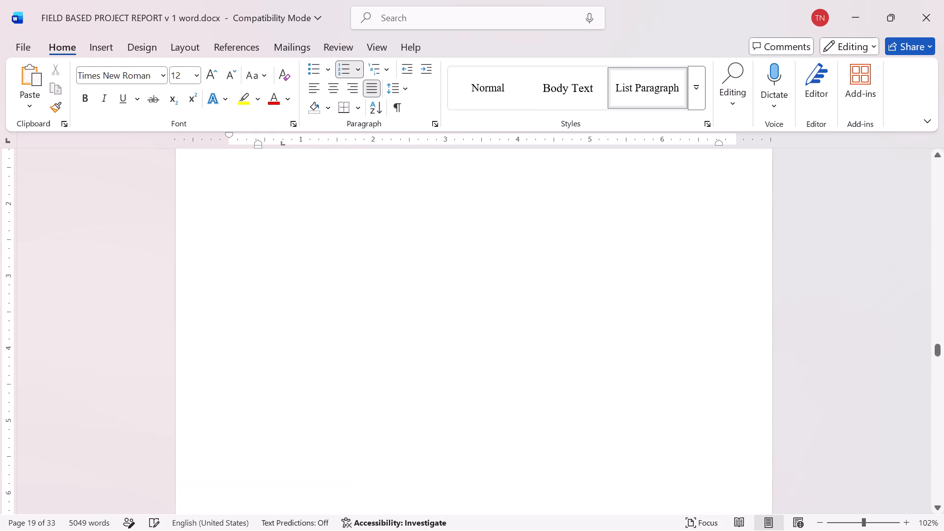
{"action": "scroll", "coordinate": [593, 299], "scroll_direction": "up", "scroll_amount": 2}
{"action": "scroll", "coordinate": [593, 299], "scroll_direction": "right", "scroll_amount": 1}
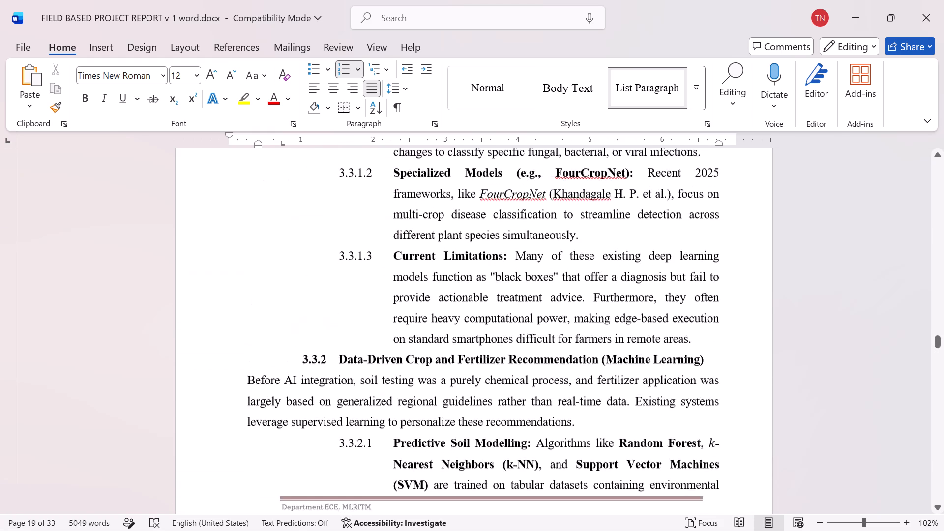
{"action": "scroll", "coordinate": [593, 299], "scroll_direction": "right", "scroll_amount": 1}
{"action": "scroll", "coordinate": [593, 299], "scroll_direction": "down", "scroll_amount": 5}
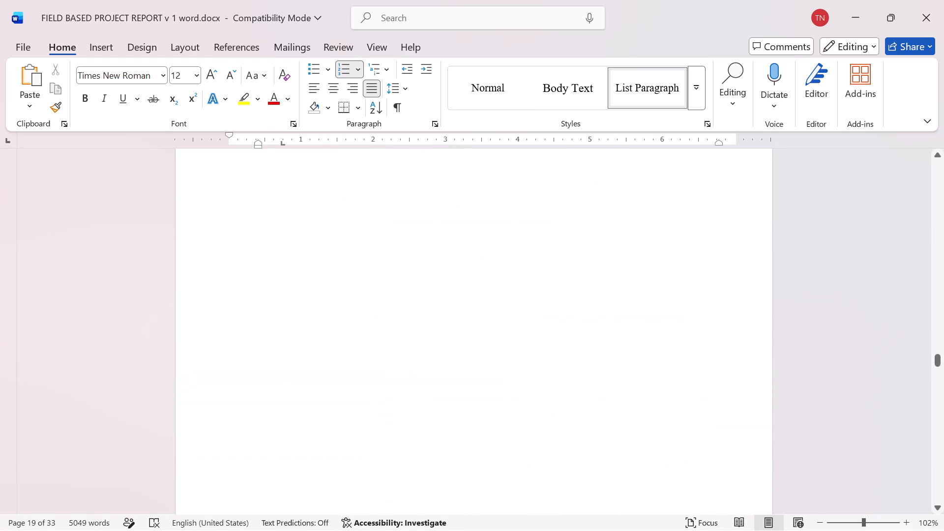
Undo the most recent line edit below the 3.3.2.2 Fertilizer Advisory Systems paragraph in Chapter V.
{"action": "scroll", "coordinate": [593, 299], "scroll_direction": "down", "scroll_amount": 1}
{"action": "scroll", "coordinate": [593, 299], "scroll_direction": "up", "scroll_amount": 2}
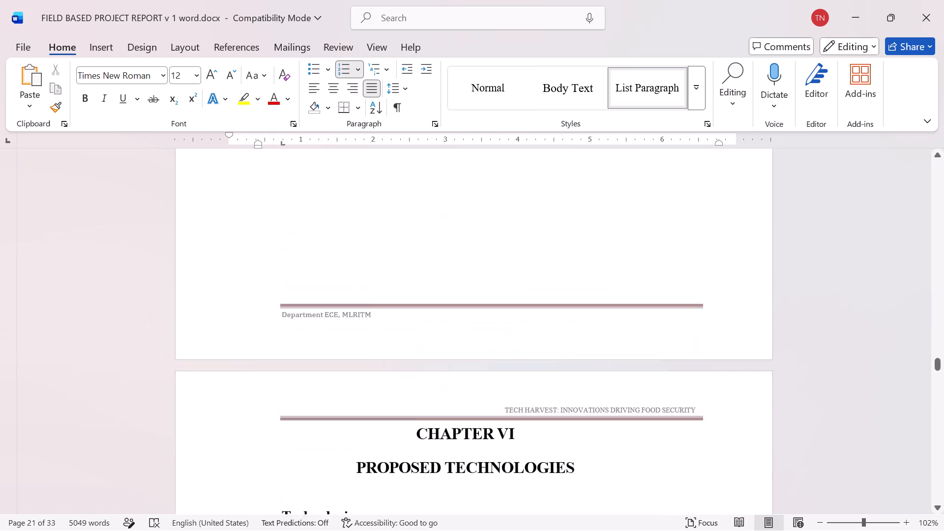
{"action": "scroll", "coordinate": [593, 299], "scroll_direction": "up", "scroll_amount": 1}
{"action": "left_click", "coordinate": [578, 331]}
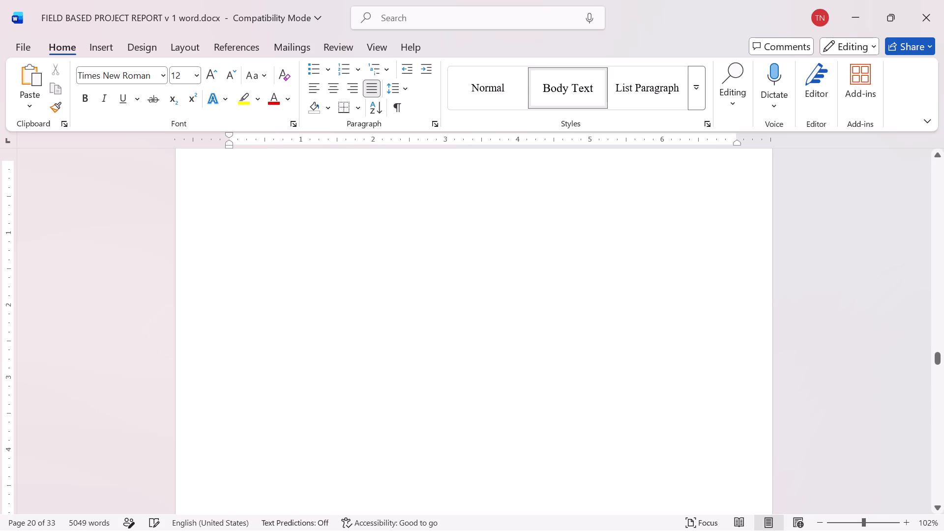
{"action": "key", "text": "ctrl+z"}
Check the pages around the 3.3.2.2 paragraph, from the preceding page through the blank space to the Chapter VI Proposed Technologies text.
{"action": "scroll", "coordinate": [578, 331], "scroll_direction": "up", "scroll_amount": 1, "text": "ctrl"}
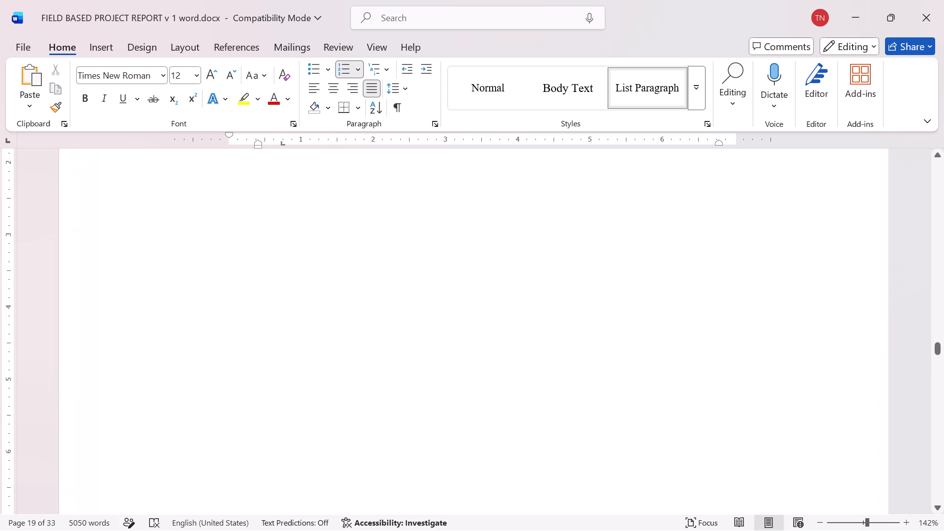
{"action": "scroll", "coordinate": [571, 357], "scroll_direction": "down", "scroll_amount": 4, "text": "ctrl"}
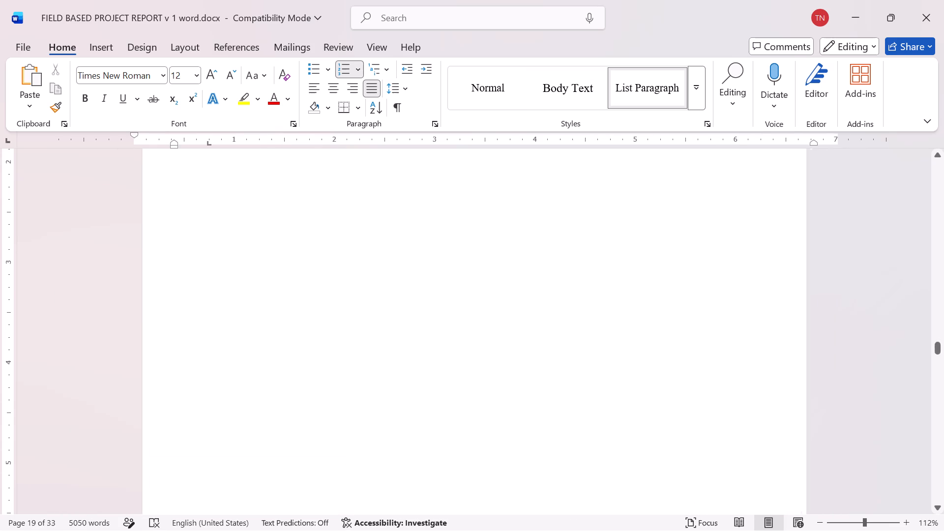
{"action": "scroll", "coordinate": [571, 357], "scroll_direction": "down", "scroll_amount": 2, "text": "ctrl"}
{"action": "scroll", "coordinate": [571, 357], "scroll_direction": "up", "scroll_amount": 2}
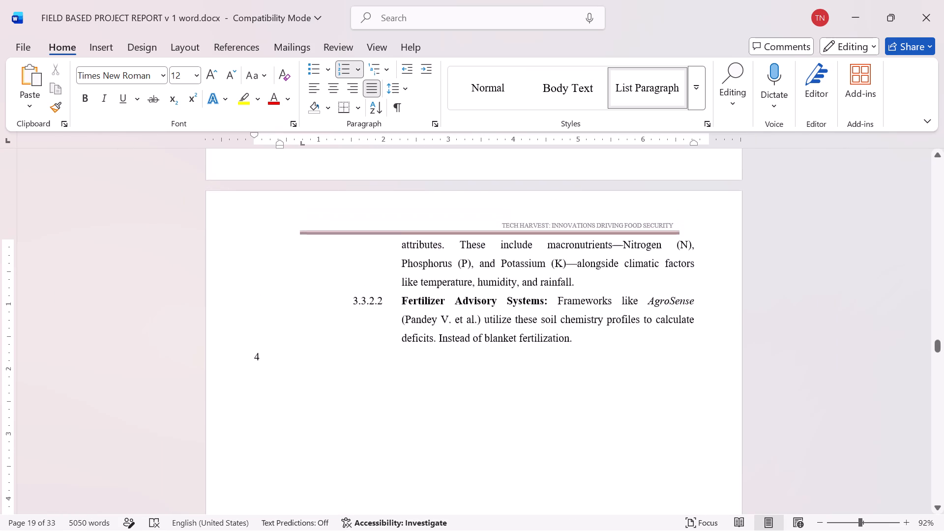
{"action": "scroll", "coordinate": [571, 357], "scroll_direction": "up", "scroll_amount": 2}
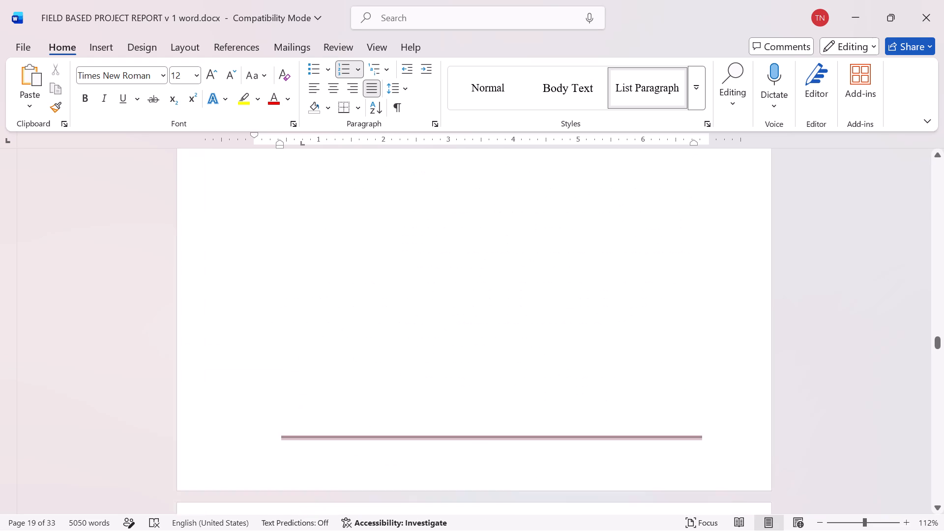
{"action": "scroll", "coordinate": [571, 357], "scroll_direction": "down", "scroll_amount": 2}
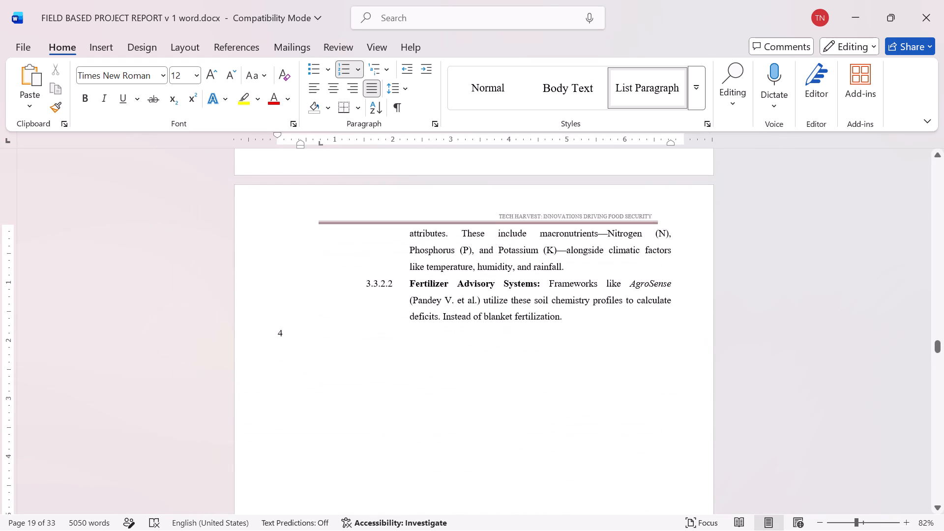
{"action": "scroll", "coordinate": [571, 357], "scroll_direction": "down", "scroll_amount": 5}
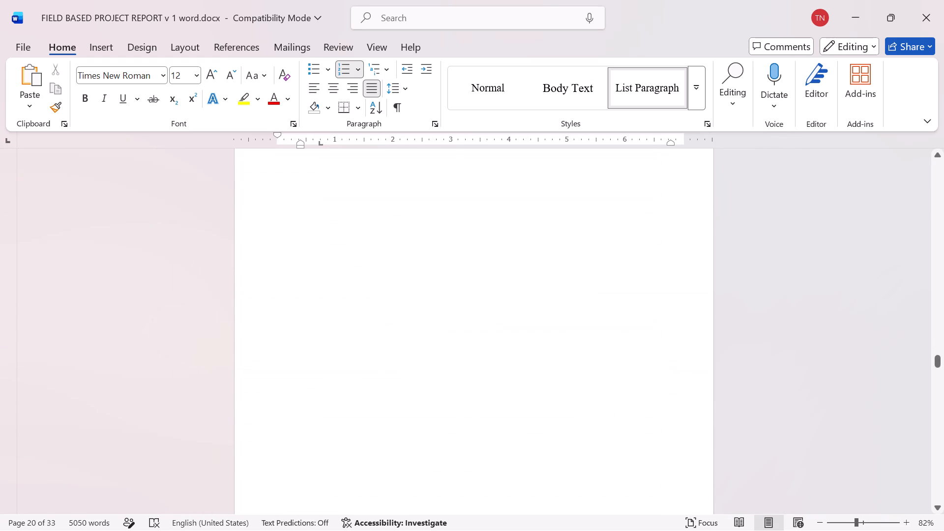
{"action": "scroll", "coordinate": [571, 357], "scroll_direction": "down", "scroll_amount": 1}
{"action": "scroll", "coordinate": [571, 357], "scroll_direction": "up", "scroll_amount": 1}
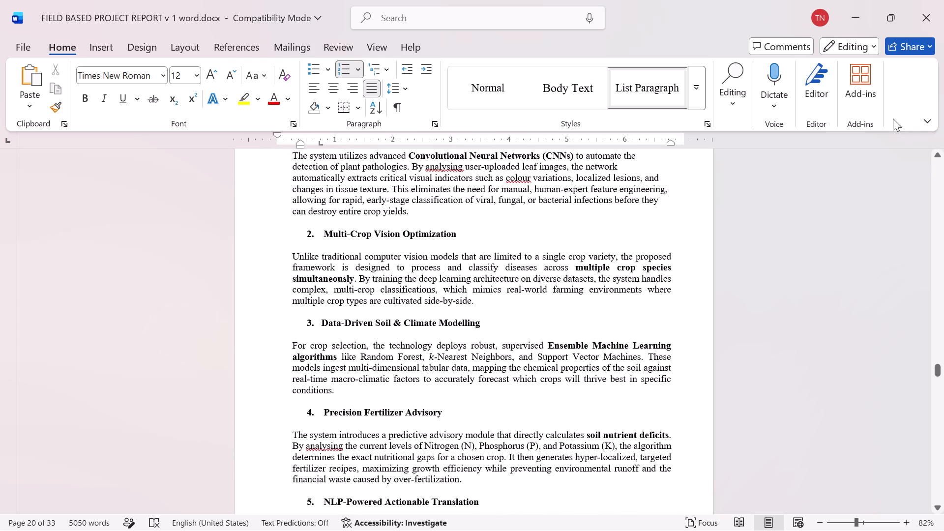
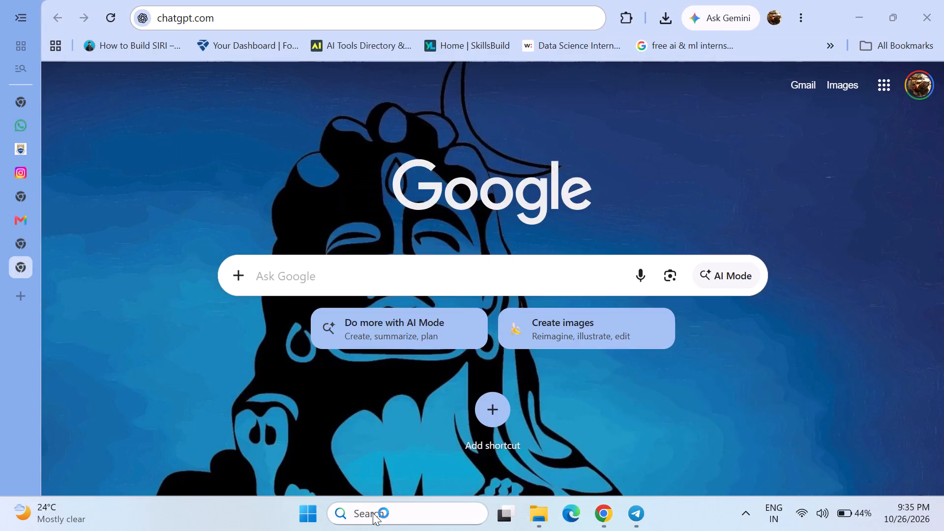
Open a new Chrome window under the N profile and search Google for the information technology company ltimindtree.
{"action": "left_click", "coordinate": [636, 301]}
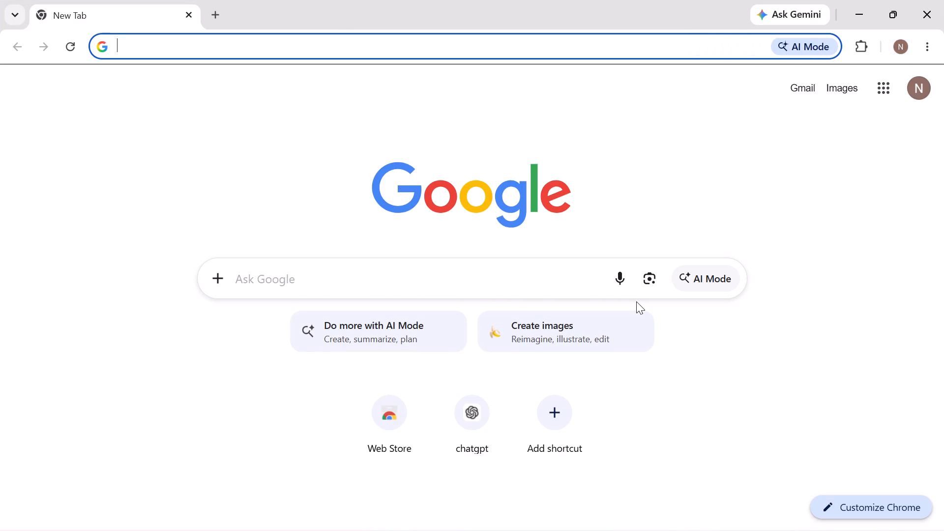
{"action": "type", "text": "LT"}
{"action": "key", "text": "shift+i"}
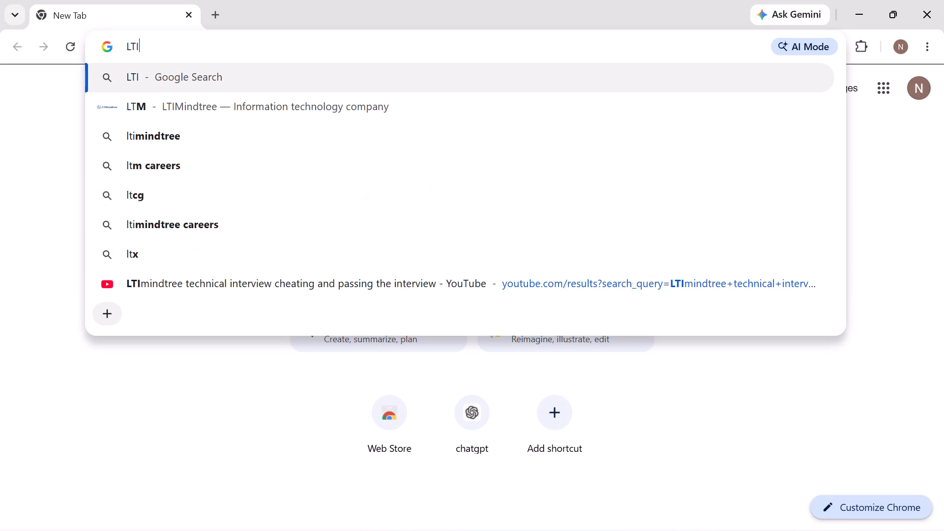
{"action": "left_click", "coordinate": [439, 110]}
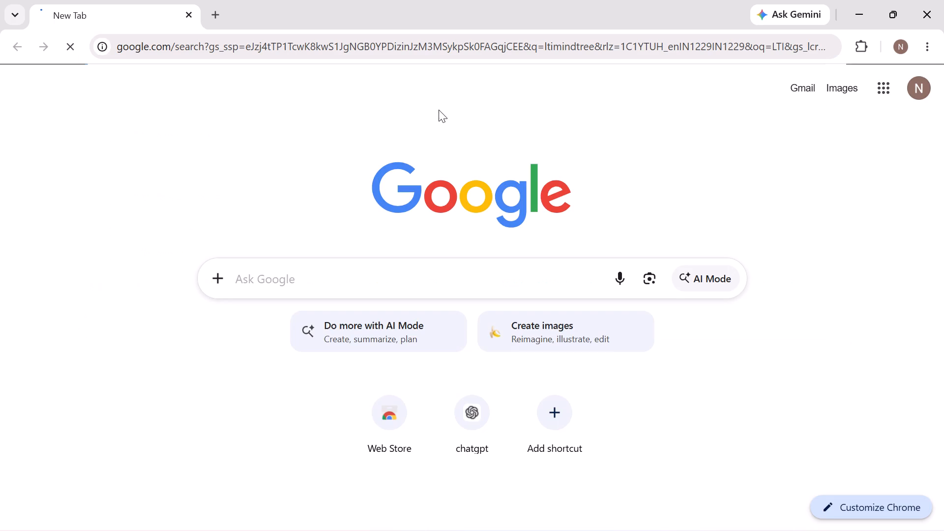
{"action": "scroll", "coordinate": [210, 272], "scroll_direction": "down", "scroll_amount": 1}
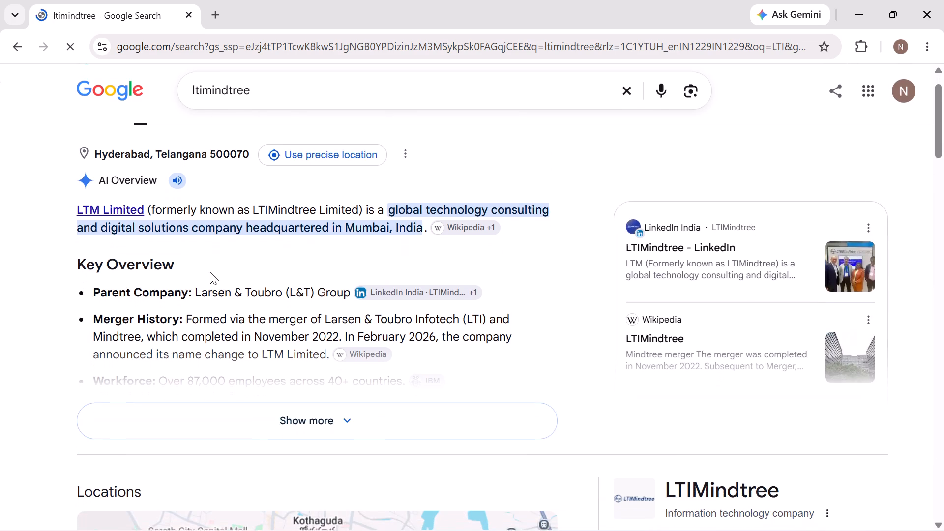
Find the LTIMindtree Limited about-us result in the web search results and open it.
{"action": "scroll", "coordinate": [210, 272], "scroll_direction": "down", "scroll_amount": 4}
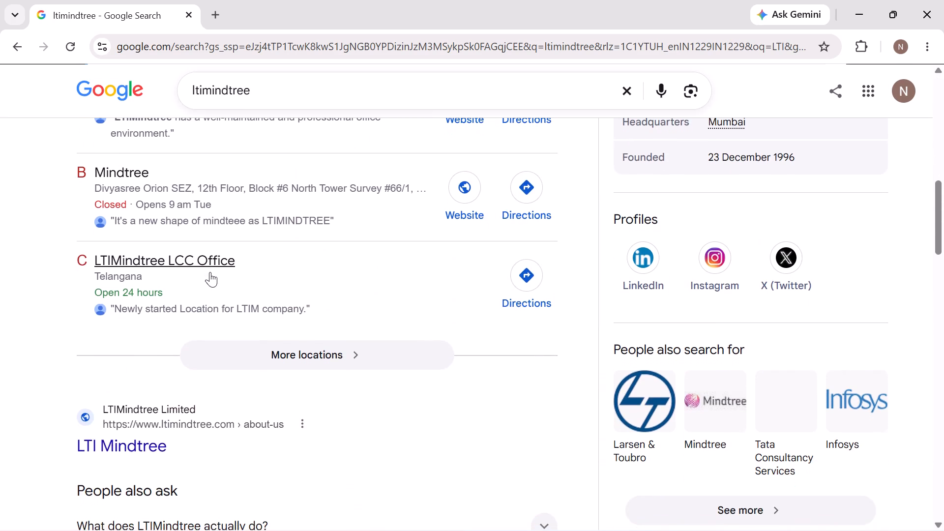
{"action": "scroll", "coordinate": [210, 272], "scroll_direction": "down", "scroll_amount": 1}
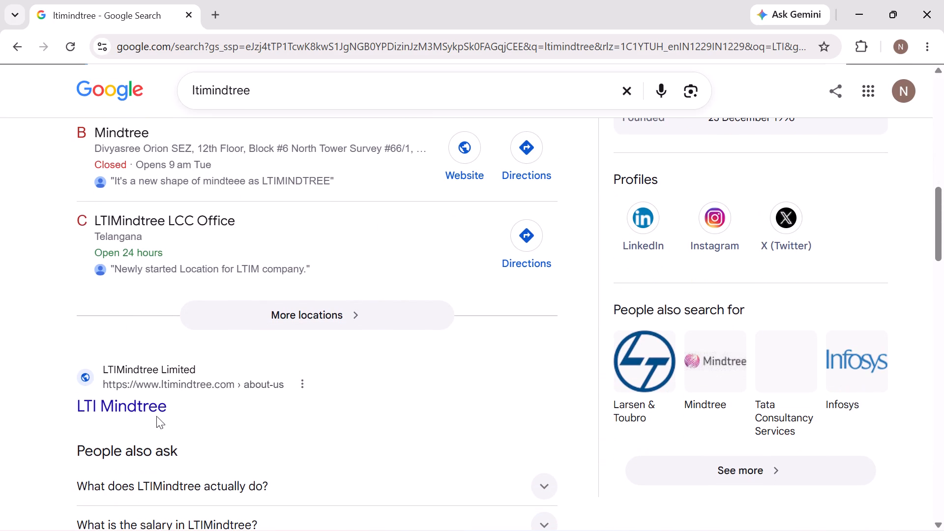
{"action": "scroll", "coordinate": [156, 416], "scroll_direction": "down", "scroll_amount": 2}
{"action": "left_click", "coordinate": [122, 288]}
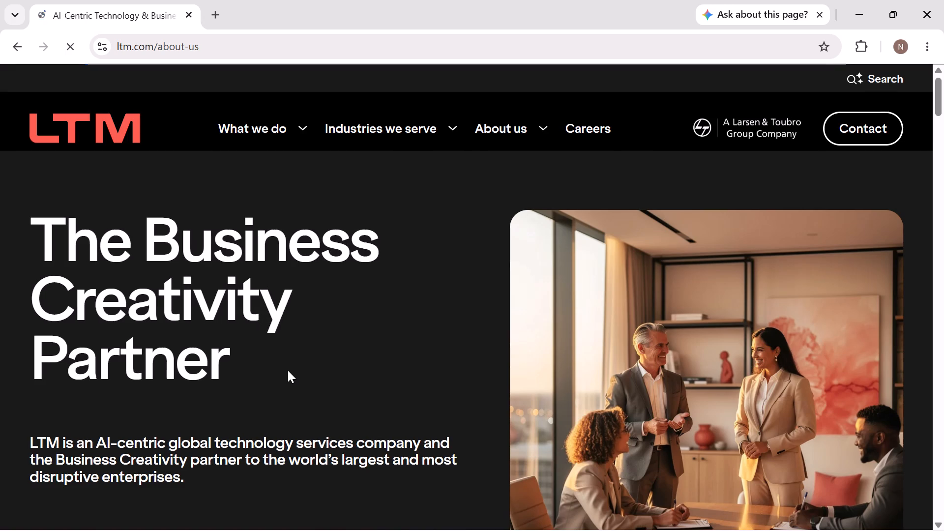
Open LTM's Careers page and go from there to its job application portal.
{"action": "left_click", "coordinate": [579, 125]}
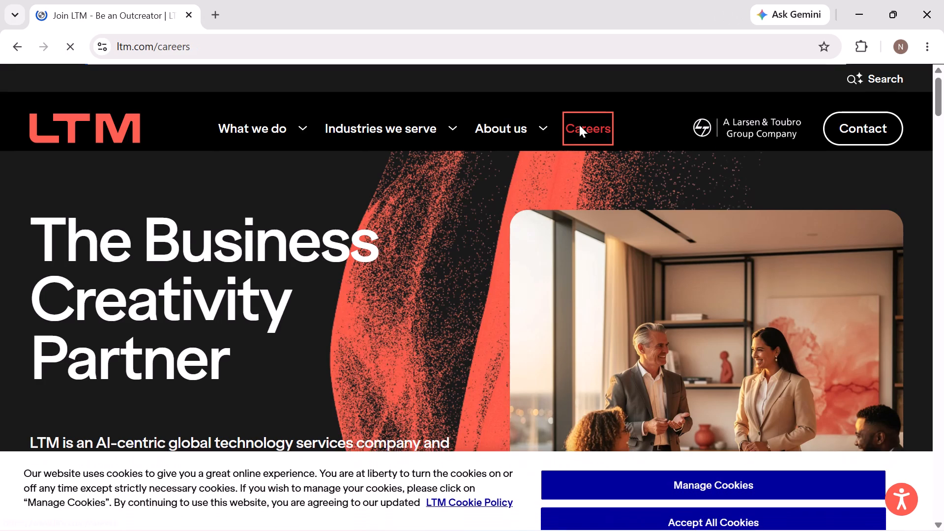
{"action": "scroll", "coordinate": [518, 376], "scroll_direction": "down", "scroll_amount": 1}
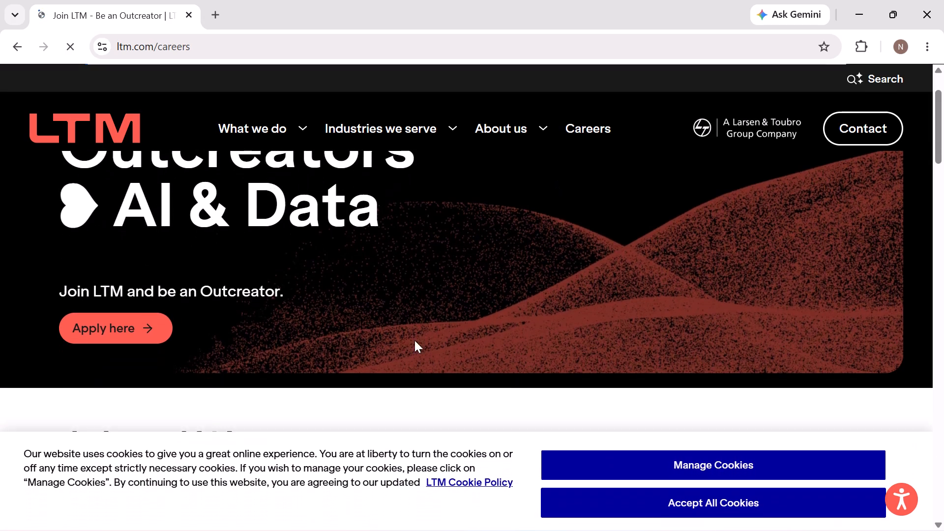
{"action": "left_click", "coordinate": [99, 318]}
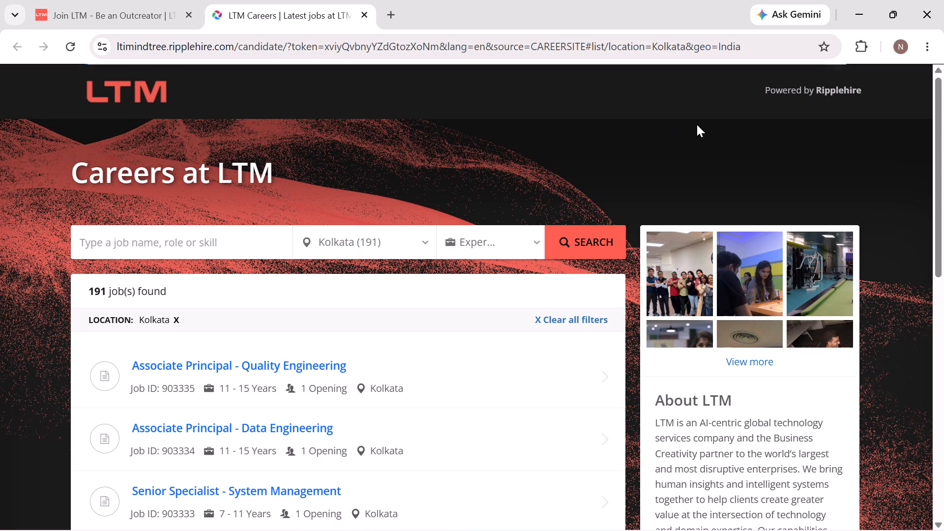
Search the Kolkata job listings for the keyword Graduate.
{"action": "scroll", "coordinate": [444, 326], "scroll_direction": "down", "scroll_amount": 1}
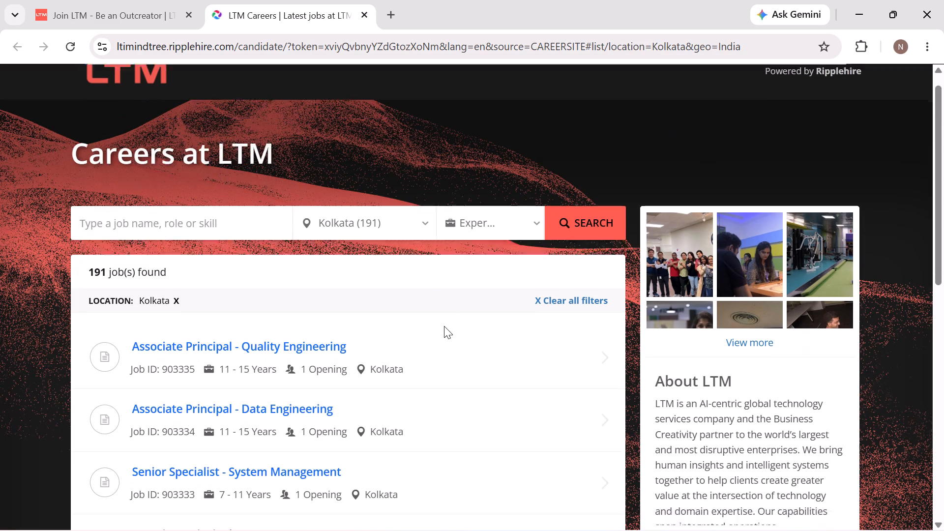
{"action": "scroll", "coordinate": [444, 326], "scroll_direction": "down", "scroll_amount": 1}
{"action": "left_click", "coordinate": [221, 188]}
{"action": "type", "text": "Graduate"}
{"action": "key", "text": "space"}
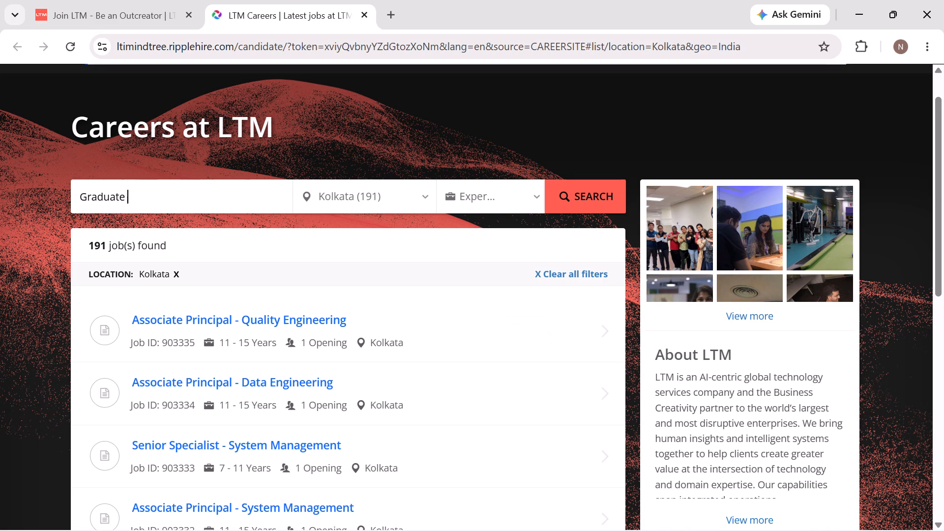
{"action": "key", "text": "Return"}
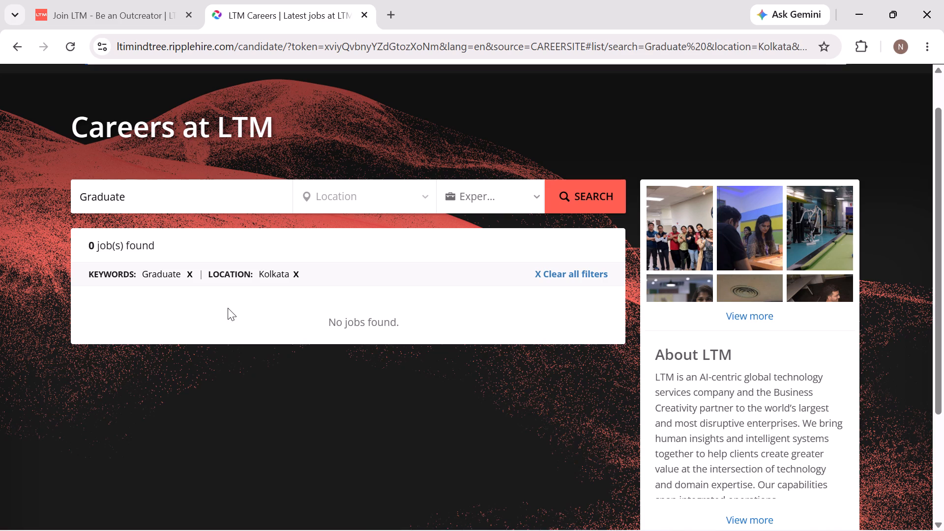
Remove the Kolkata location filter, clear all remaining filters and close the job portal.
{"action": "left_click", "coordinate": [293, 273]}
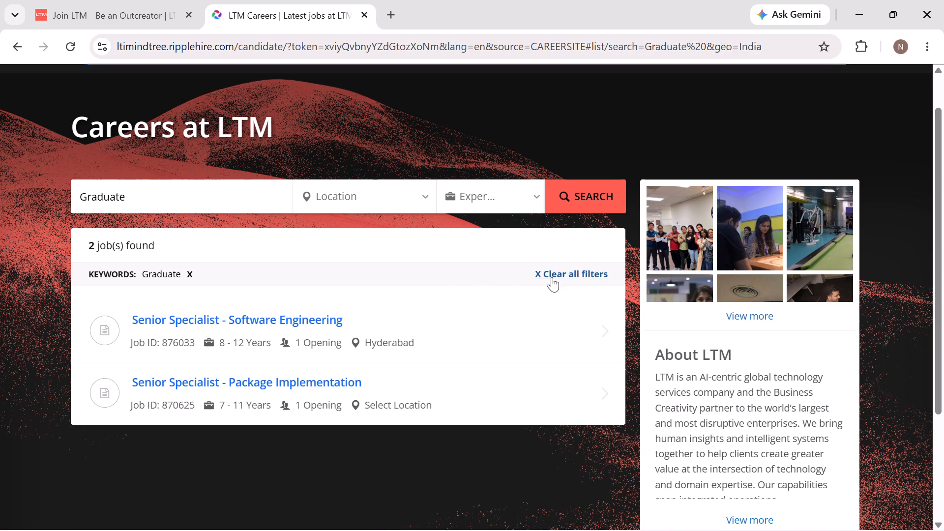
{"action": "left_click", "coordinate": [552, 277]}
{"action": "scroll", "coordinate": [287, 104], "scroll_direction": "right", "scroll_amount": 6}
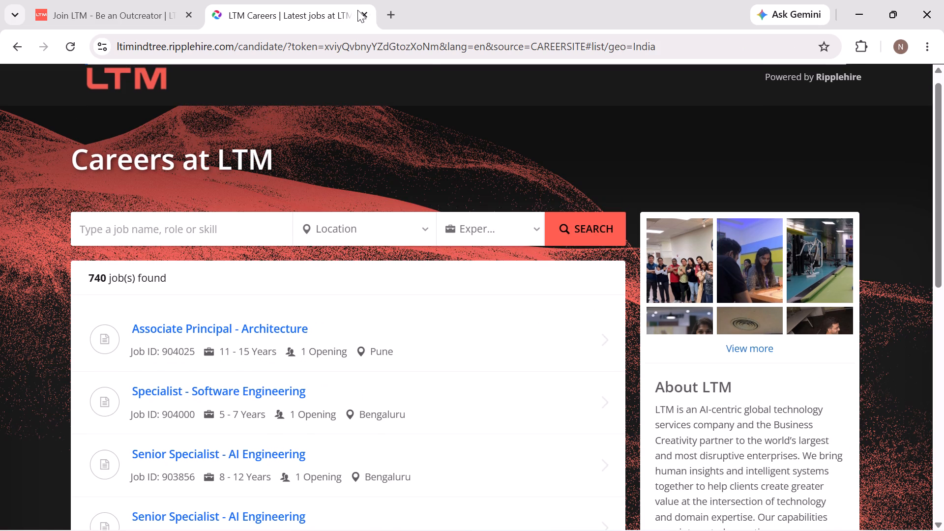
{"action": "left_click", "coordinate": [358, 10]}
Search the web in a new tab for graduate engineer trainee ltimindtree.
{"action": "left_click", "coordinate": [213, 11]}
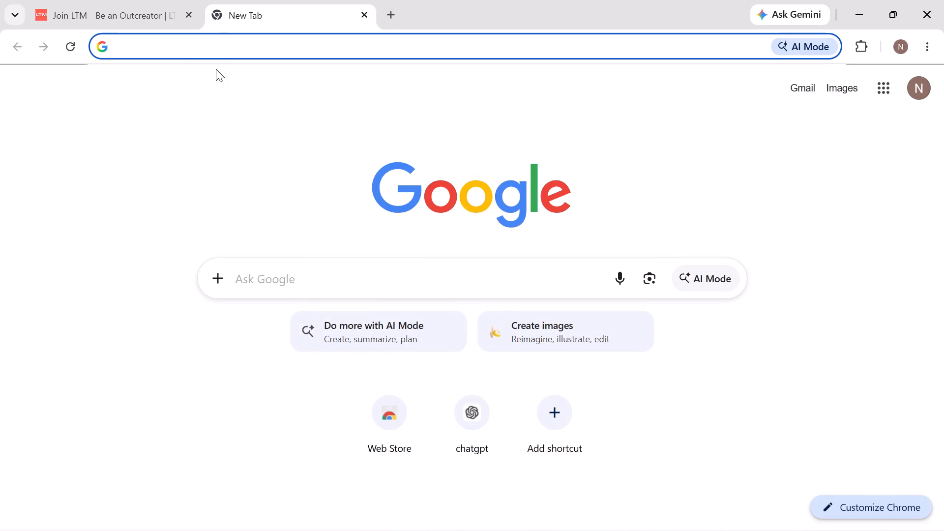
{"action": "type", "text": "Ger"}
{"action": "key", "text": "BackSpace"}
{"action": "key", "text": "BackSpace"}
{"action": "type", "text": "ra"}
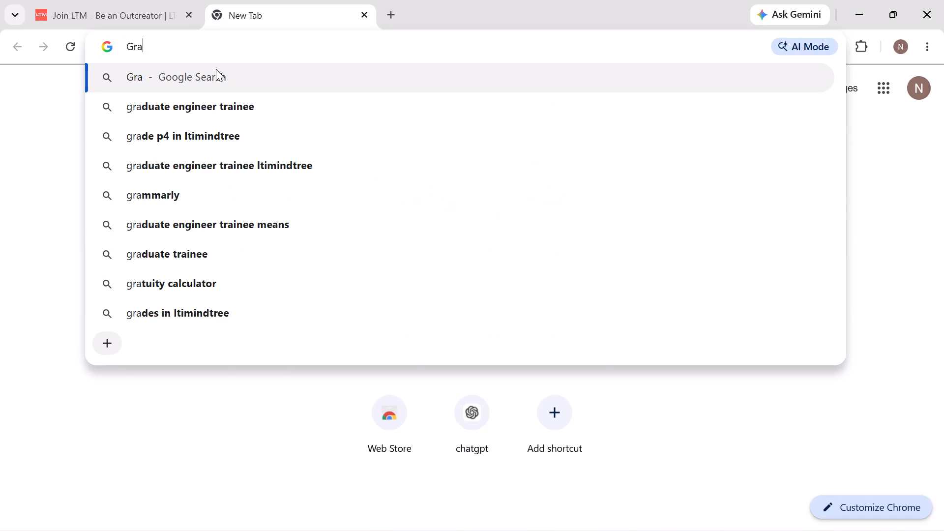
{"action": "type", "text": "duat"}
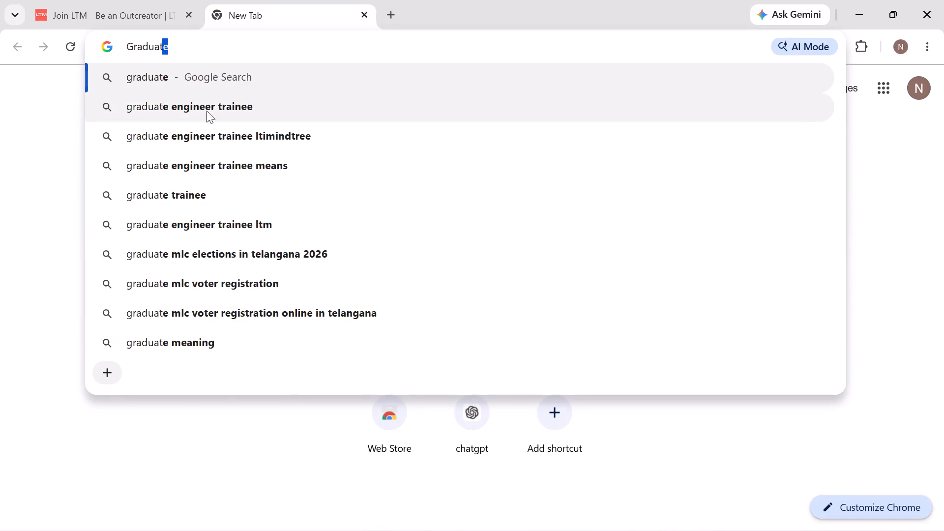
{"action": "left_click", "coordinate": [261, 139]}
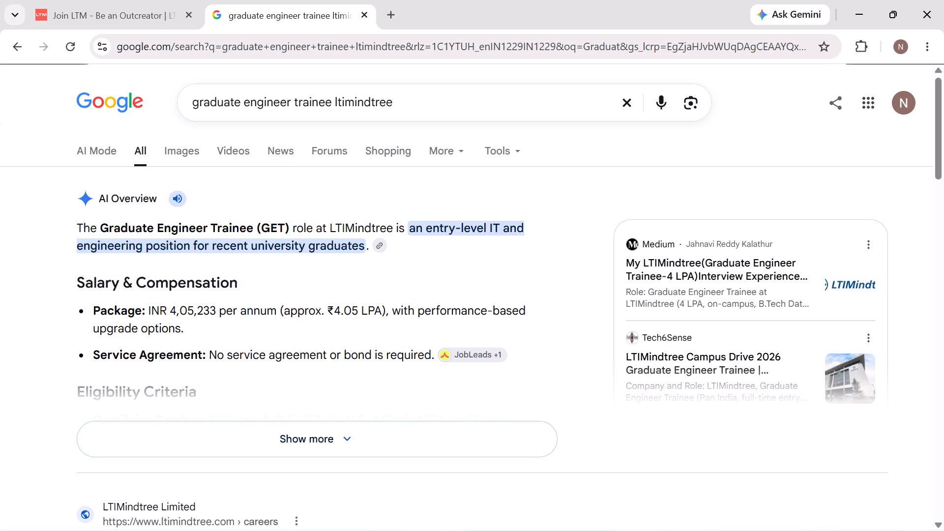
Expand the AI Overview and read about the role's salary, eligibility criteria, selection process and work locations.
{"action": "left_click", "coordinate": [264, 408]}
{"action": "scroll", "coordinate": [264, 408], "scroll_direction": "down", "scroll_amount": 1}
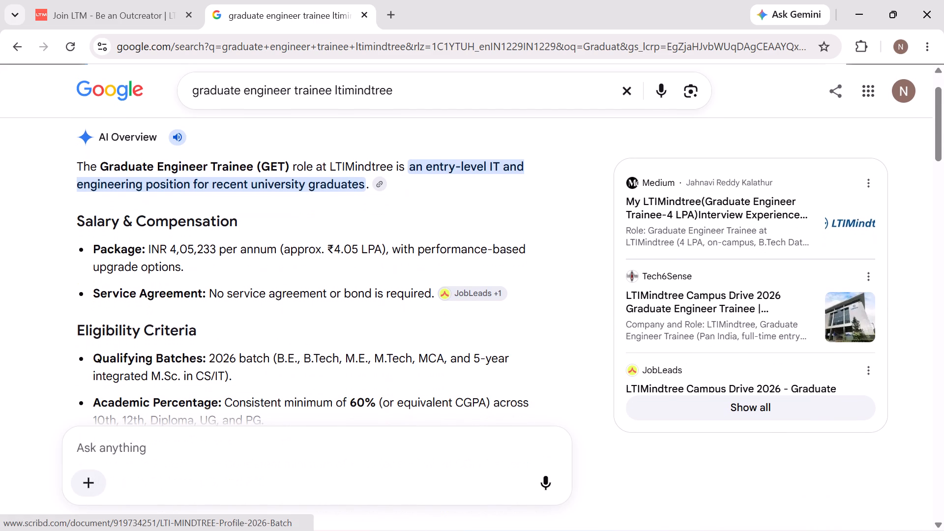
{"action": "scroll", "coordinate": [264, 408], "scroll_direction": "down", "scroll_amount": 3}
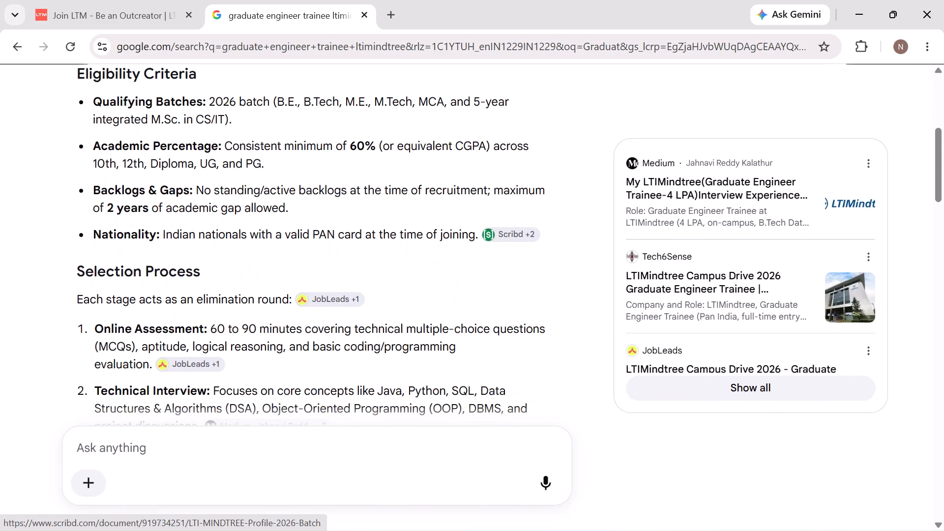
{"action": "scroll", "coordinate": [264, 408], "scroll_direction": "down", "scroll_amount": 2}
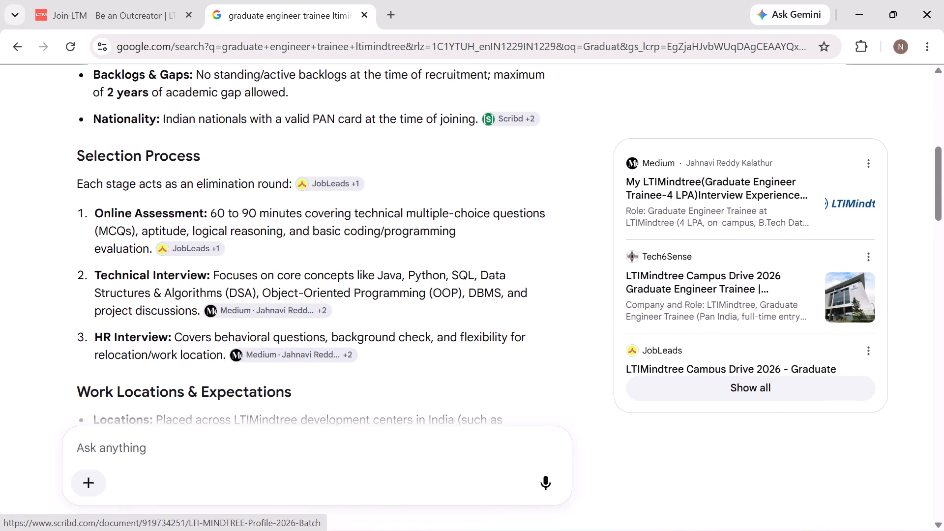
{"action": "scroll", "coordinate": [140, 337], "scroll_direction": "down", "scroll_amount": 1}
{"action": "scroll", "coordinate": [191, 275], "scroll_direction": "down", "scroll_amount": 2}
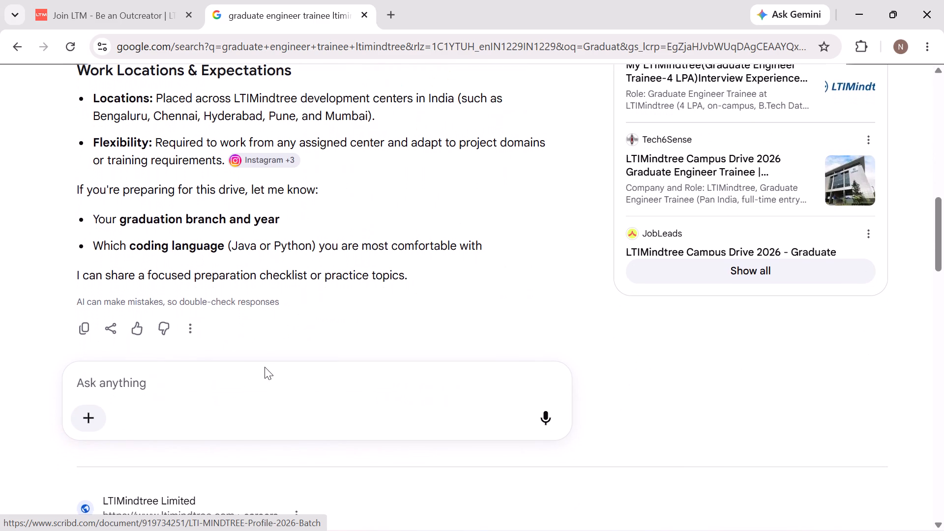
Open the LTIMindtree Limited careers result below the overview and accept all cookies on the site.
{"action": "scroll", "coordinate": [265, 367], "scroll_direction": "down", "scroll_amount": 2}
{"action": "left_click", "coordinate": [252, 351]}
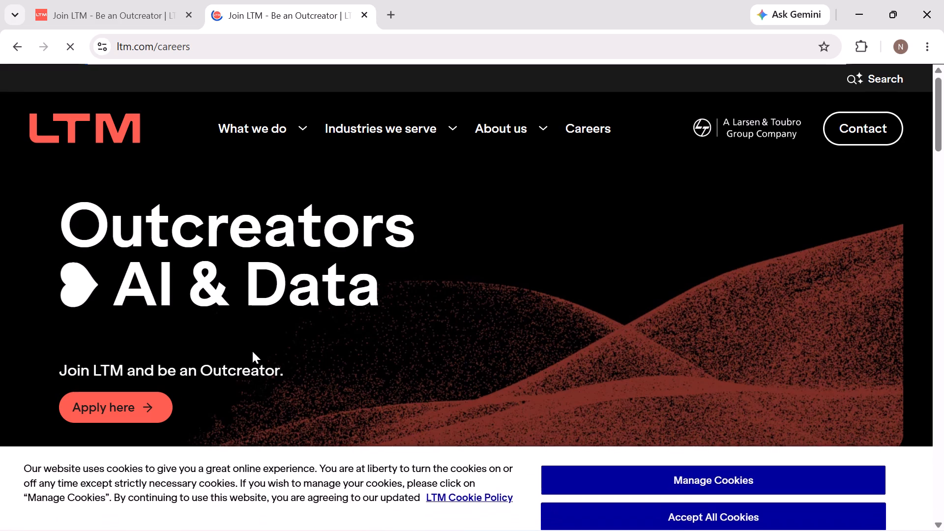
{"action": "left_click", "coordinate": [612, 501]}
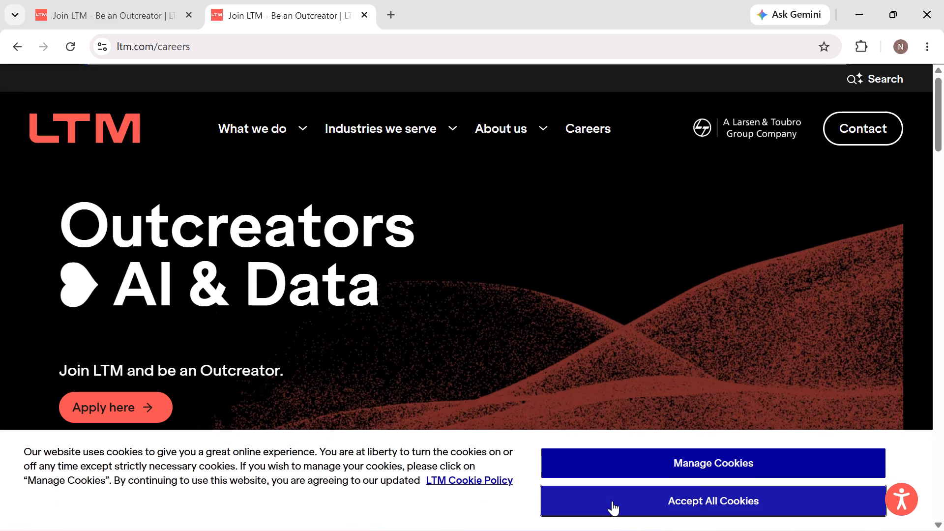
Open the India job listings from the Join us locations section, leaving the general application listings closed.
{"action": "left_click", "coordinate": [151, 407]}
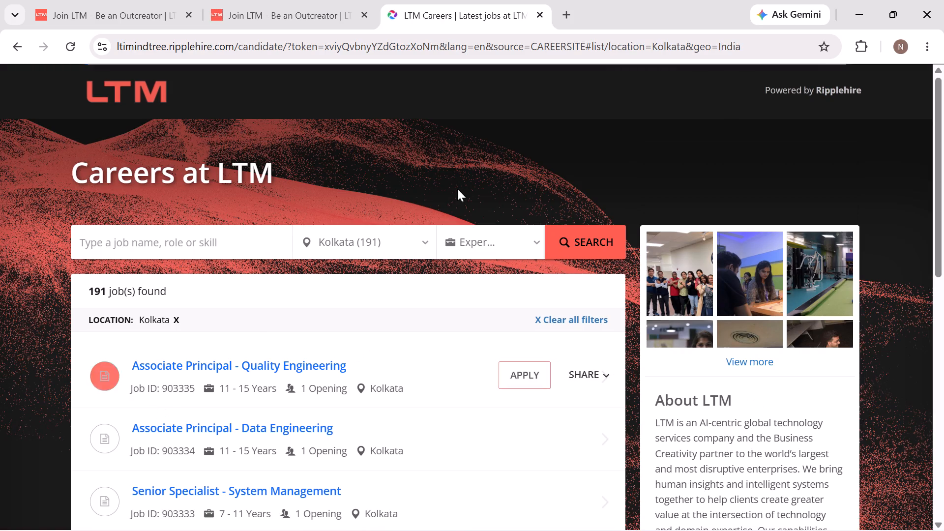
{"action": "left_click", "coordinate": [545, 15]}
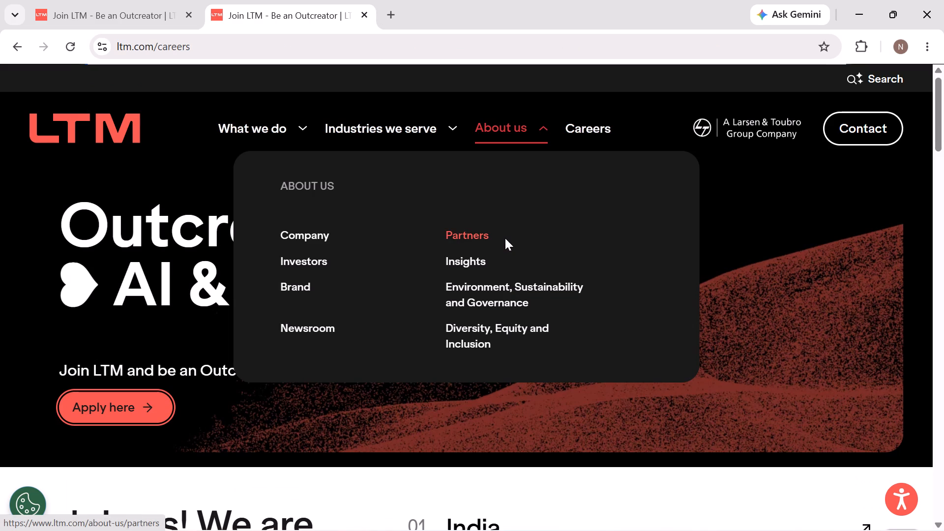
{"action": "scroll", "coordinate": [292, 362], "scroll_direction": "down", "scroll_amount": 1}
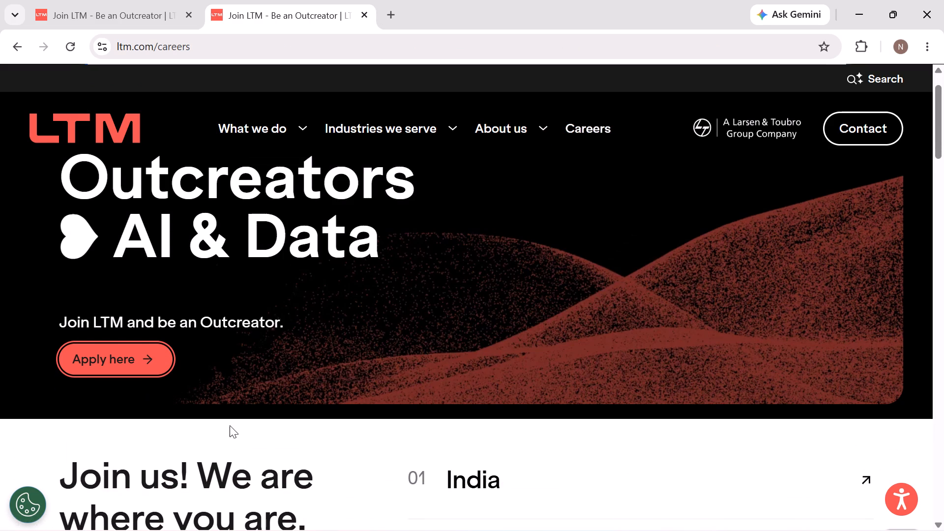
{"action": "scroll", "coordinate": [230, 425], "scroll_direction": "down", "scroll_amount": 3}
{"action": "scroll", "coordinate": [230, 425], "scroll_direction": "up", "scroll_amount": 1}
{"action": "left_click", "coordinate": [535, 464]}
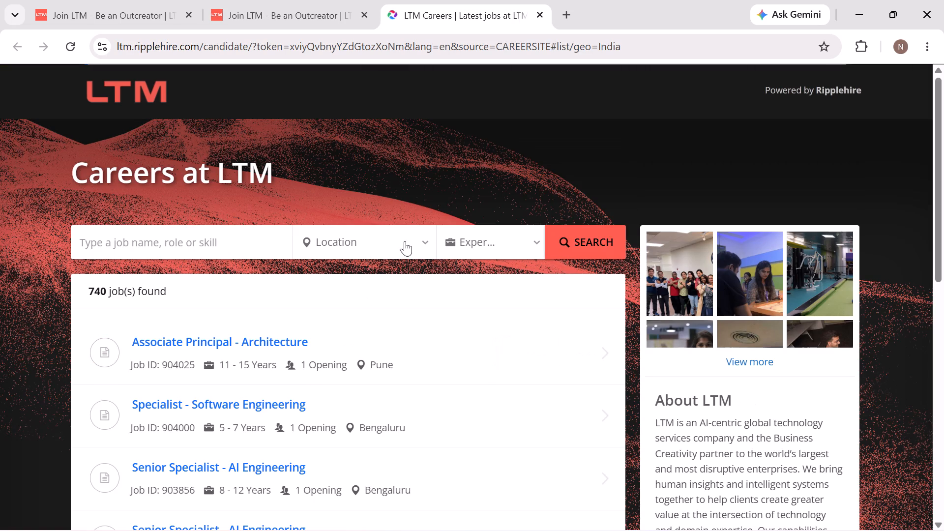
Choose Hyderabad as the location for the job search, leaving the experience unset.
{"action": "left_click", "coordinate": [516, 249]}
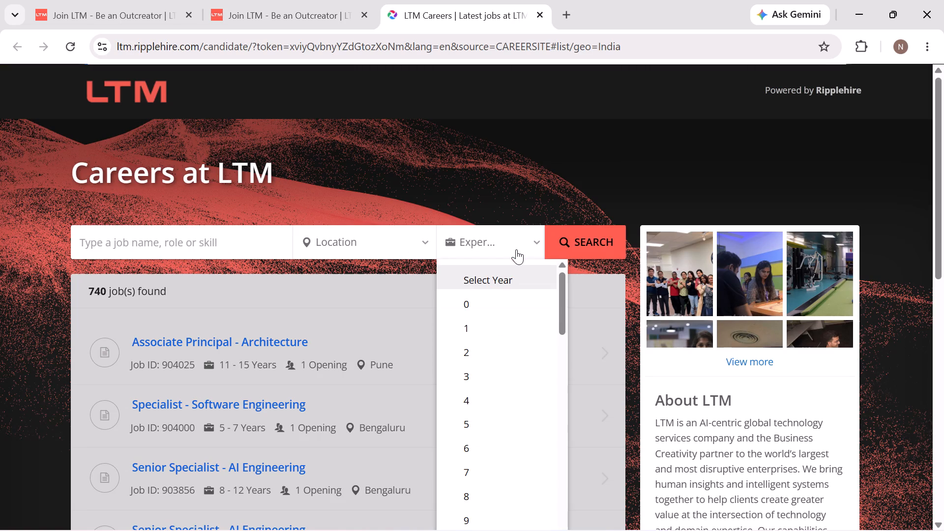
{"action": "left_click", "coordinate": [380, 255]}
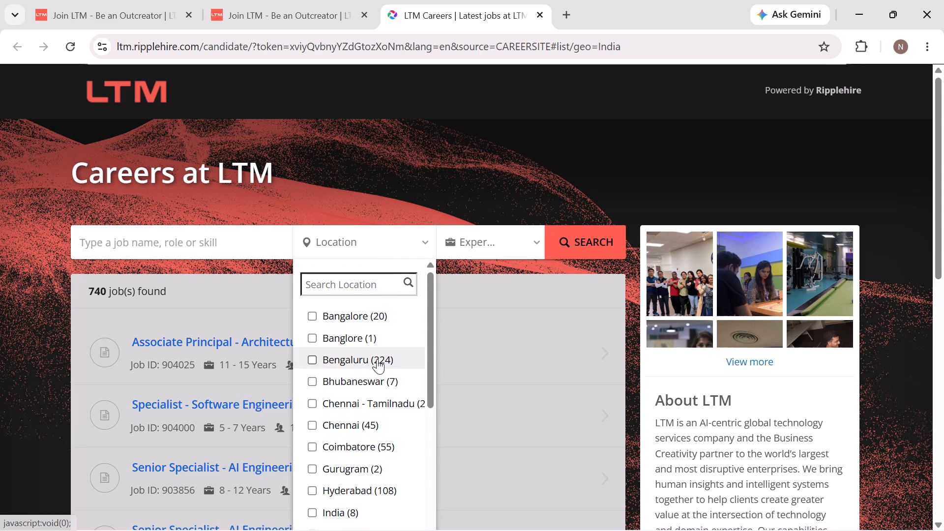
{"action": "scroll", "coordinate": [377, 359], "scroll_direction": "down", "scroll_amount": 3}
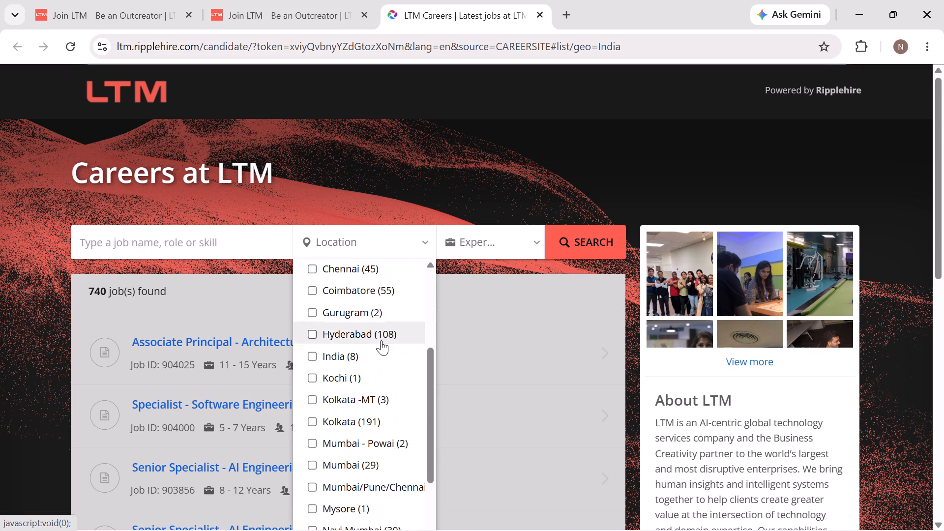
{"action": "left_click", "coordinate": [381, 340]}
{"action": "left_click", "coordinate": [499, 366]}
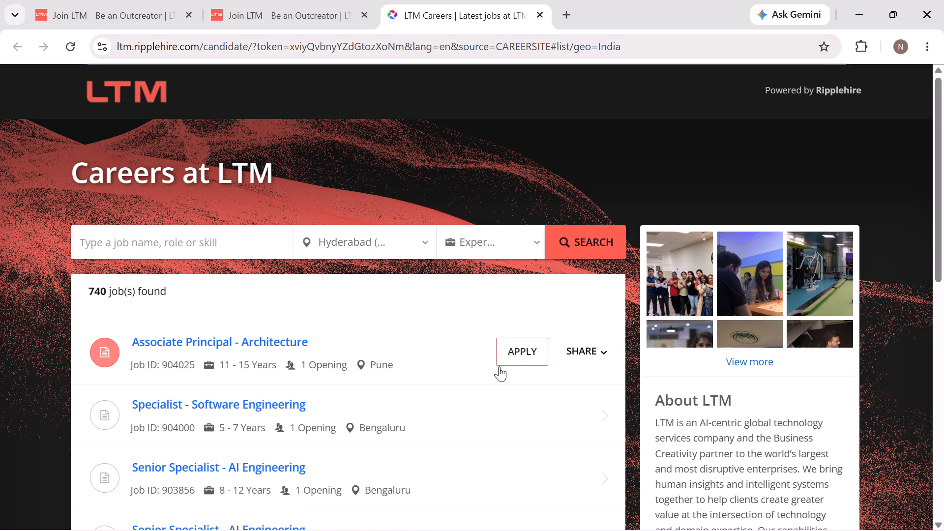
Look through the India job listings on the Careers at LTM page, checking each role's experience requirement and location.
{"action": "scroll", "coordinate": [499, 366], "scroll_direction": "down", "scroll_amount": 5}
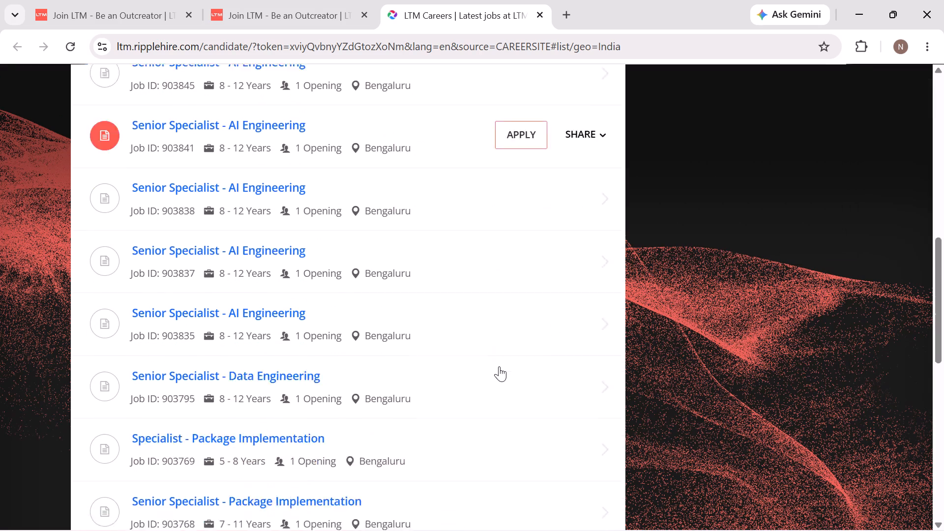
{"action": "scroll", "coordinate": [499, 366], "scroll_direction": "down", "scroll_amount": 2}
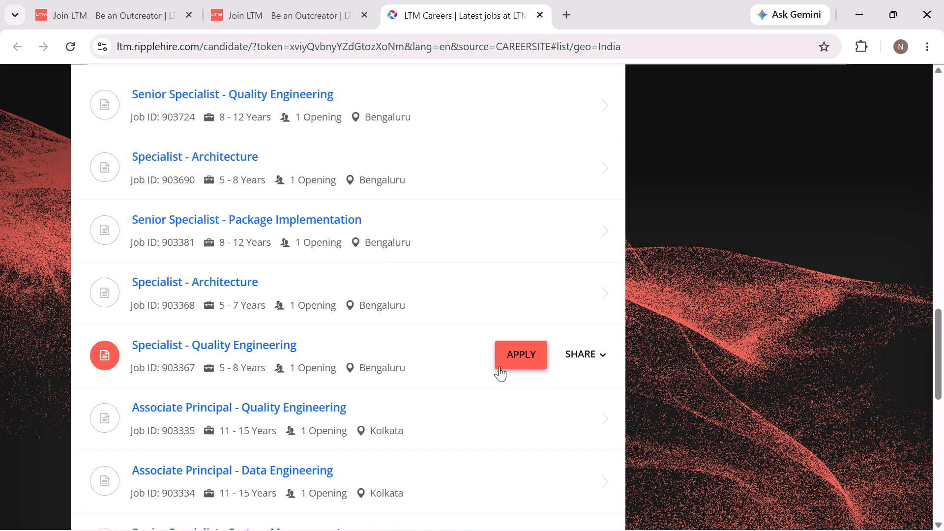
{"action": "scroll", "coordinate": [499, 366], "scroll_direction": "down", "scroll_amount": 3}
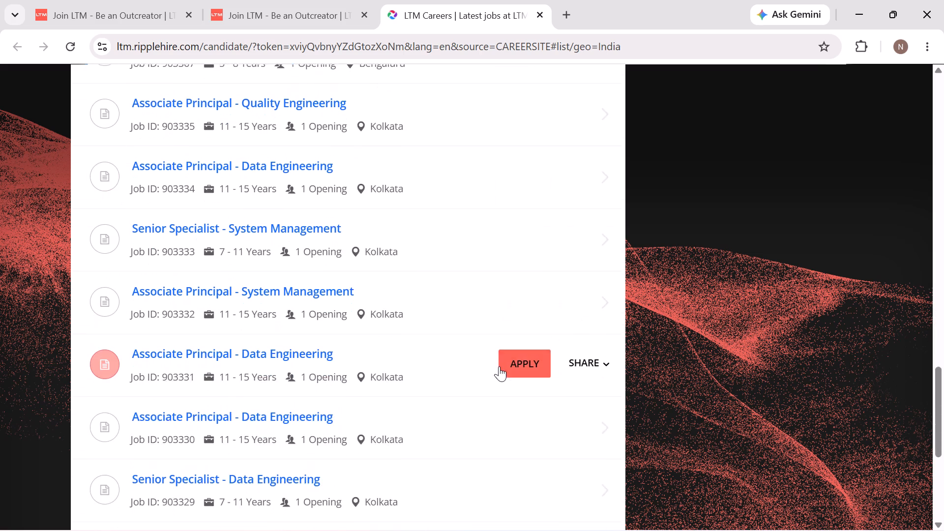
{"action": "scroll", "coordinate": [499, 366], "scroll_direction": "down", "scroll_amount": 4}
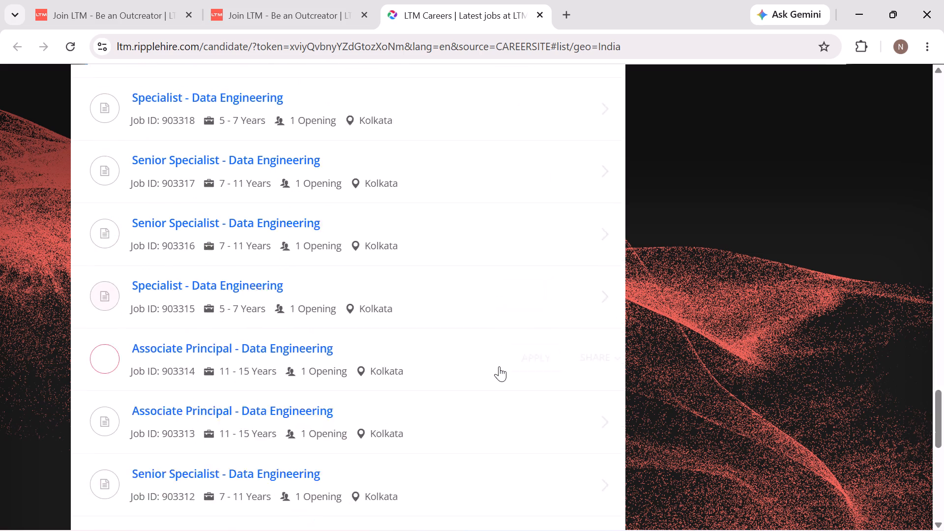
{"action": "scroll", "coordinate": [499, 366], "scroll_direction": "down", "scroll_amount": 3}
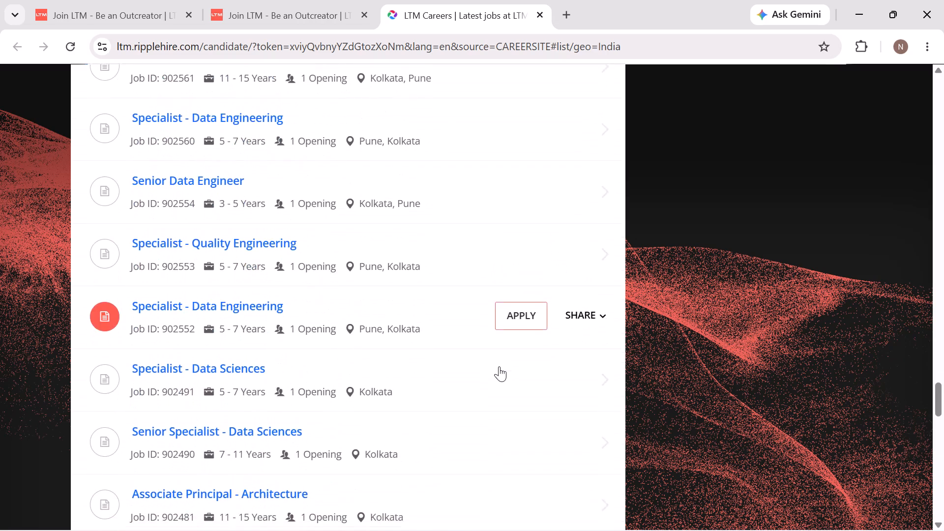
{"action": "scroll", "coordinate": [499, 366], "scroll_direction": "down", "scroll_amount": 4}
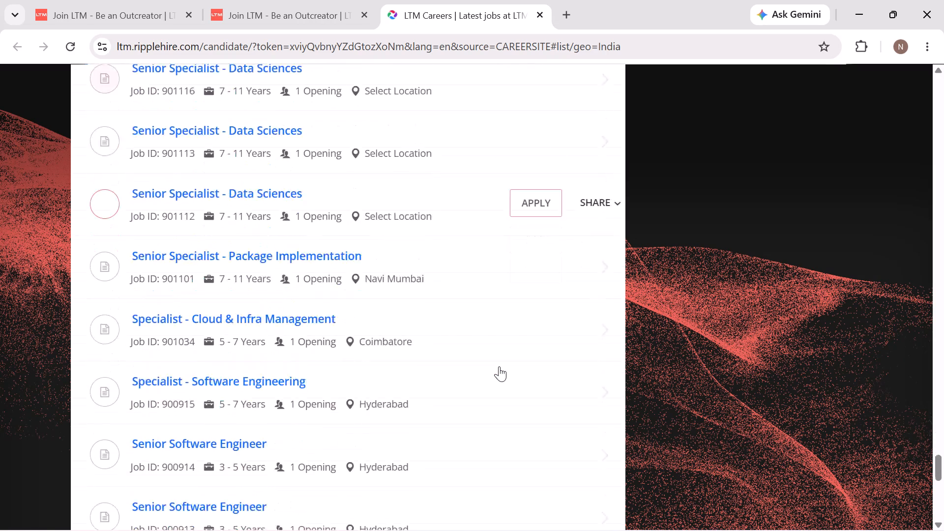
{"action": "scroll", "coordinate": [499, 366], "scroll_direction": "down", "scroll_amount": 5}
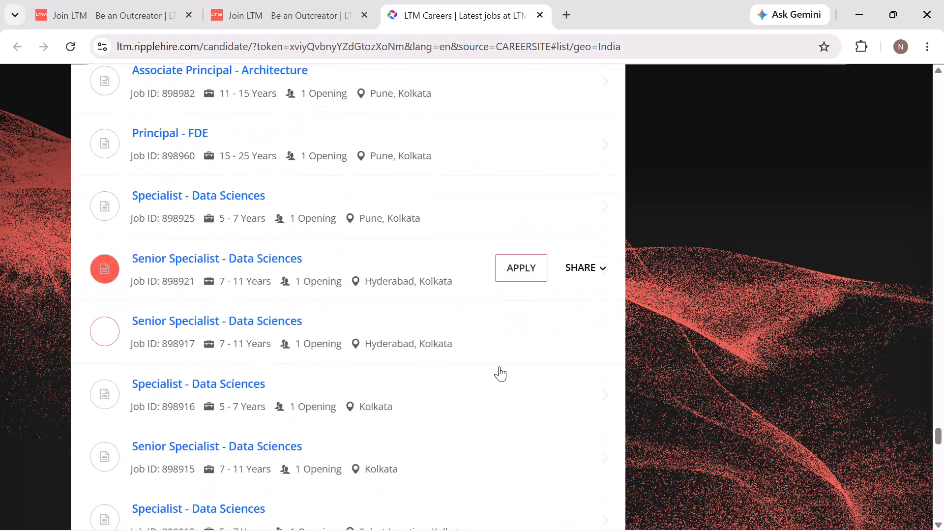
{"action": "scroll", "coordinate": [499, 366], "scroll_direction": "down", "scroll_amount": 3}
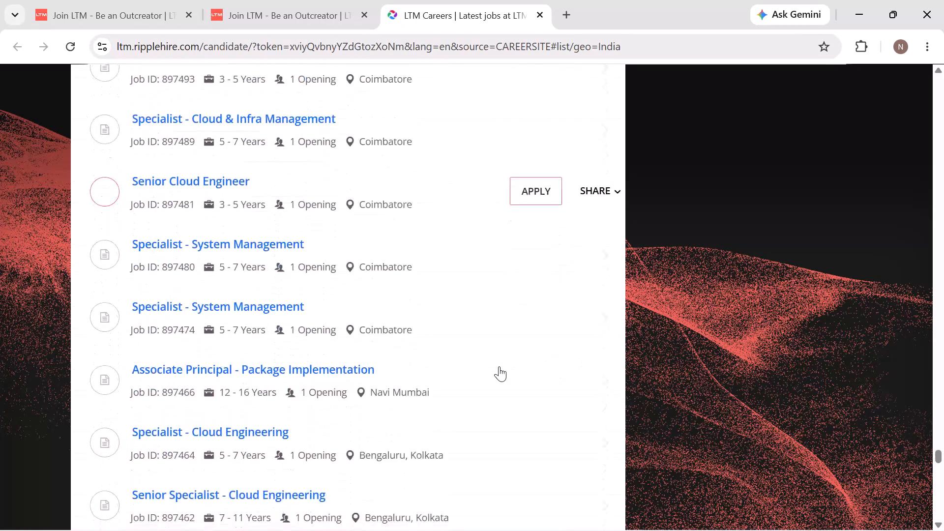
{"action": "scroll", "coordinate": [499, 366], "scroll_direction": "down", "scroll_amount": 8}
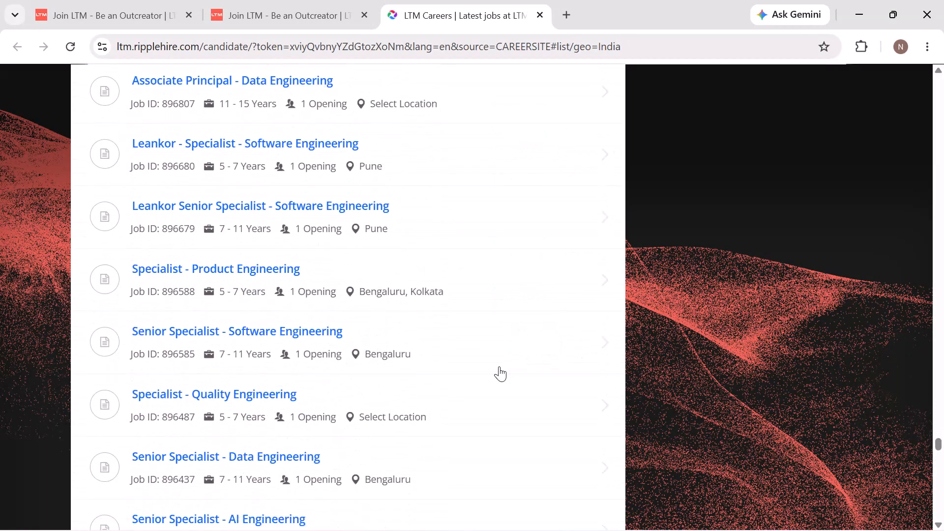
{"action": "scroll", "coordinate": [499, 366], "scroll_direction": "down", "scroll_amount": 9}
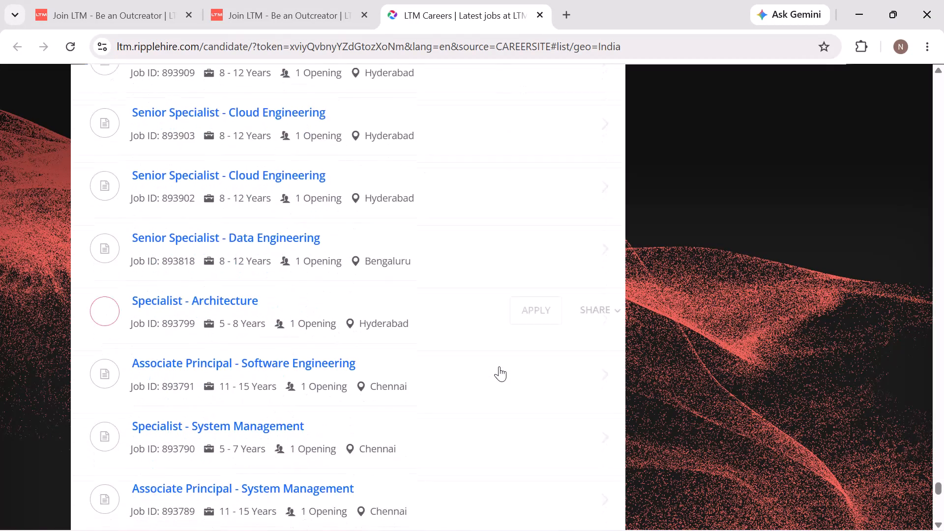
{"action": "scroll", "coordinate": [499, 366], "scroll_direction": "down", "scroll_amount": 9}
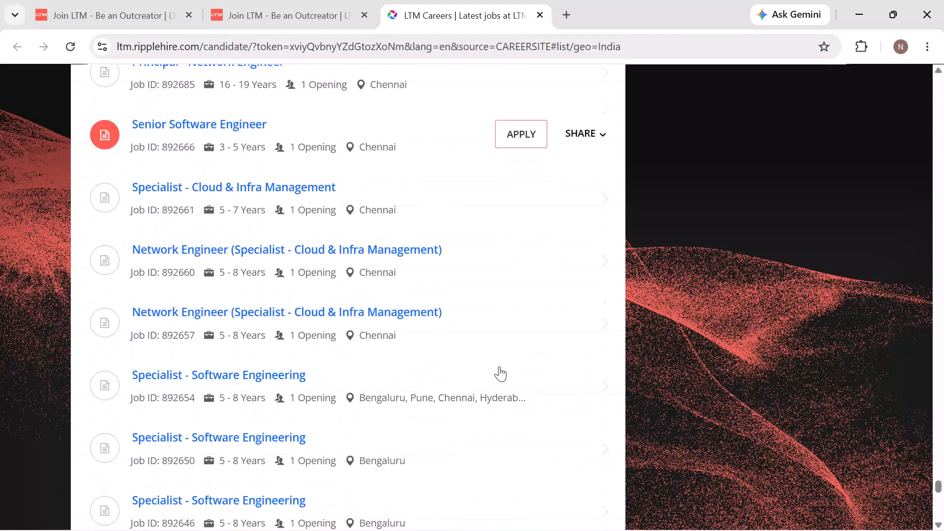
{"action": "scroll", "coordinate": [499, 366], "scroll_direction": "down", "scroll_amount": 9}
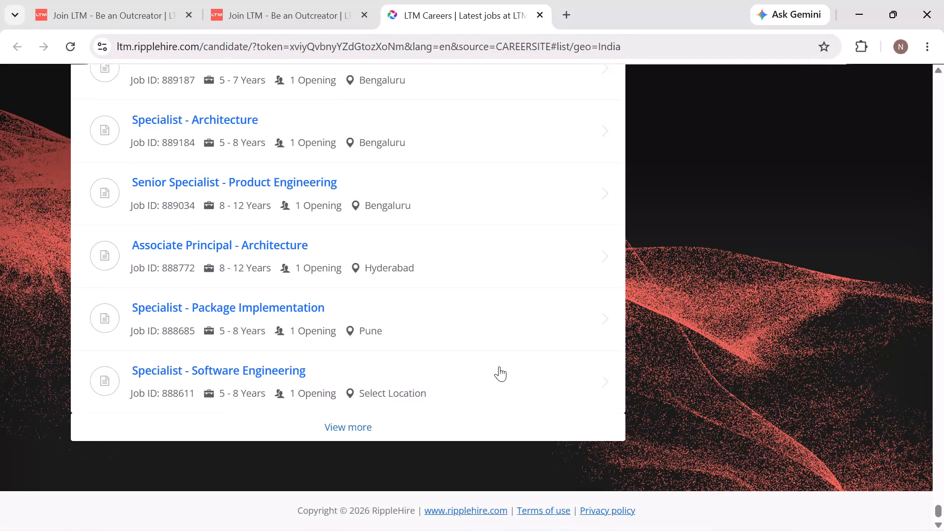
{"action": "scroll", "coordinate": [499, 366], "scroll_direction": "down", "scroll_amount": 3}
Close the LTM Careers listings and both Join LTM pages, keeping only the new tab page open.
{"action": "left_click", "coordinate": [539, 15]}
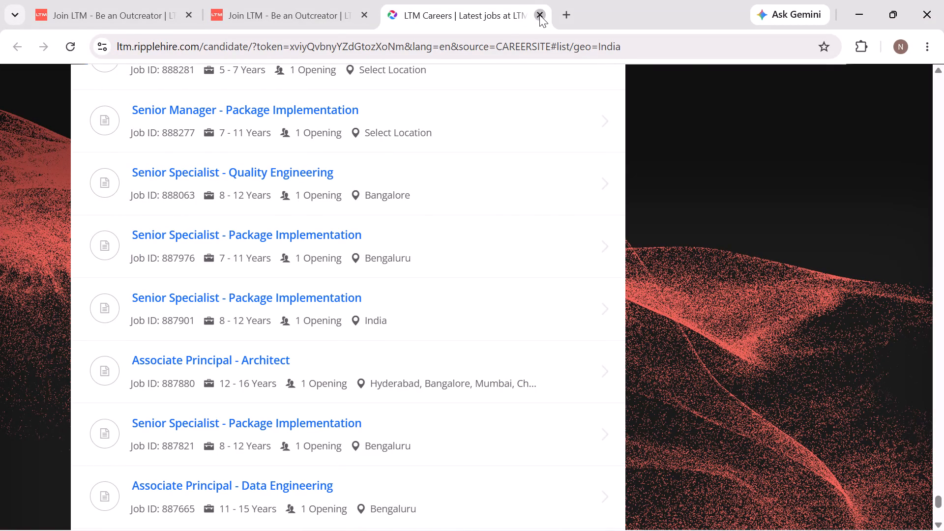
{"action": "left_click", "coordinate": [399, 12]}
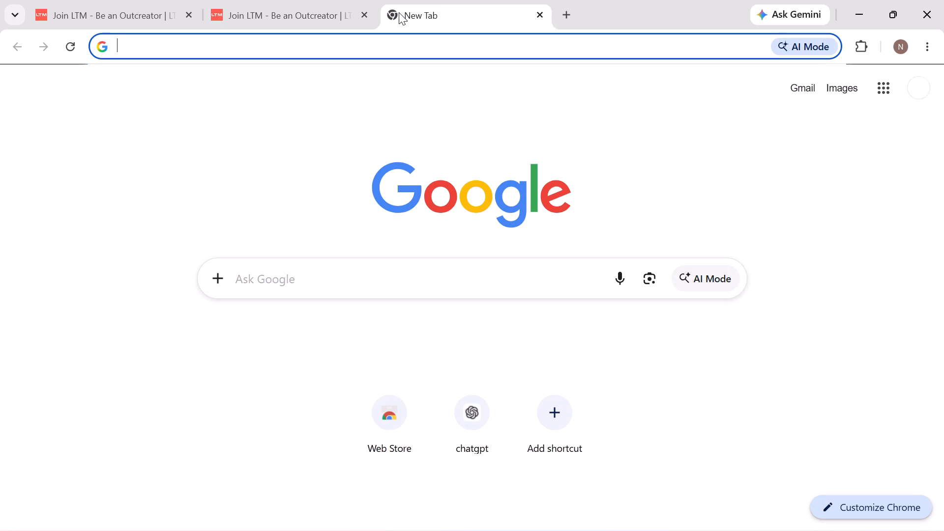
{"action": "left_click", "coordinate": [367, 12]}
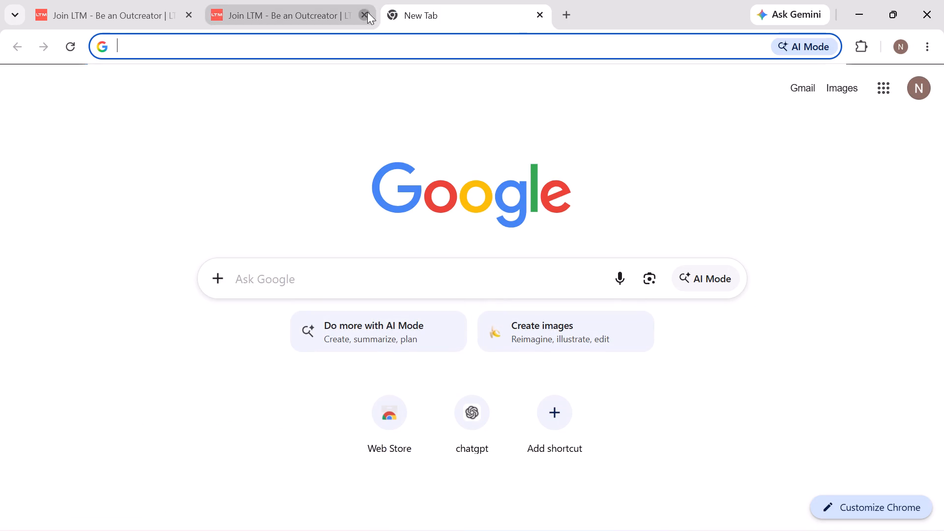
{"action": "left_click", "coordinate": [183, 10]}
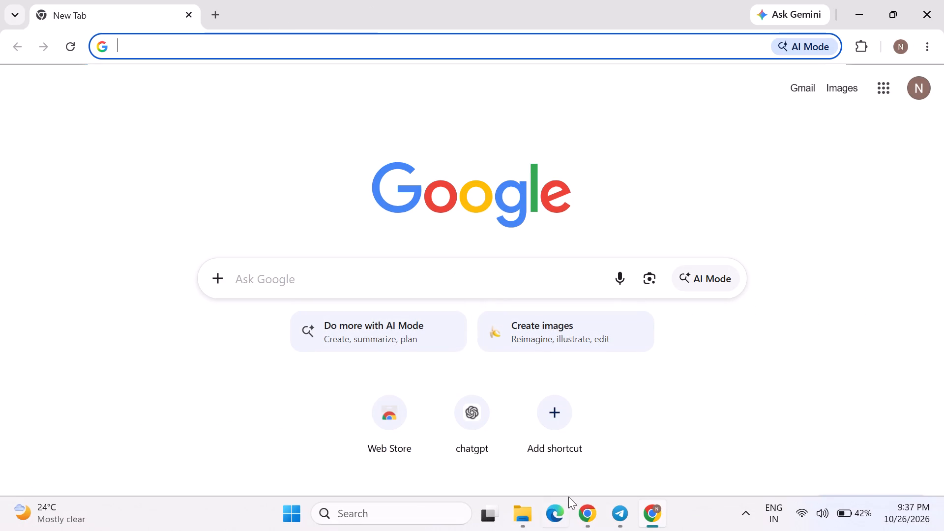
Switch to the other Chrome window, search the web for youtubee and open the YouTube result.
{"action": "left_click", "coordinate": [594, 511]}
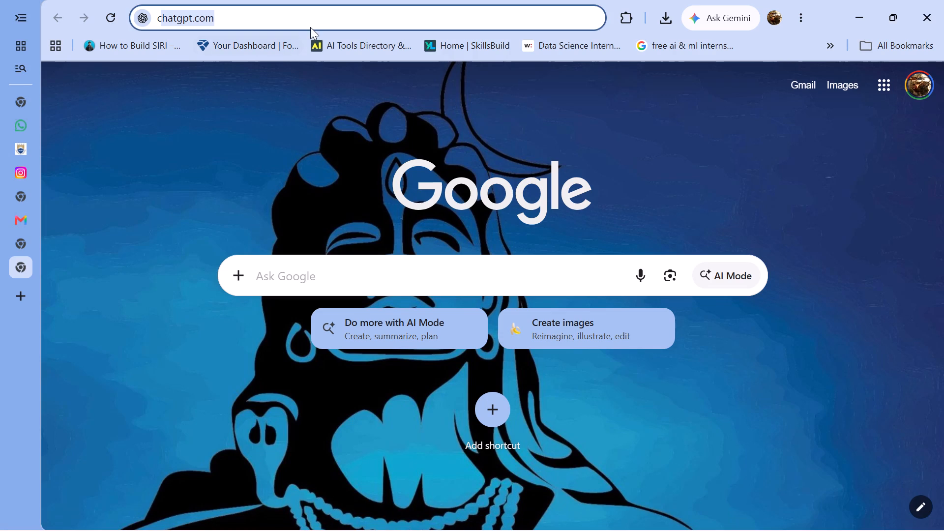
{"action": "key", "text": "BackSpace"}
{"action": "key", "text": "BackSpace"}
{"action": "key", "text": "BackSpace"}
{"action": "key", "text": "BackSpace"}
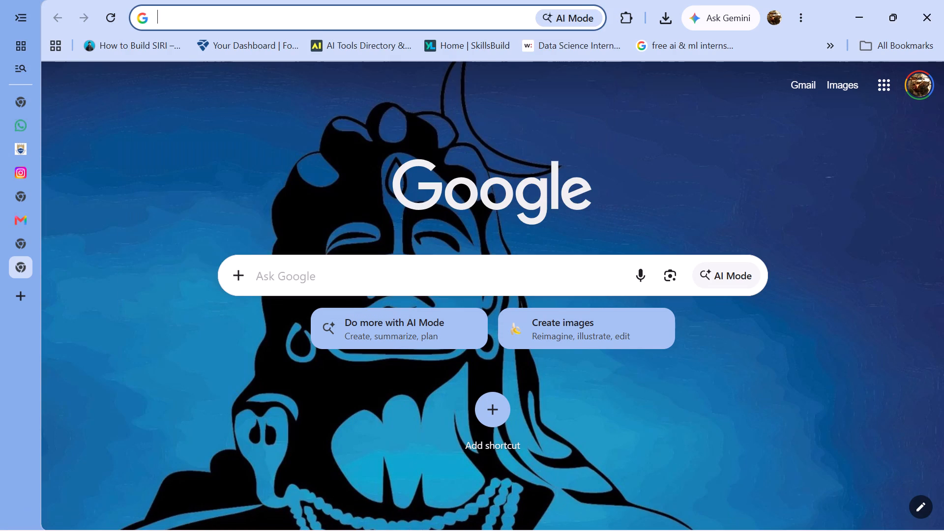
{"action": "type", "text": "youtubee"}
{"action": "key", "text": "Return"}
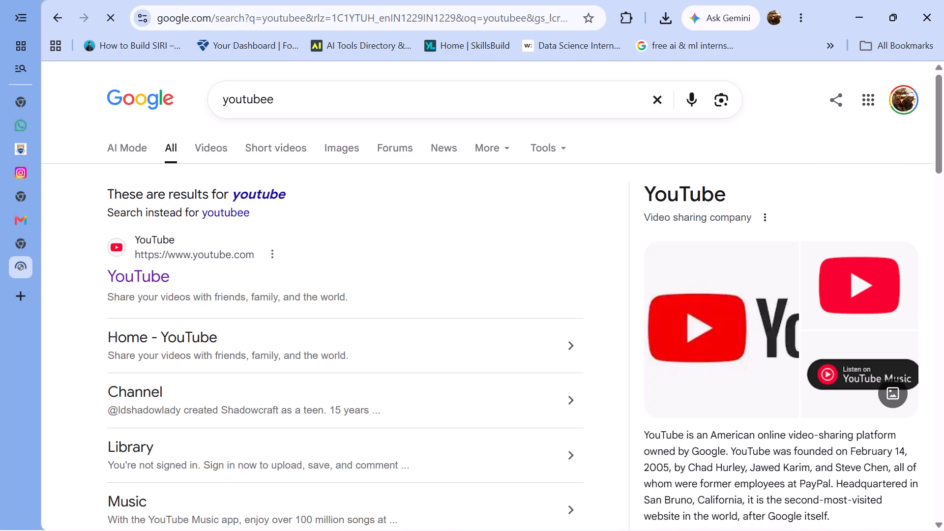
{"action": "left_click", "coordinate": [160, 278]}
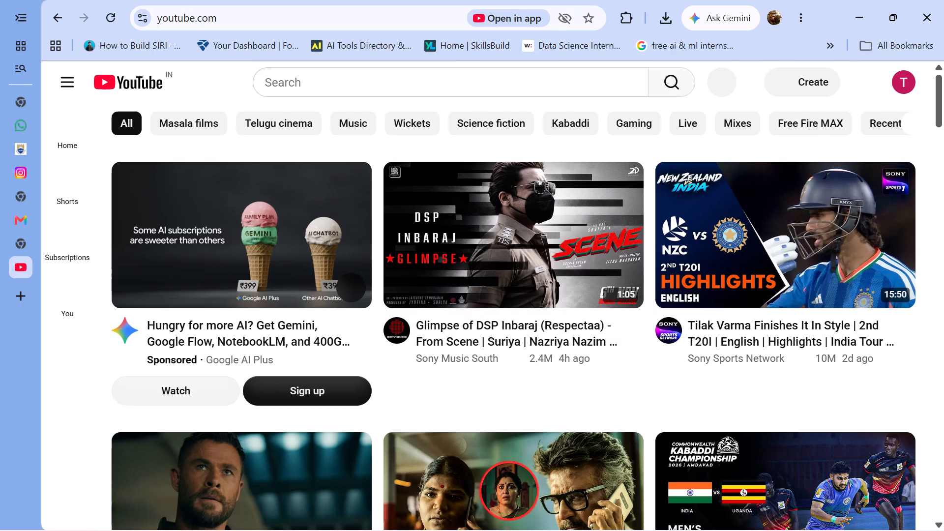
Search YouTube for "LTIminder off campus get job".
{"action": "left_click", "coordinate": [451, 92]}
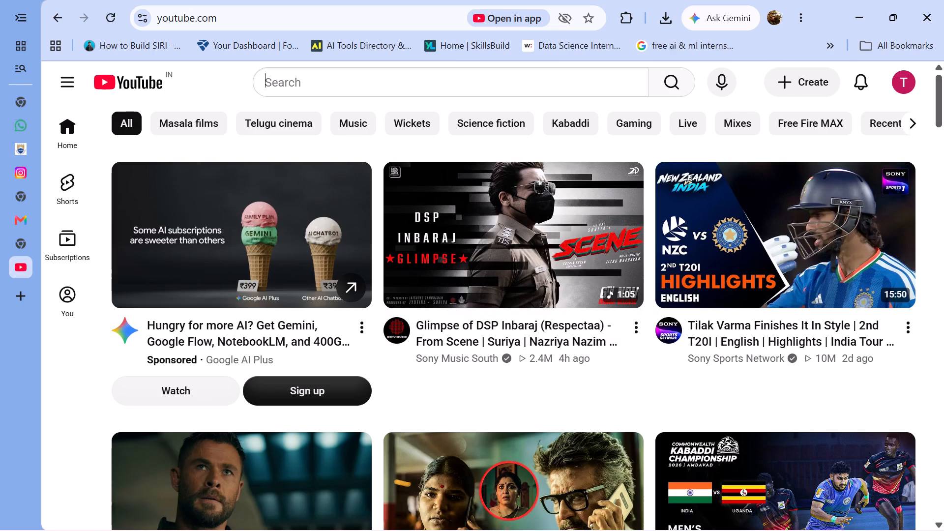
{"action": "type", "text": "LTI"}
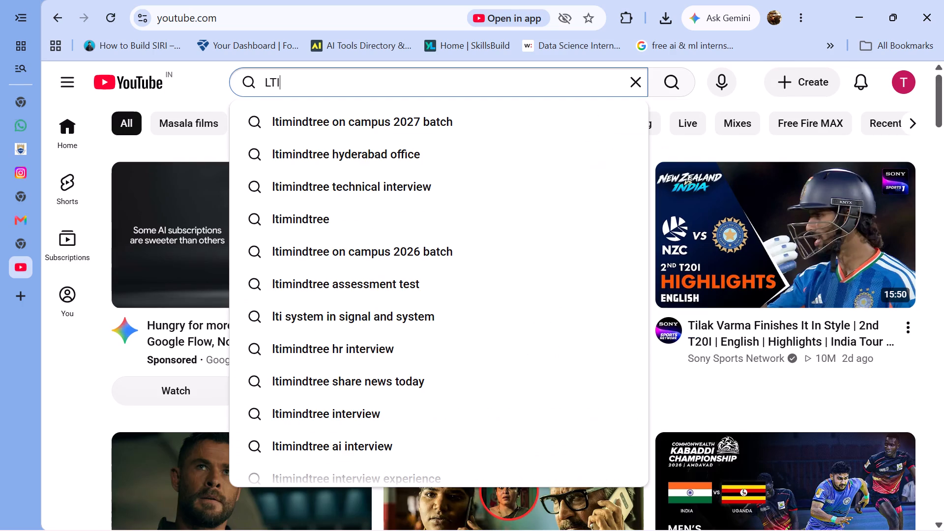
{"action": "type", "text": "minder"}
{"action": "key", "text": "space"}
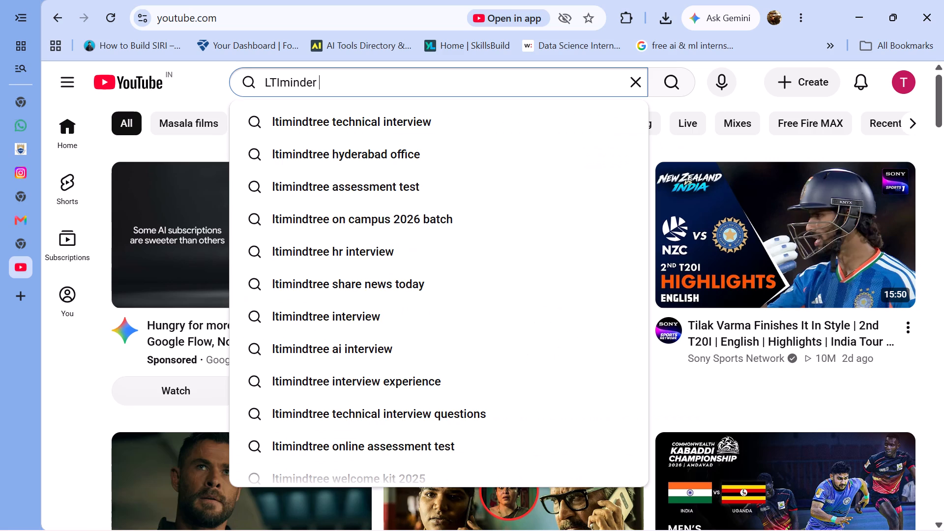
{"action": "type", "text": "of c"}
{"action": "key", "text": "BackSpace"}
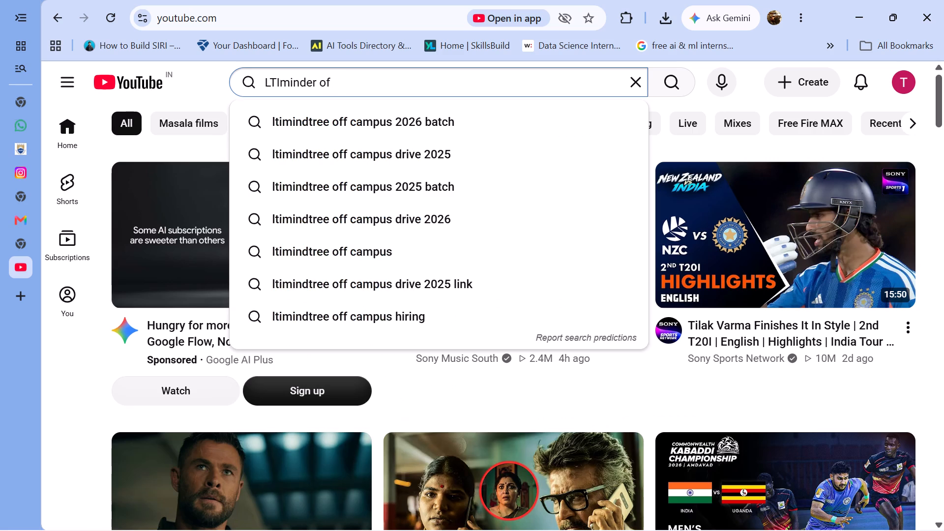
{"action": "key", "text": "BackSpace"}
{"action": "type", "text": "f campus"}
{"action": "key", "text": "space"}
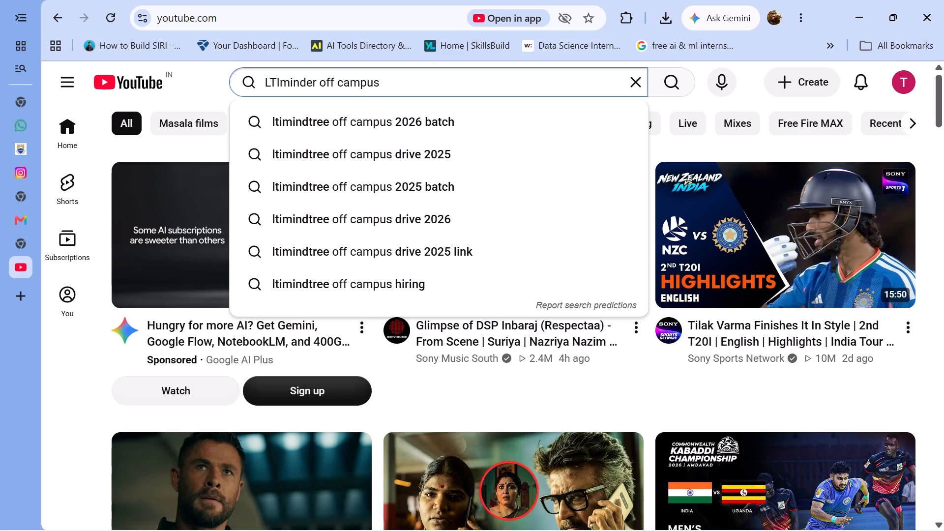
{"action": "type", "text": "gr"}
{"action": "key", "text": "BackSpace"}
{"action": "type", "text": "et"}
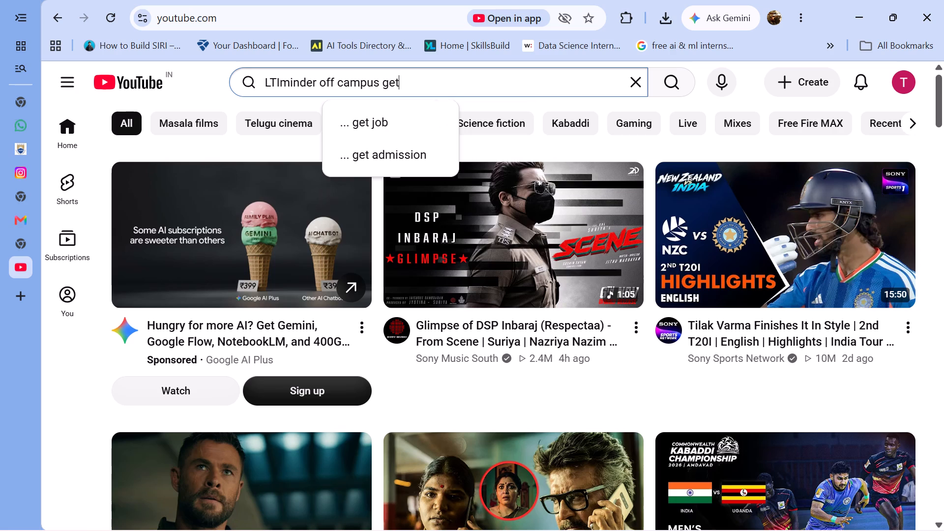
{"action": "key", "text": "space"}
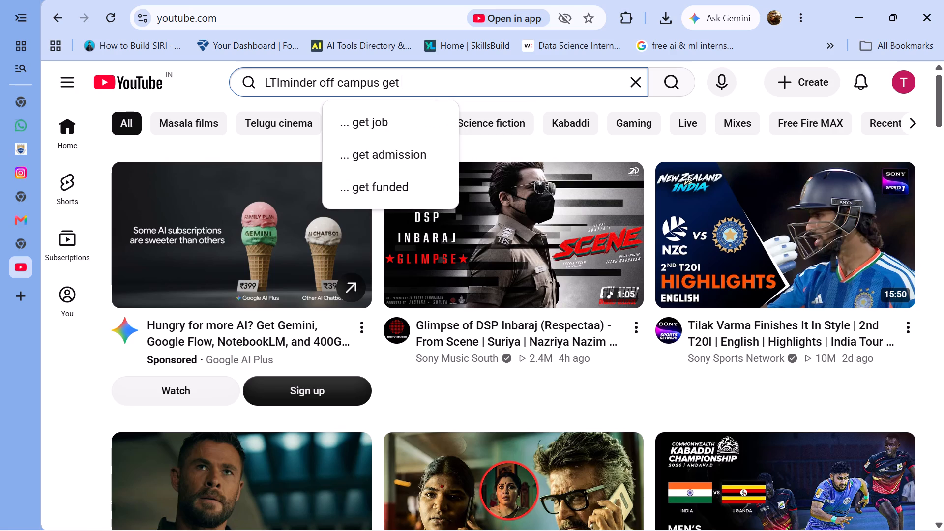
{"action": "type", "text": "job"}
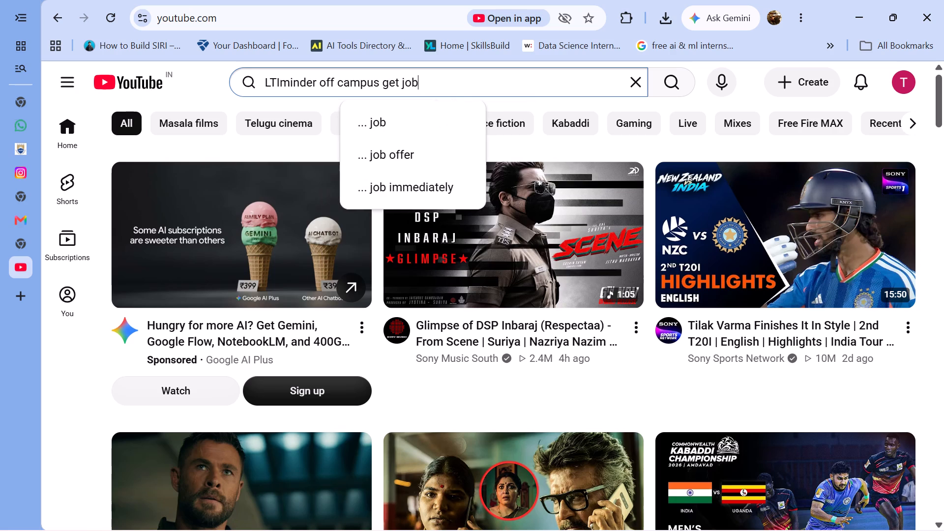
{"action": "key", "text": "Return"}
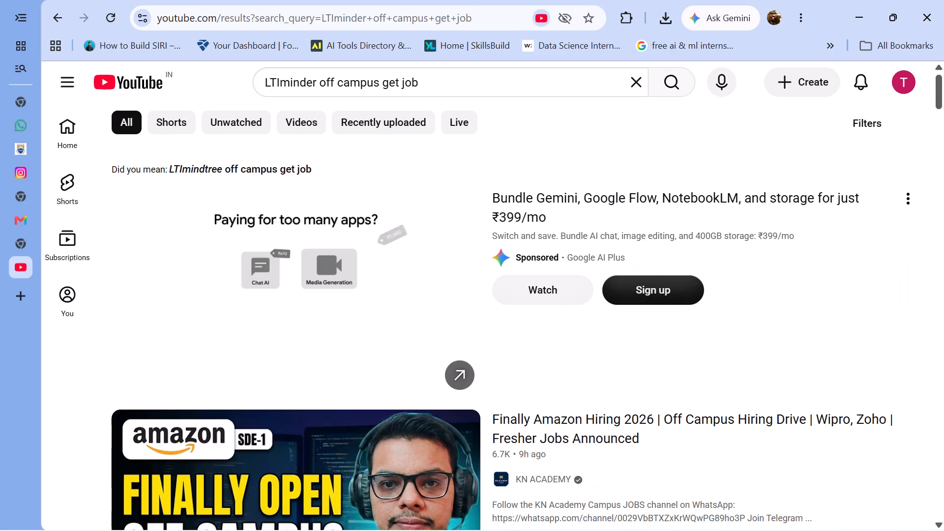
Browse the video results and open the LTIMindtree Off-Campus Hiring 2026 Short to view its roles, eligibility and application details.
{"action": "scroll", "coordinate": [500, 264], "scroll_direction": "down", "scroll_amount": 5}
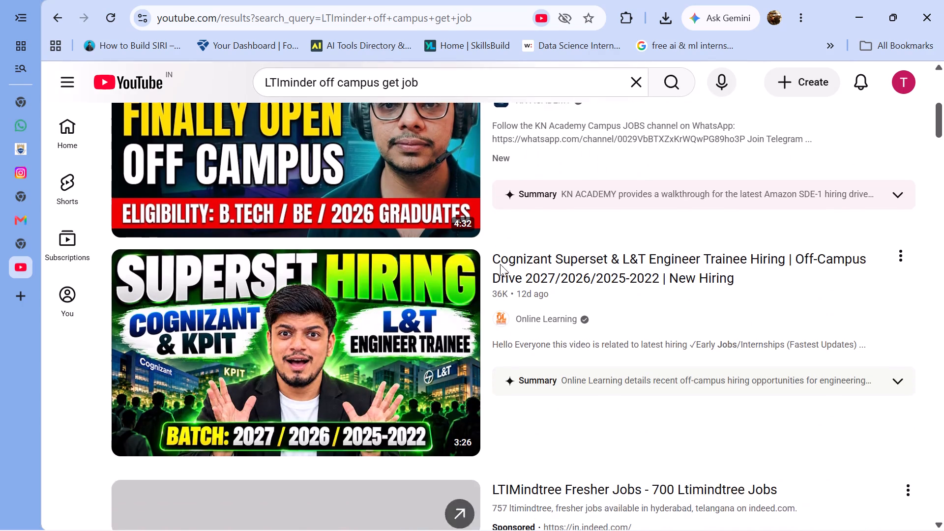
{"action": "scroll", "coordinate": [500, 264], "scroll_direction": "down", "scroll_amount": 4}
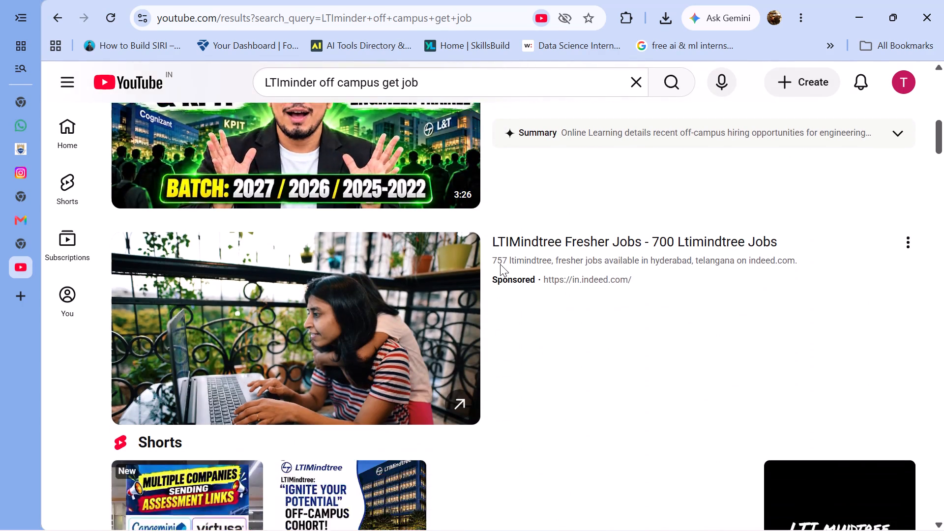
{"action": "scroll", "coordinate": [500, 264], "scroll_direction": "down", "scroll_amount": 3}
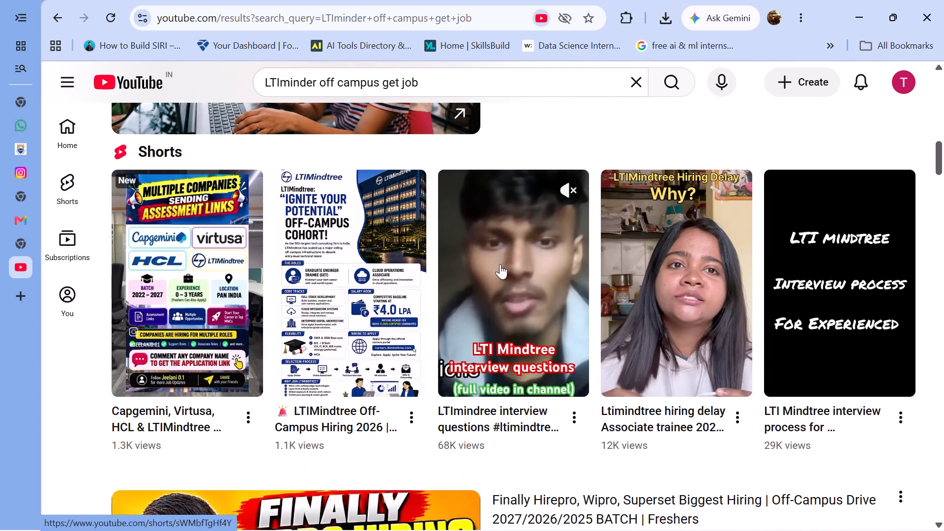
{"action": "scroll", "coordinate": [500, 264], "scroll_direction": "down", "scroll_amount": 2}
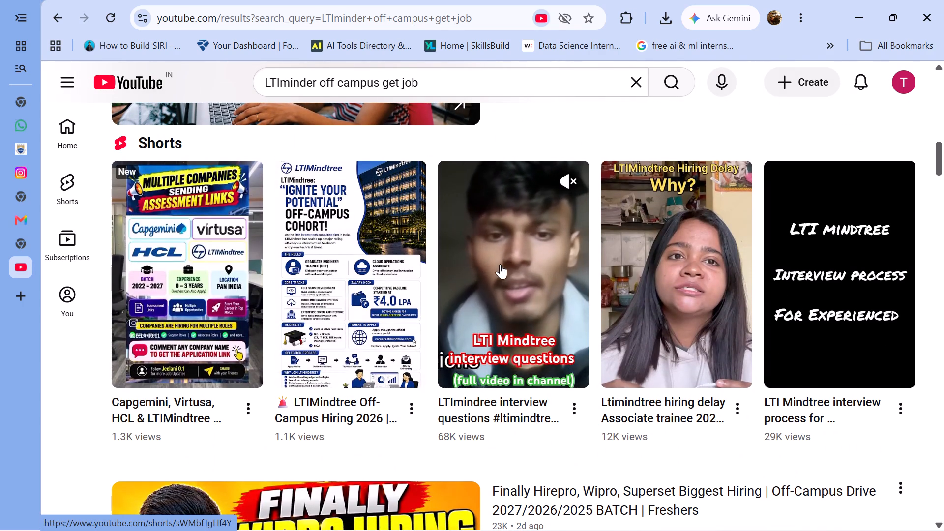
{"action": "left_click", "coordinate": [354, 319]}
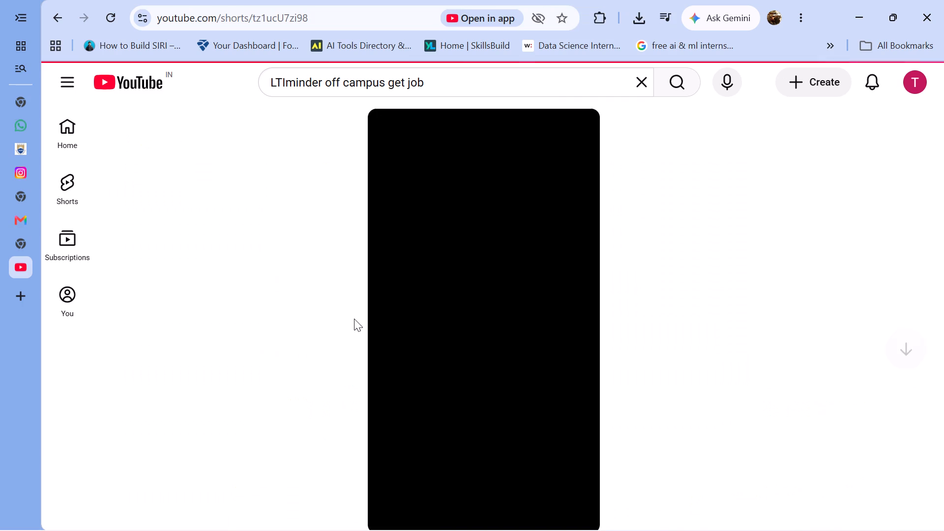
{"action": "left_click", "coordinate": [466, 314]}
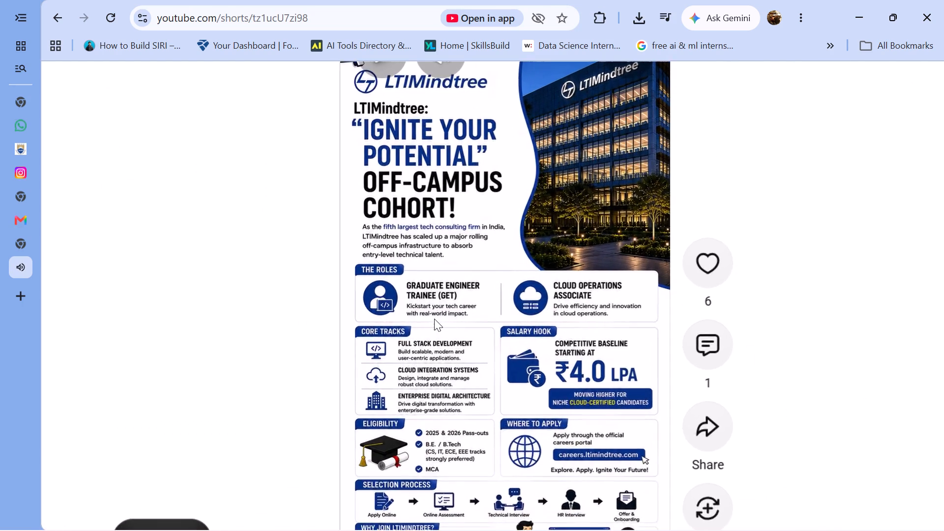
Return to the YouTube results for LTIminder off campus get job and look through the listed off-campus hiring videos.
{"action": "scroll", "coordinate": [434, 319], "scroll_direction": "right", "scroll_amount": 6}
{"action": "scroll", "coordinate": [434, 319], "scroll_direction": "down", "scroll_amount": 2}
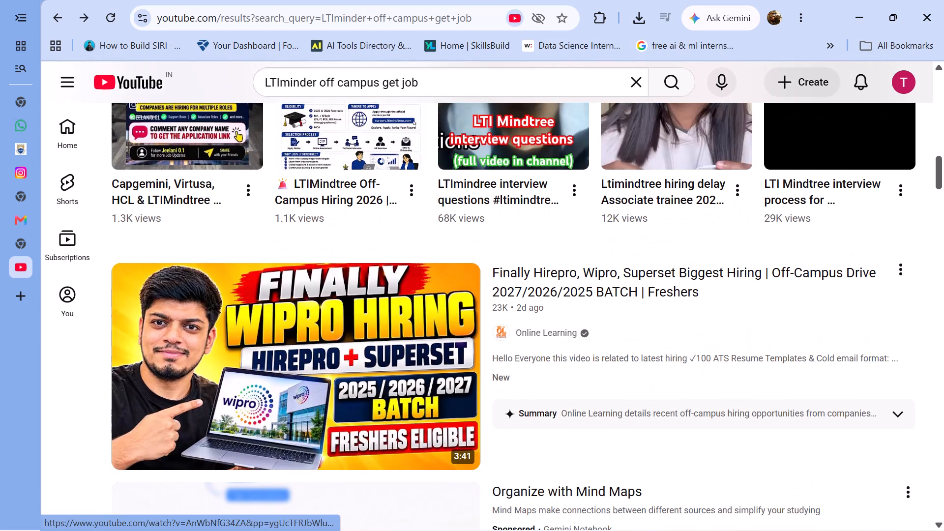
{"action": "scroll", "coordinate": [434, 319], "scroll_direction": "down", "scroll_amount": 1}
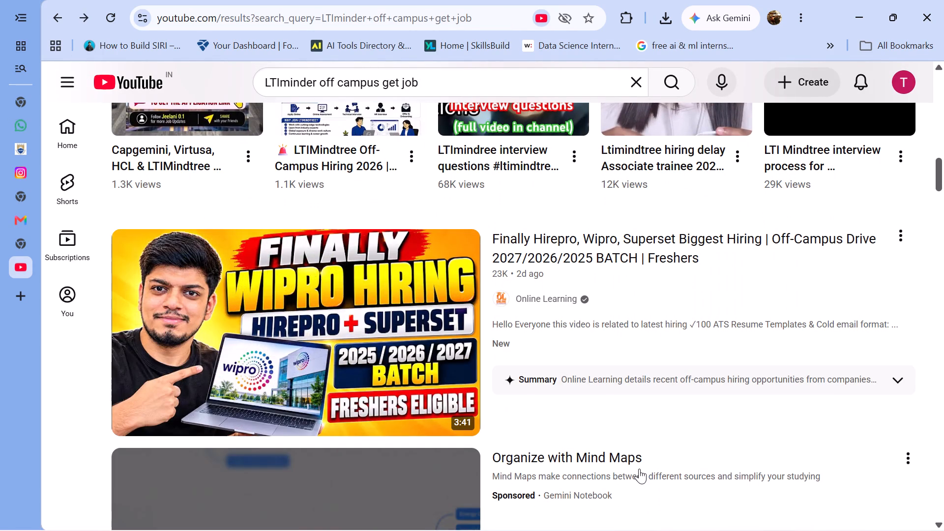
{"action": "scroll", "coordinate": [673, 381], "scroll_direction": "down", "scroll_amount": 4}
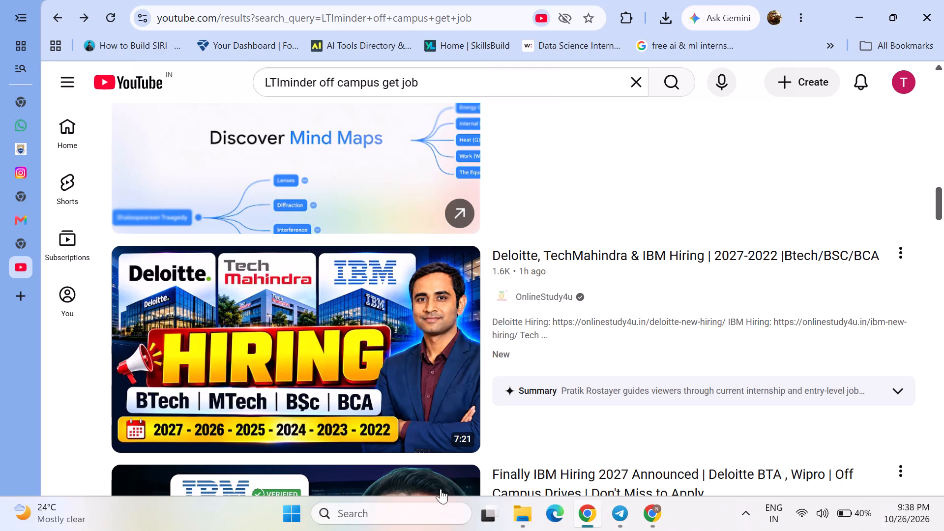
{"action": "scroll", "coordinate": [619, 383], "scroll_direction": "down", "scroll_amount": 3}
{"action": "scroll", "coordinate": [619, 383], "scroll_direction": "up", "scroll_amount": 1}
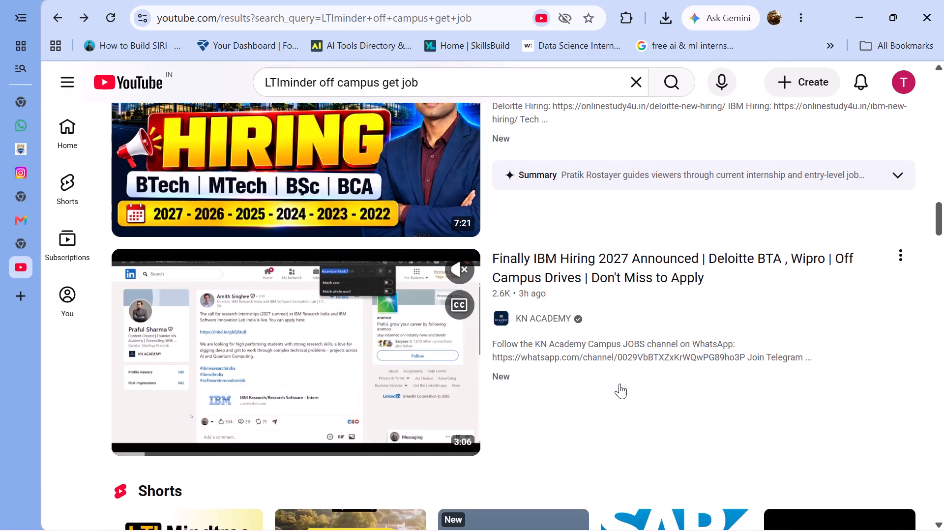
{"action": "scroll", "coordinate": [619, 383], "scroll_direction": "up", "scroll_amount": 1}
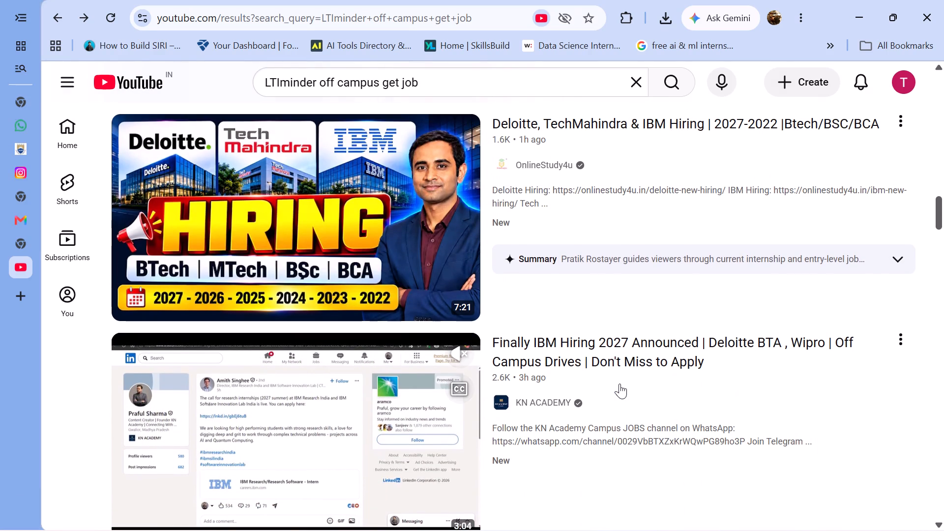
{"action": "scroll", "coordinate": [619, 383], "scroll_direction": "up", "scroll_amount": 1}
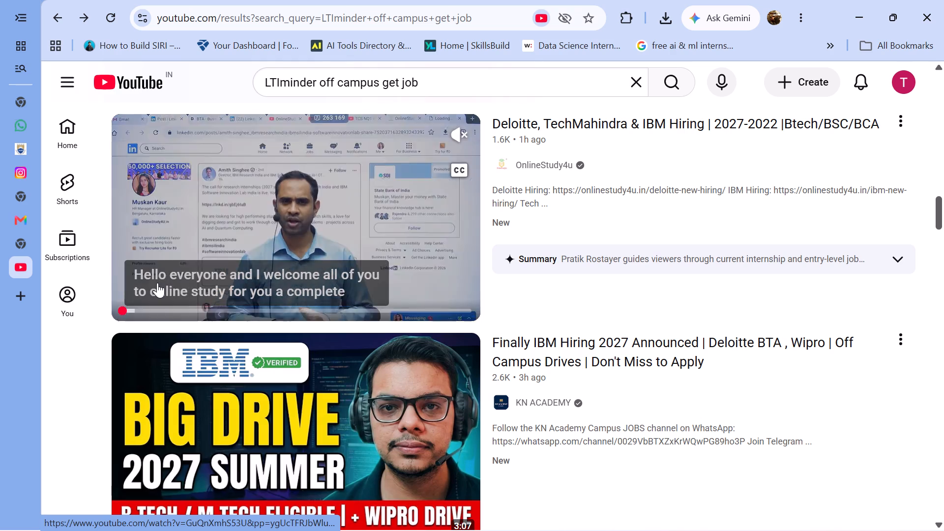
Skim the inline preview of the Deloitte, TechMahindra & IBM Hiring video by jumping ahead through several points.
{"action": "left_click", "coordinate": [152, 305]}
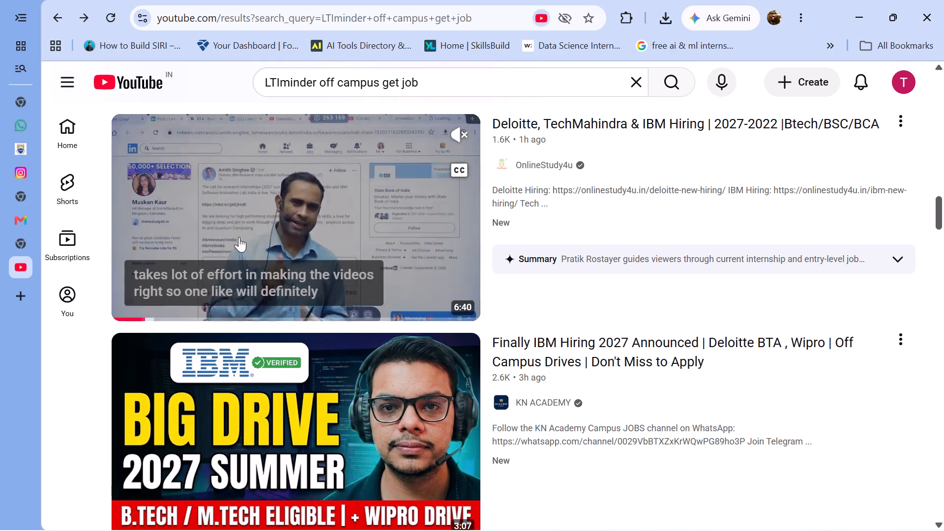
{"action": "left_click", "coordinate": [174, 314]}
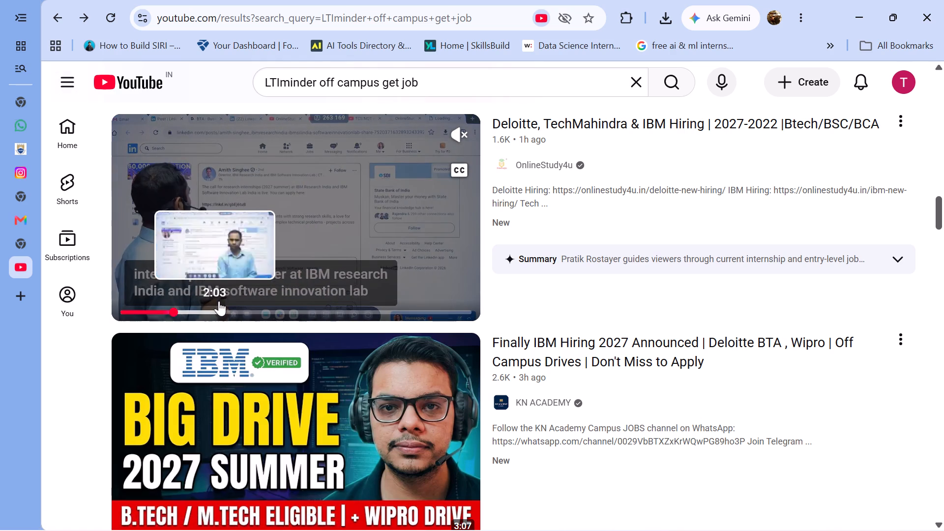
{"action": "left_click", "coordinate": [210, 306]}
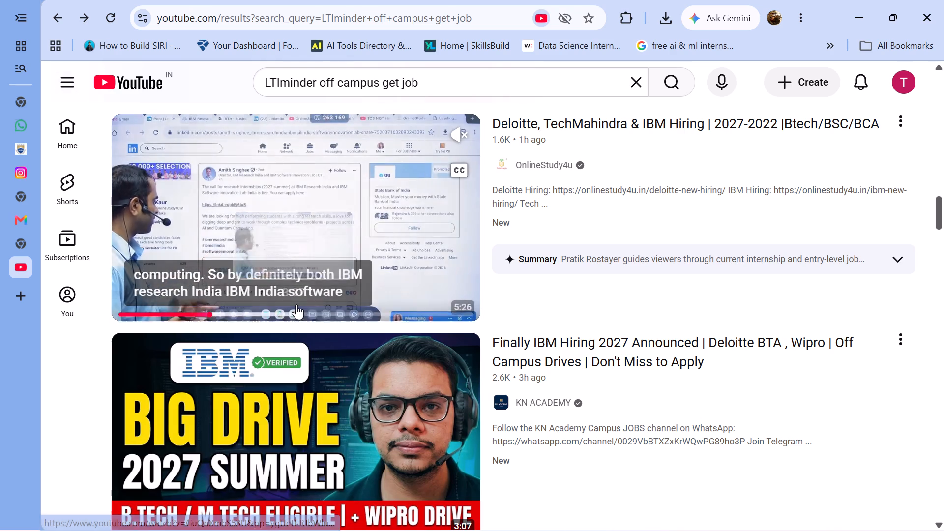
{"action": "left_click", "coordinate": [297, 303]}
{"action": "left_click", "coordinate": [376, 315]}
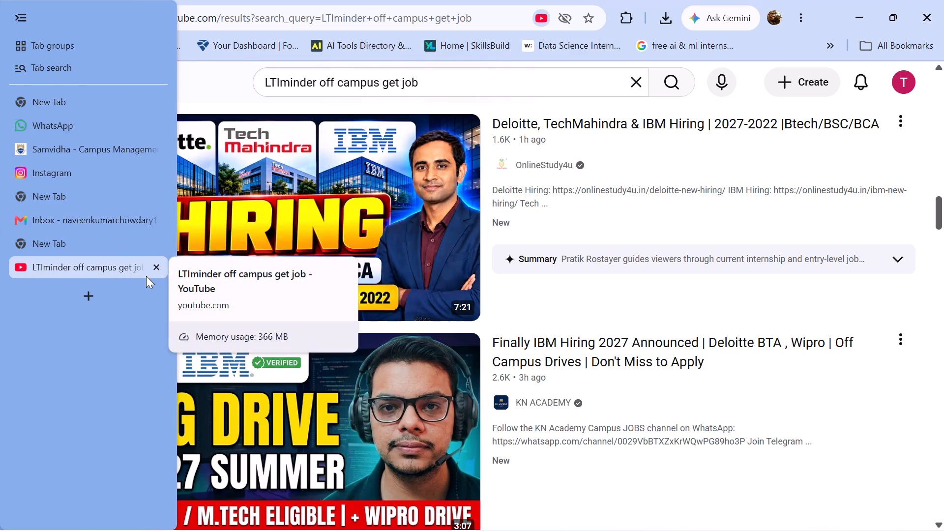
Close the YouTube results tab.
{"action": "left_click", "coordinate": [160, 271]}
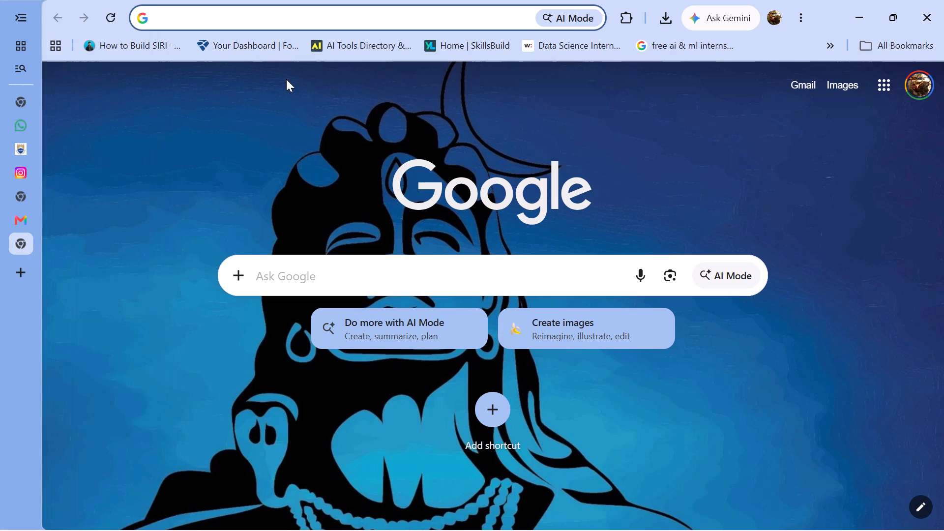
Search the web for tech mahindra careers using the suggested query.
{"action": "left_click", "coordinate": [297, 14]}
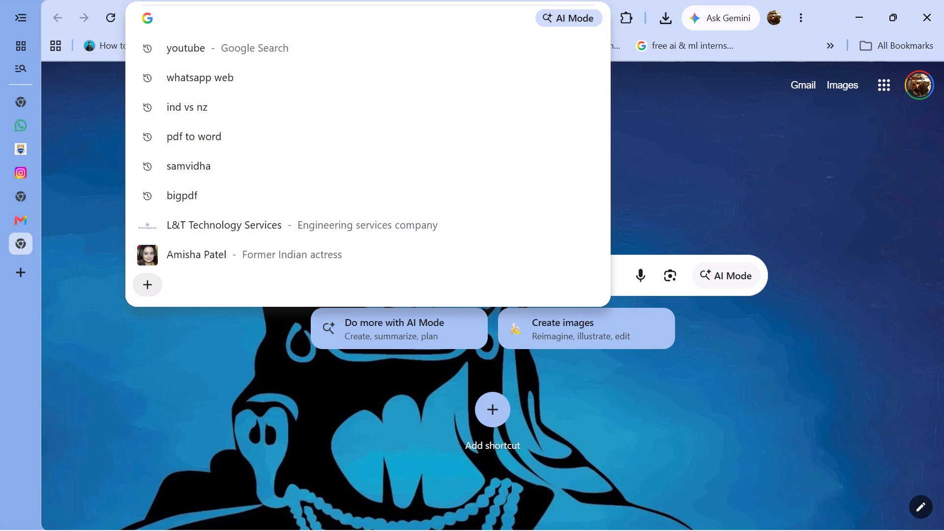
{"action": "type", "text": "Twc"}
{"action": "key", "text": "BackSpace"}
{"action": "key", "text": "BackSpace"}
{"action": "type", "text": "ech"}
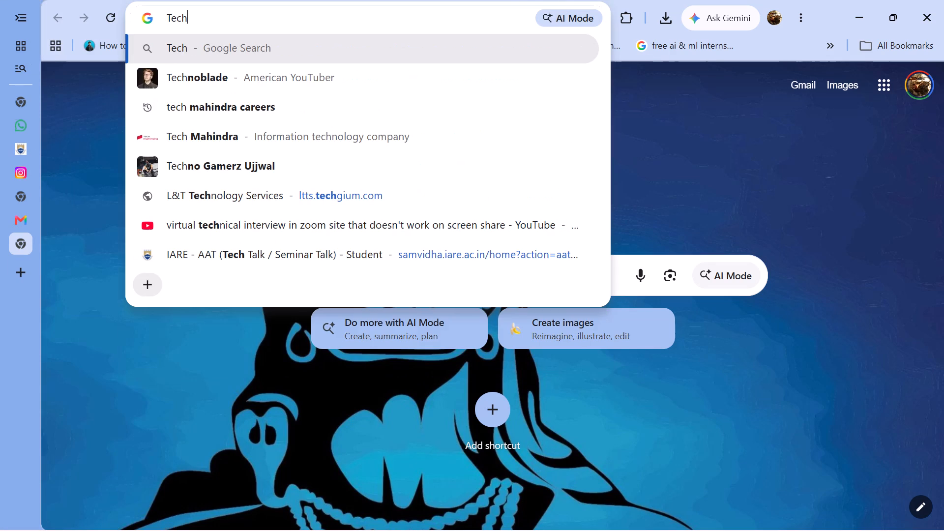
{"action": "left_click", "coordinate": [289, 102]}
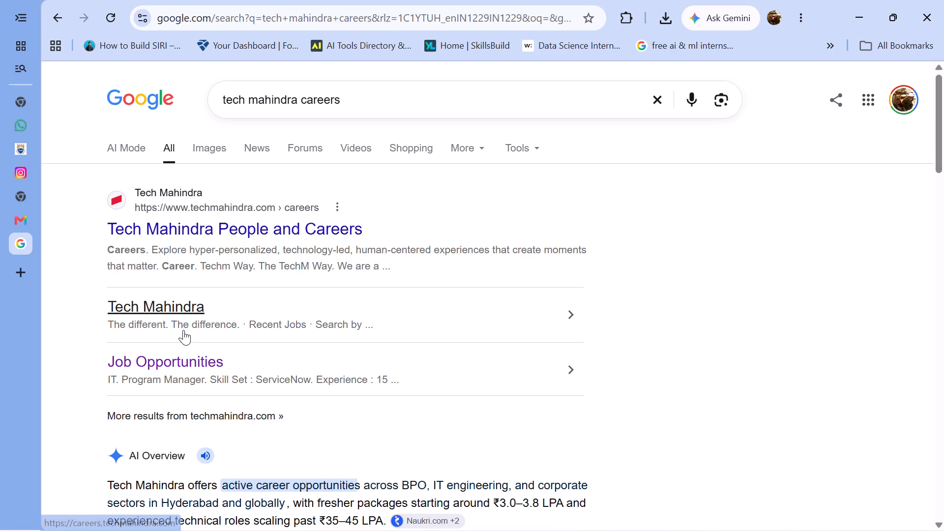
Try to open Tech Mahindra's Job Opportunities page from the search results.
{"action": "left_click", "coordinate": [196, 363]}
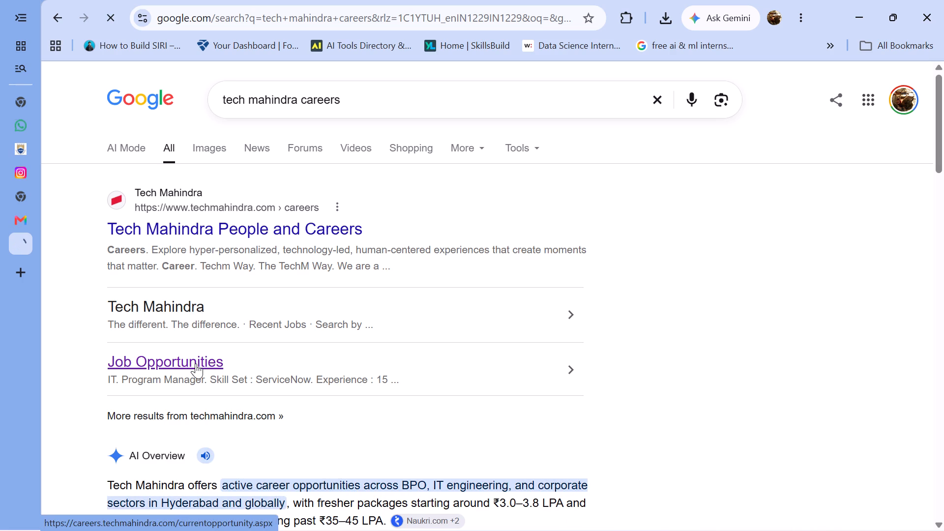
{"action": "left_click", "coordinate": [193, 360]}
Expand the AI Overview on Tech Mahindra careers and read its sections on current openings, fresher salaries and how to apply.
{"action": "scroll", "coordinate": [309, 344], "scroll_direction": "down", "scroll_amount": 4}
{"action": "left_click", "coordinate": [297, 353]}
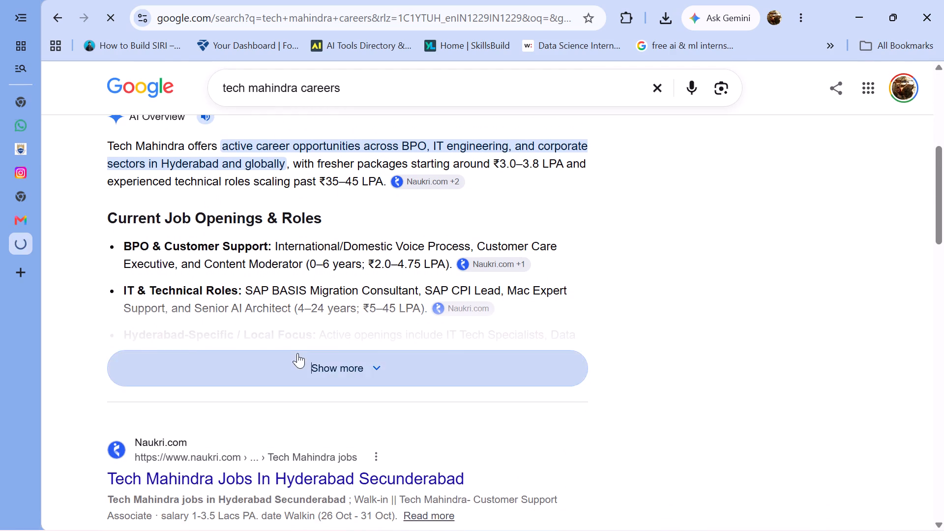
{"action": "scroll", "coordinate": [297, 353], "scroll_direction": "down", "scroll_amount": 2}
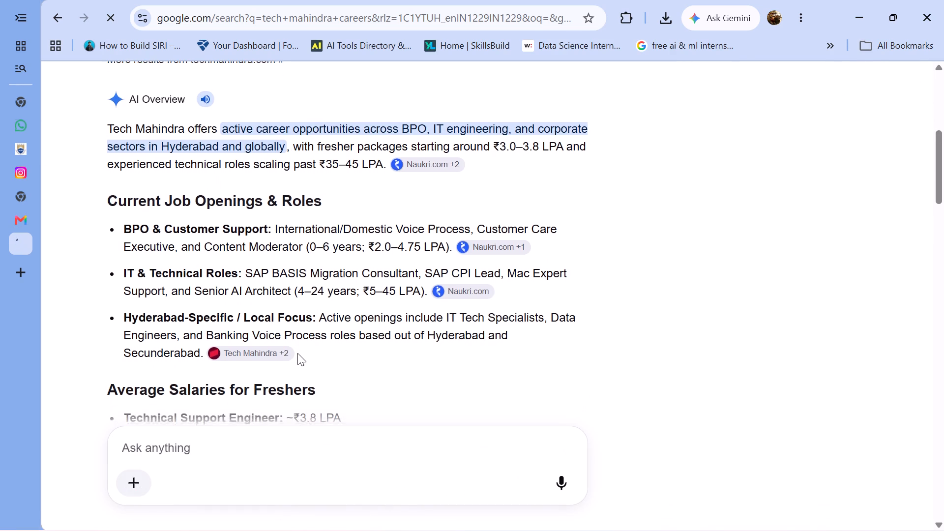
{"action": "scroll", "coordinate": [297, 353], "scroll_direction": "down", "scroll_amount": 3}
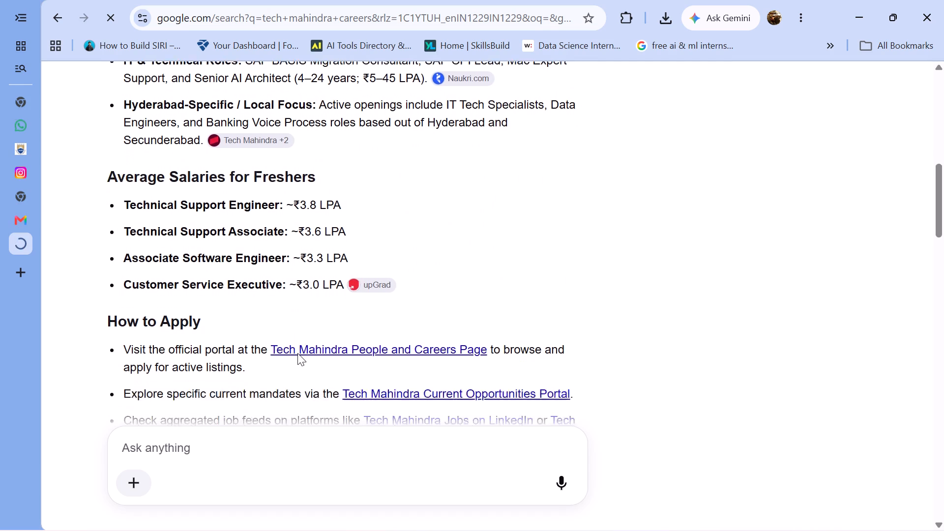
{"action": "scroll", "coordinate": [297, 353], "scroll_direction": "down", "scroll_amount": 2}
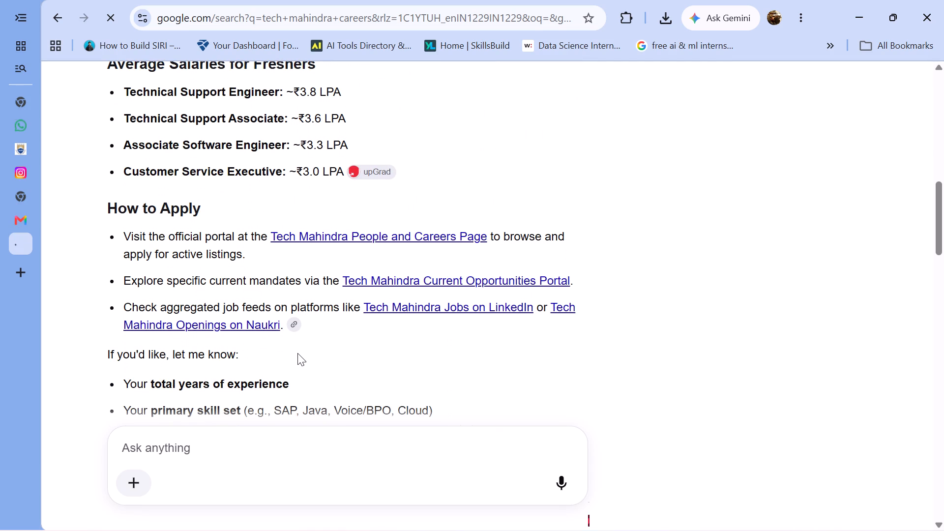
{"action": "scroll", "coordinate": [400, 282], "scroll_direction": "down", "scroll_amount": 2}
{"action": "scroll", "coordinate": [363, 354], "scroll_direction": "down", "scroll_amount": 1}
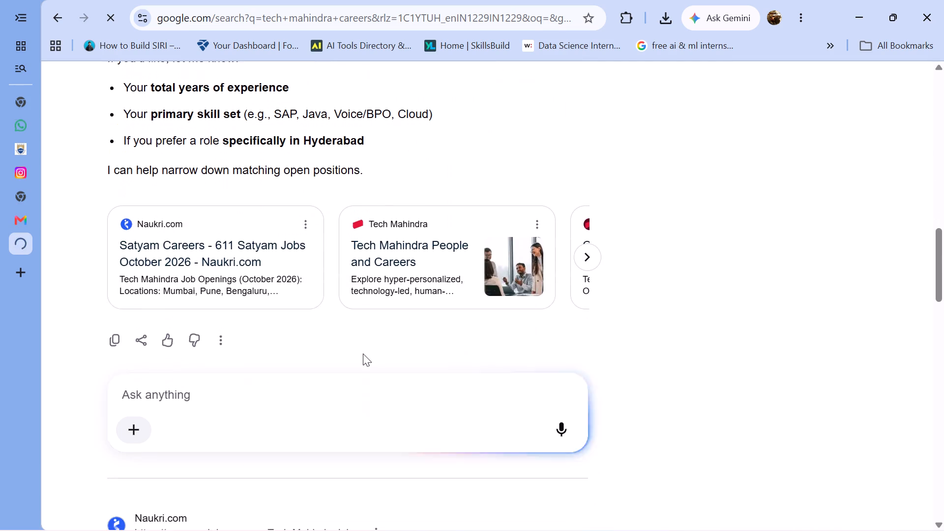
{"action": "scroll", "coordinate": [363, 354], "scroll_direction": "down", "scroll_amount": 1}
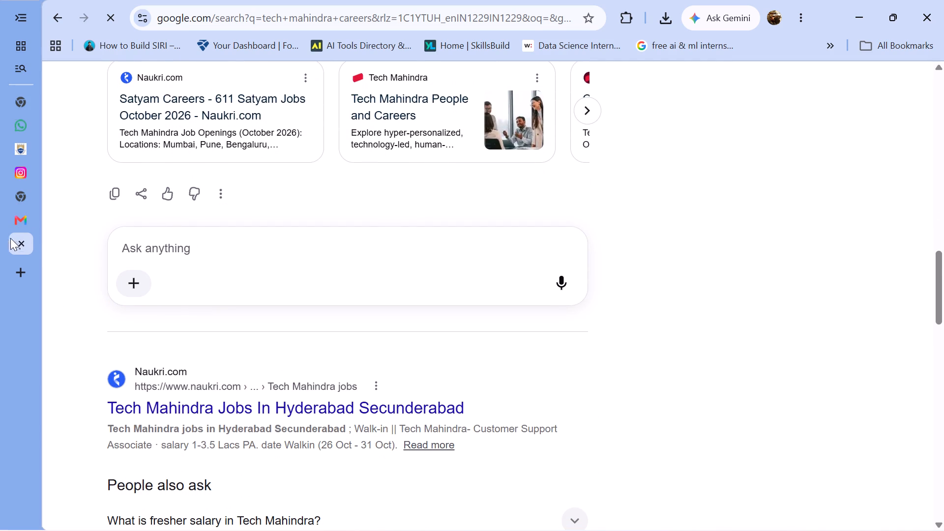
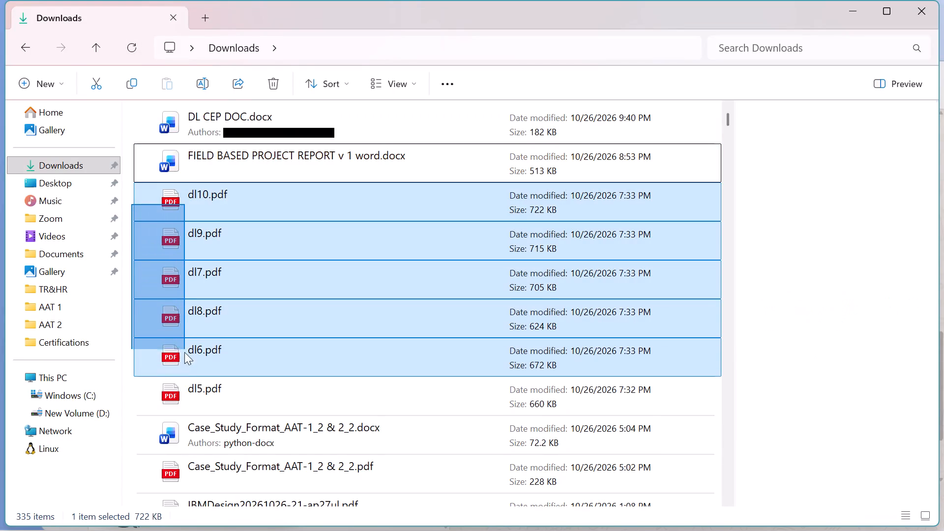
Delete the six PDFs dl5 through dl10 from the Downloads folder.
{"action": "left_click_drag", "start_coordinate": [184, 352], "coordinate": [184, 383]}
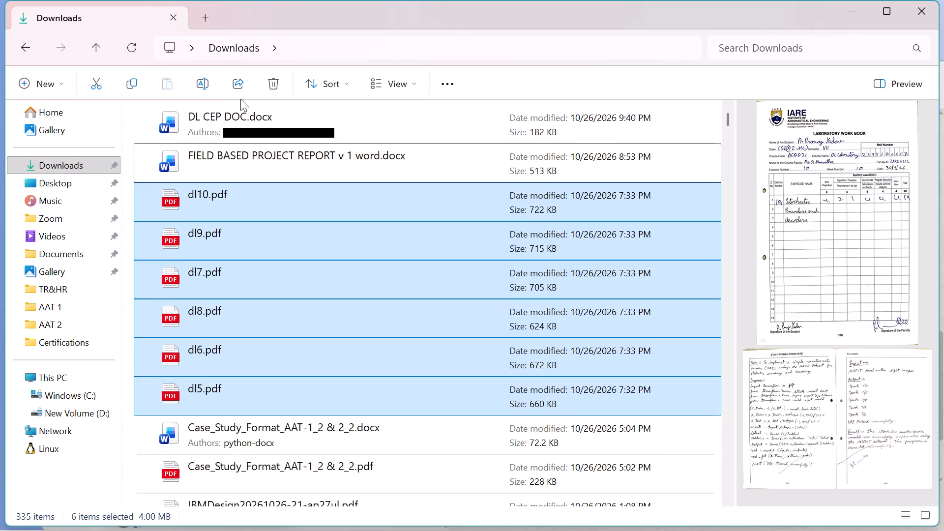
{"action": "left_click", "coordinate": [274, 90]}
Open DL CEP DOC.docx from Downloads in Word and enable editing.
{"action": "double_click", "coordinate": [263, 118]}
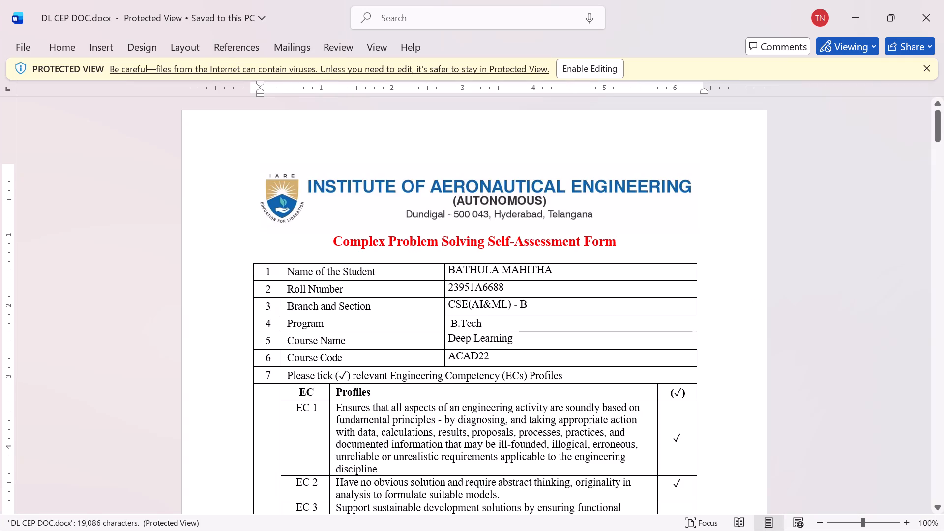
{"action": "left_click", "coordinate": [587, 65]}
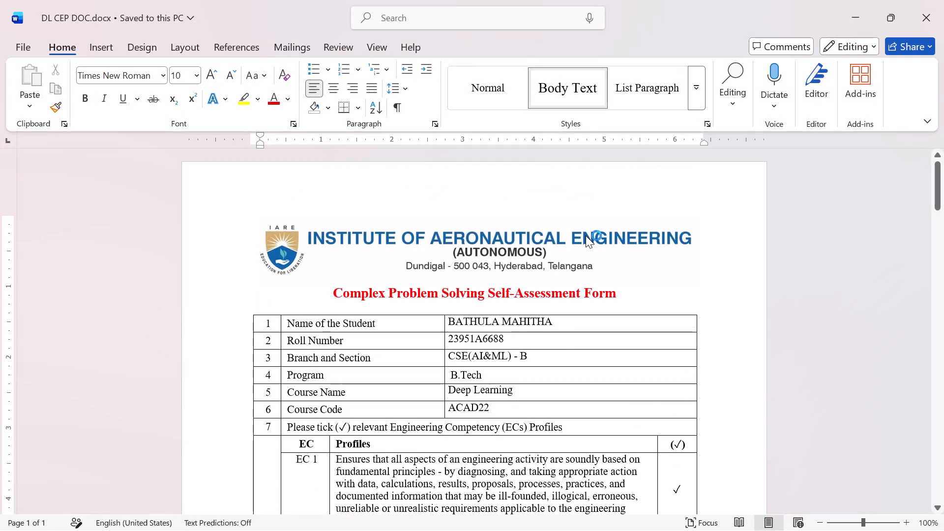
Replace the student name in the Complex Problem Solving Self-Assessment Form with the document owner's full name.
{"action": "left_click", "coordinate": [563, 319]}
{"action": "key", "text": "BackSpace"}
{"action": "key", "text": "BackSpace"}
{"action": "key", "text": "BackSpace"}
{"action": "key", "text": "BackSpace"}
{"action": "key", "text": "BackSpace"}
{"action": "key", "text": "BackSpace"}
{"action": "key", "text": "BackSpace"}
{"action": "key", "text": "BackSpace"}
{"action": "key", "text": "BackSpace"}
{"action": "key", "text": "BackSpace"}
{"action": "key", "text": "BackSpace"}
{"action": "key", "text": "BackSpace"}
{"action": "key", "text": "BackSpace"}
{"action": "key", "text": "BackSpace"}
{"action": "key", "text": "BackSpace"}
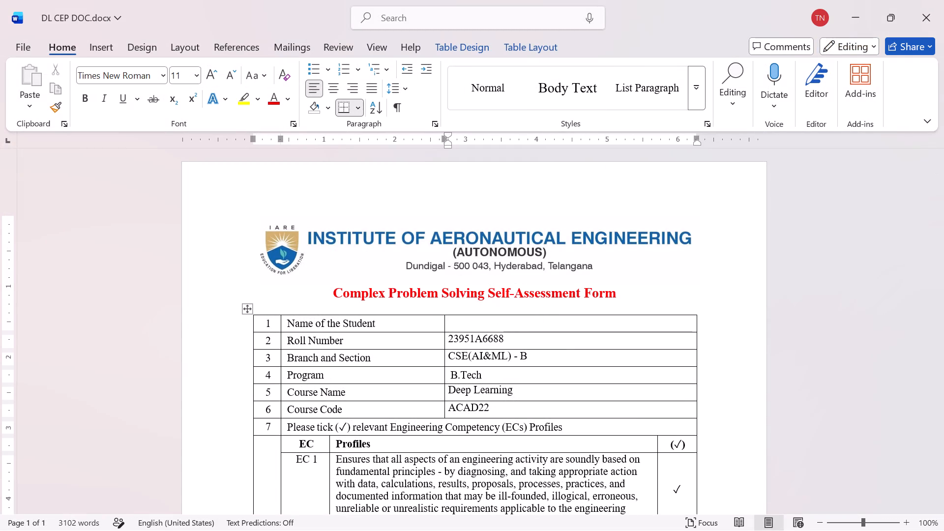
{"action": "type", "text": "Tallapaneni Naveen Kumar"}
Update the form's roll number to the owner's own and change the section to CSE(AI&ML) - A.
{"action": "left_click", "coordinate": [522, 336]}
{"action": "key", "text": "BackSpace"}
{"action": "key", "text": "BackSpace"}
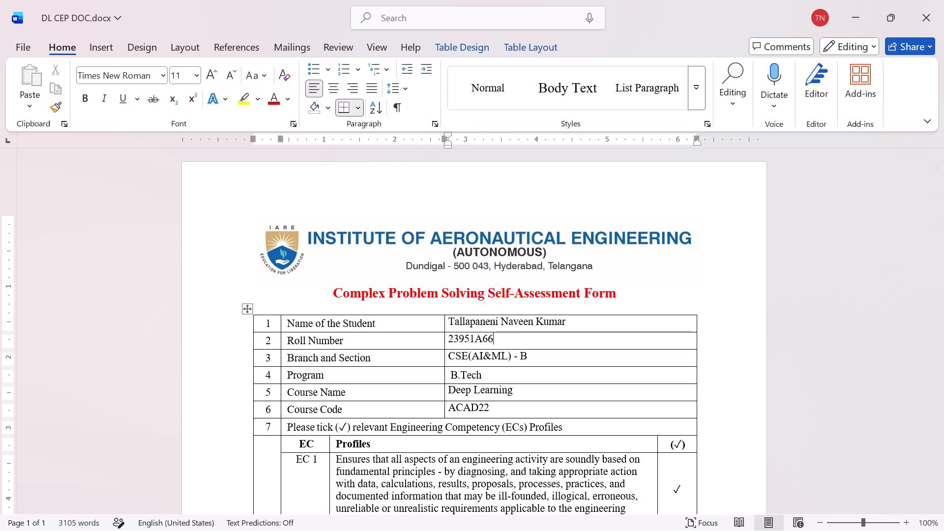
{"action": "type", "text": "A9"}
{"action": "left_click", "coordinate": [532, 355]}
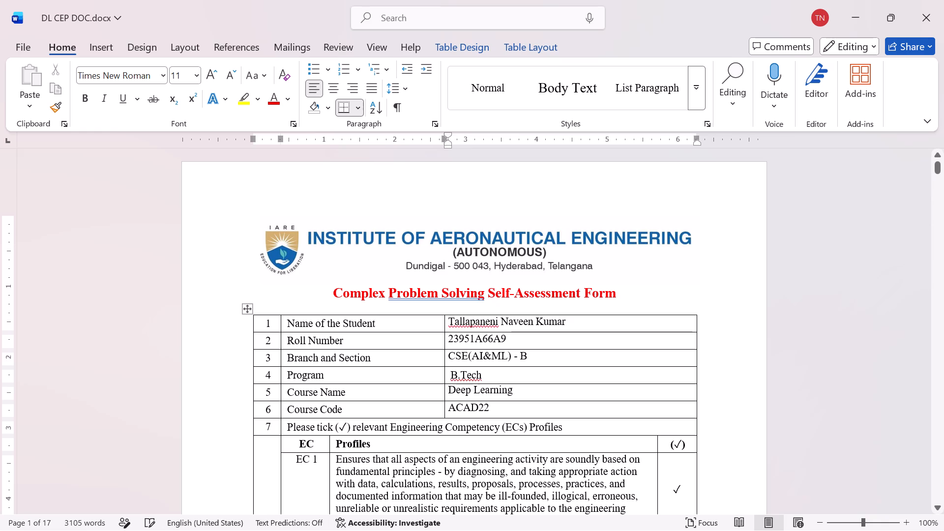
{"action": "key", "text": "BackSpace"}
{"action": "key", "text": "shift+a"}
Delete the handwritten signature image above Signature of the Student on page 2.
{"action": "scroll", "coordinate": [532, 355], "scroll_direction": "down", "scroll_amount": 1}
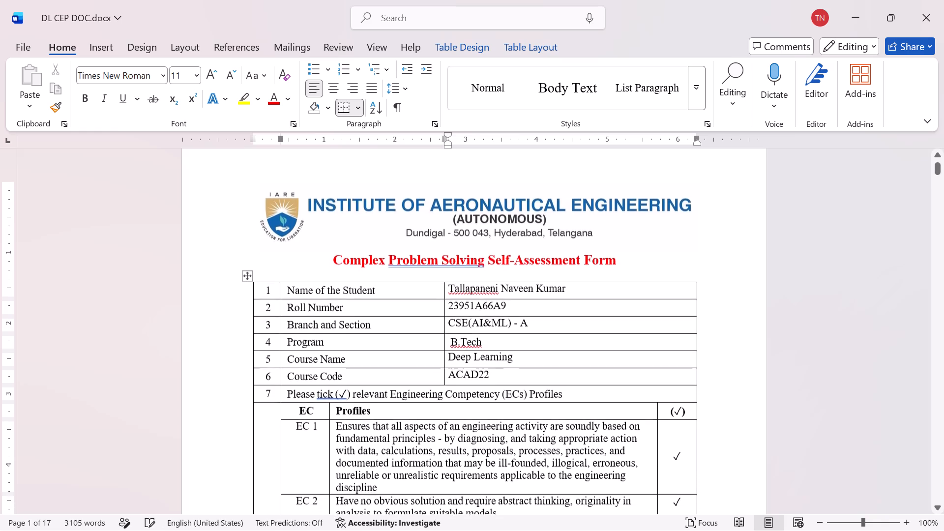
{"action": "scroll", "coordinate": [532, 355], "scroll_direction": "down", "scroll_amount": 5}
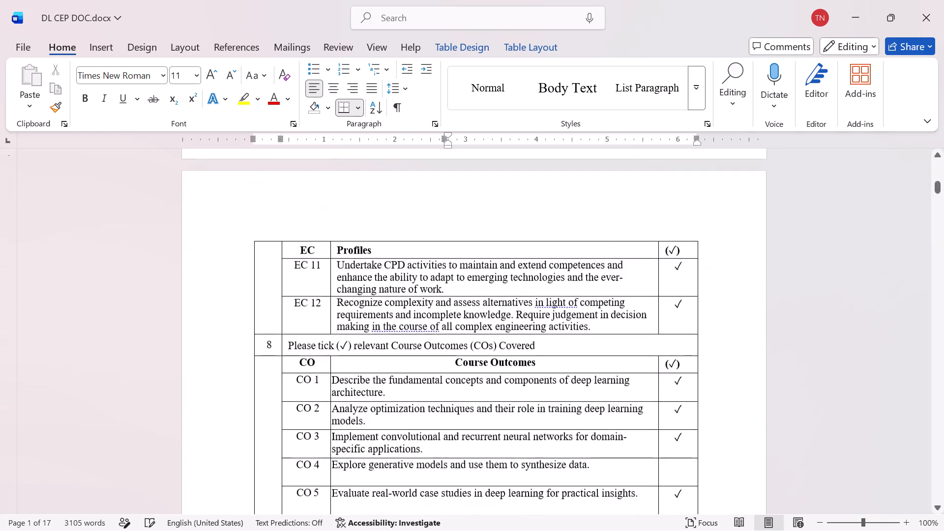
{"action": "scroll", "coordinate": [532, 355], "scroll_direction": "down", "scroll_amount": 1}
{"action": "scroll", "coordinate": [532, 355], "scroll_direction": "up", "scroll_amount": 3}
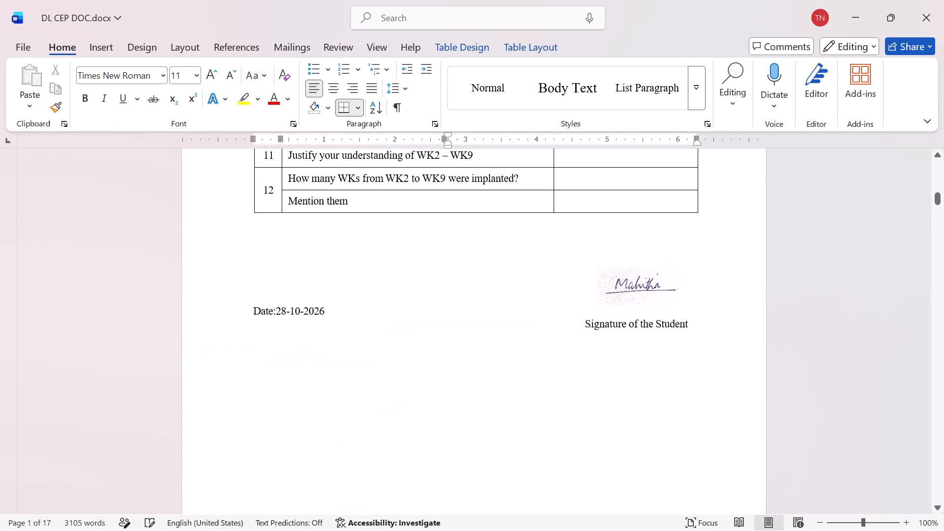
{"action": "left_click", "coordinate": [633, 286]}
{"action": "key", "text": "BackSpace"}
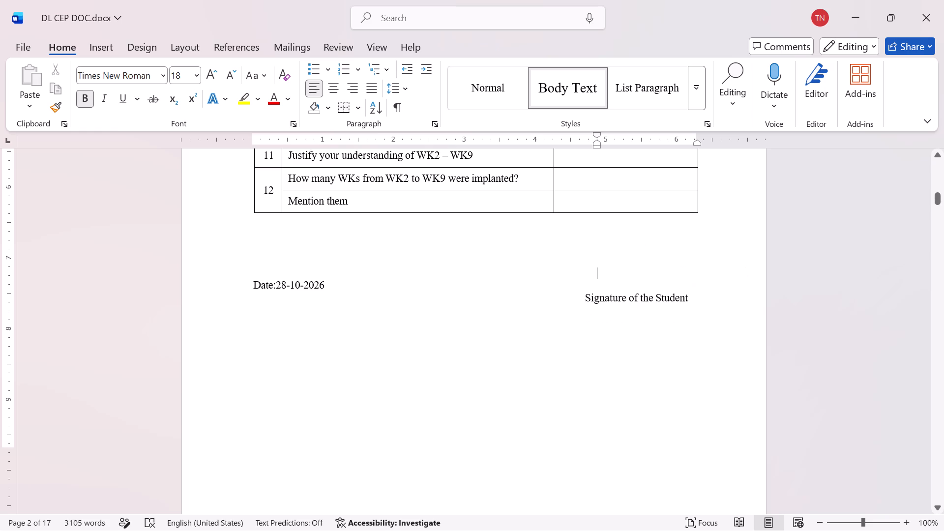
Turn off bold for the empty signature line above Signature of the Student.
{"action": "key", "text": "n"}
{"action": "key", "text": "BackSpace"}
{"action": "left_click", "coordinate": [79, 104]}
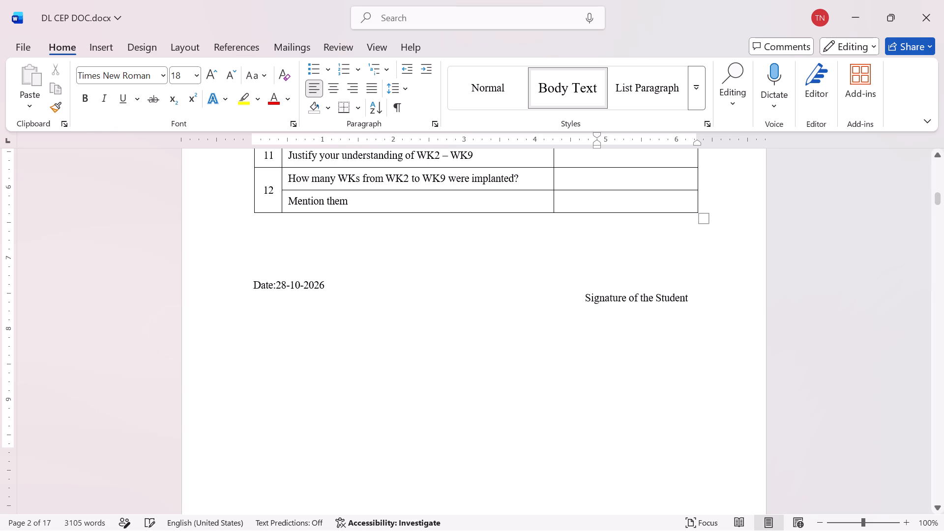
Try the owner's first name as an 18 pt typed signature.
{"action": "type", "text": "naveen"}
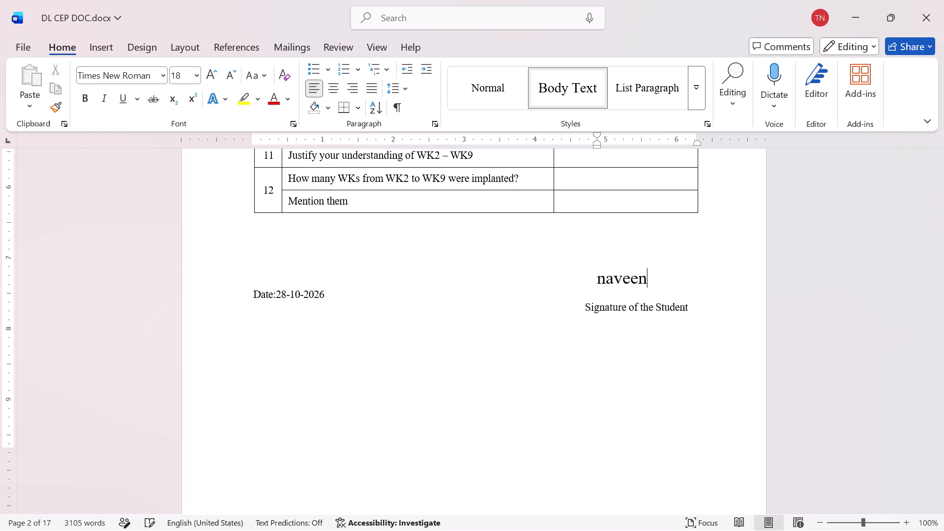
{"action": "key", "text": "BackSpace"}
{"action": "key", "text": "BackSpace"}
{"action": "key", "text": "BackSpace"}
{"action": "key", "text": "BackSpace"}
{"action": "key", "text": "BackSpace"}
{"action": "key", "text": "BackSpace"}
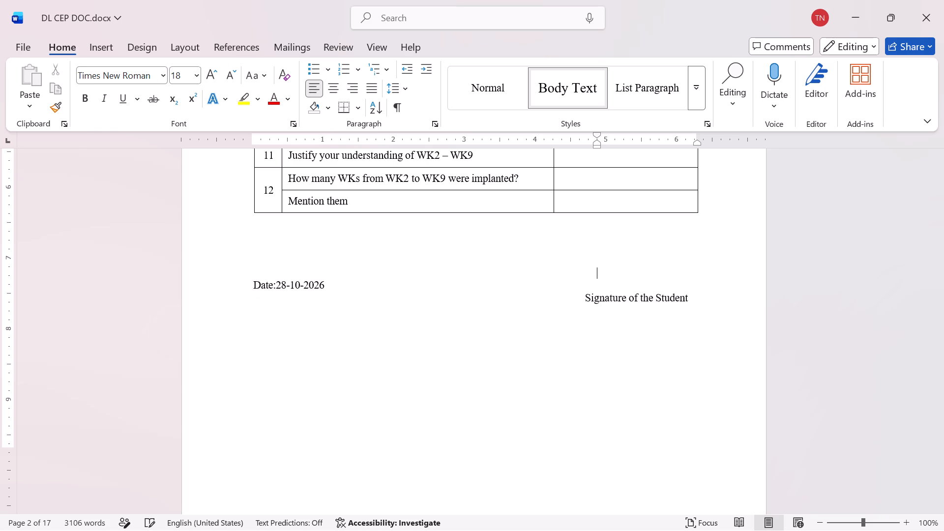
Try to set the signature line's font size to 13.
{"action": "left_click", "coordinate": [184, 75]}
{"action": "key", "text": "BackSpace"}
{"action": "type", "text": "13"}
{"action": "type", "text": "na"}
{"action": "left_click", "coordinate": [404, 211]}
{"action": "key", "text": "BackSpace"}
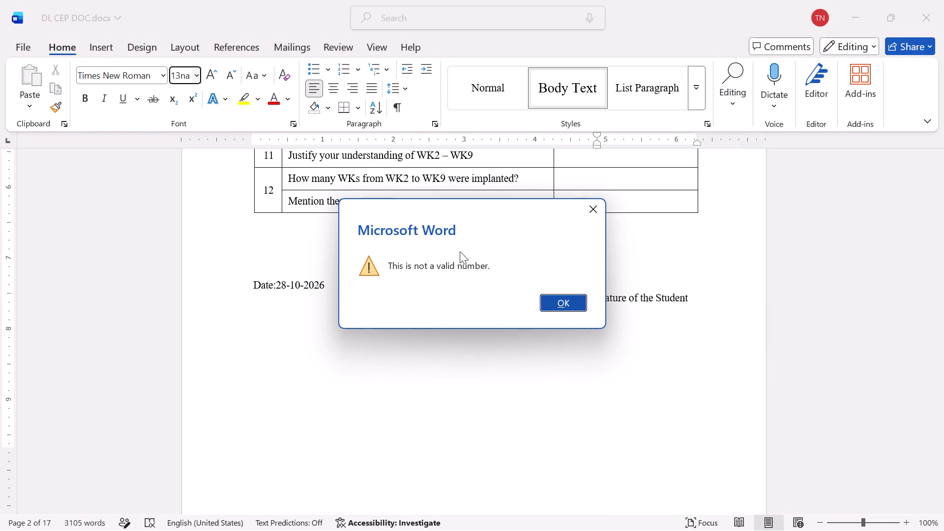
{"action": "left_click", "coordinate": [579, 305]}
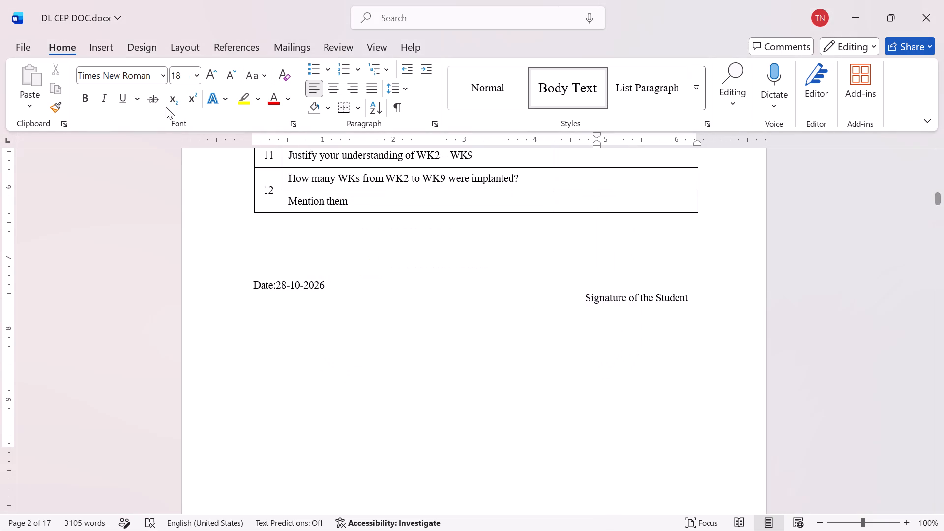
Set the signature line's font size to 12 and enter the owner's given name in lowercase as the signature.
{"action": "left_click", "coordinate": [187, 76]}
{"action": "key", "text": "BackSpace"}
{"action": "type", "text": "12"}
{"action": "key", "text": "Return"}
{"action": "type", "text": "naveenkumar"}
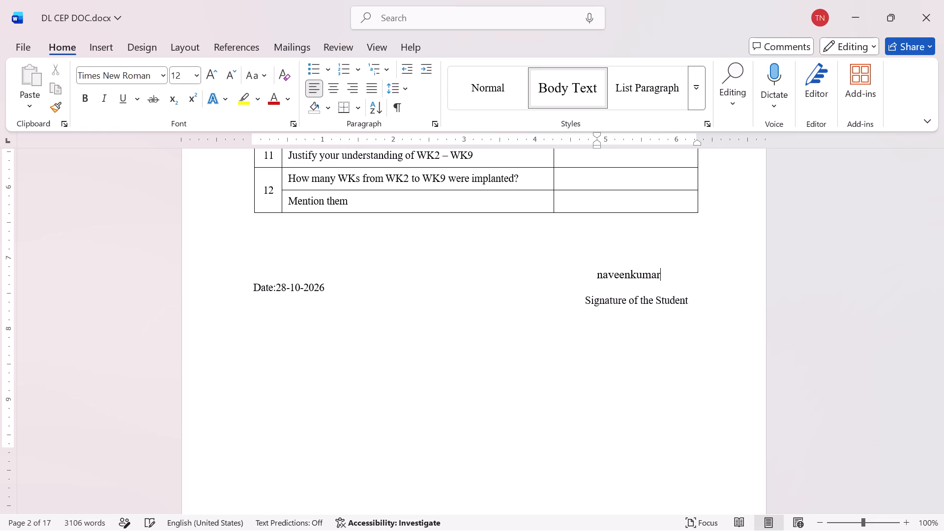
Replace the student name on the Complex Engineering Problem cover page with the owner's name in capitals.
{"action": "scroll", "coordinate": [207, 85], "scroll_direction": "down", "scroll_amount": 3}
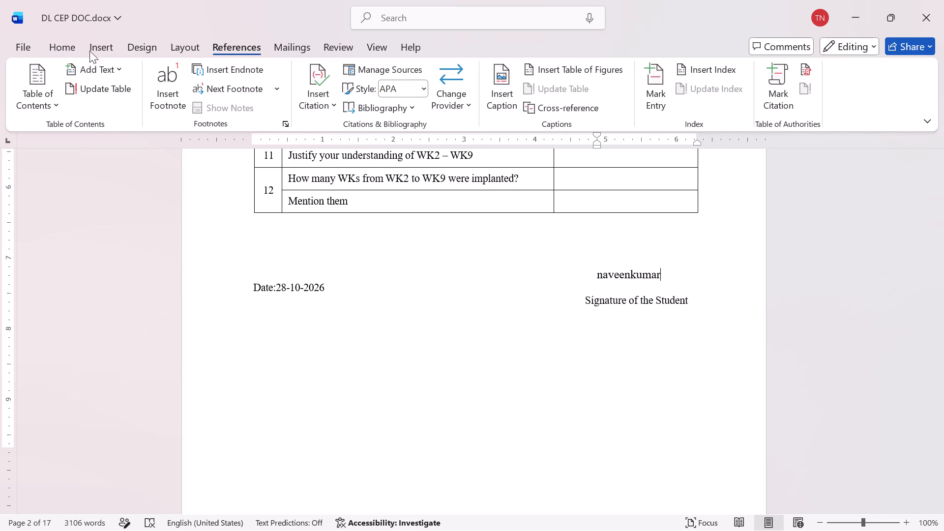
{"action": "left_click", "coordinate": [56, 54]}
{"action": "scroll", "coordinate": [270, 267], "scroll_direction": "down", "scroll_amount": 3}
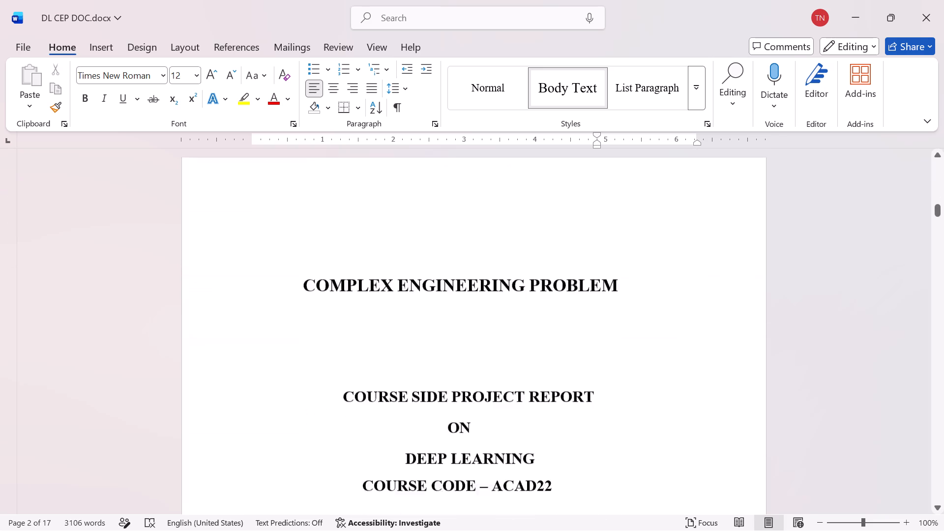
{"action": "scroll", "coordinate": [270, 267], "scroll_direction": "down", "scroll_amount": 3}
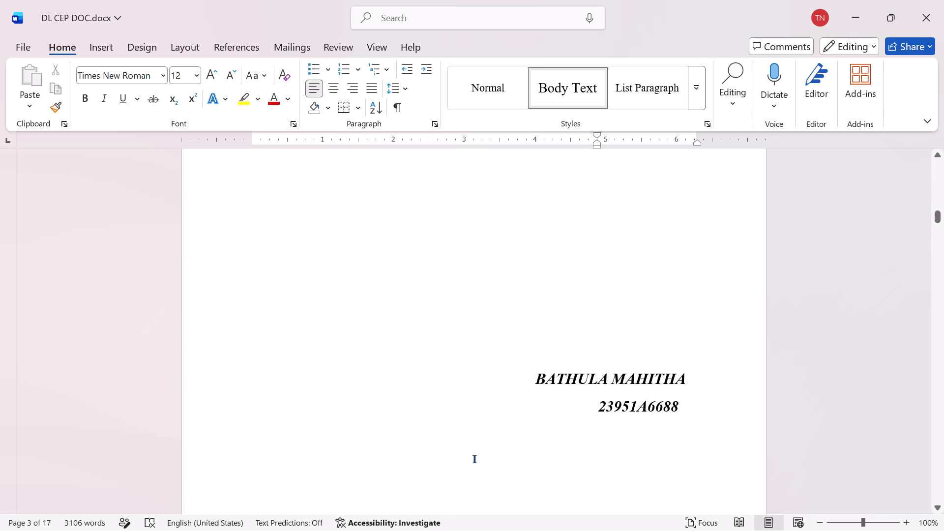
{"action": "left_click", "coordinate": [683, 379]}
{"action": "key", "text": "BackSpace"}
{"action": "key", "text": "BackSpace"}
{"action": "key", "text": "BackSpace"}
{"action": "key", "text": "BackSpace"}
{"action": "key", "text": "BackSpace"}
{"action": "key", "text": "BackSpace"}
{"action": "key", "text": "BackSpace"}
{"action": "key", "text": "BackSpace"}
{"action": "key", "text": "BackSpace"}
{"action": "key", "text": "BackSpace"}
{"action": "key", "text": "BackSpace"}
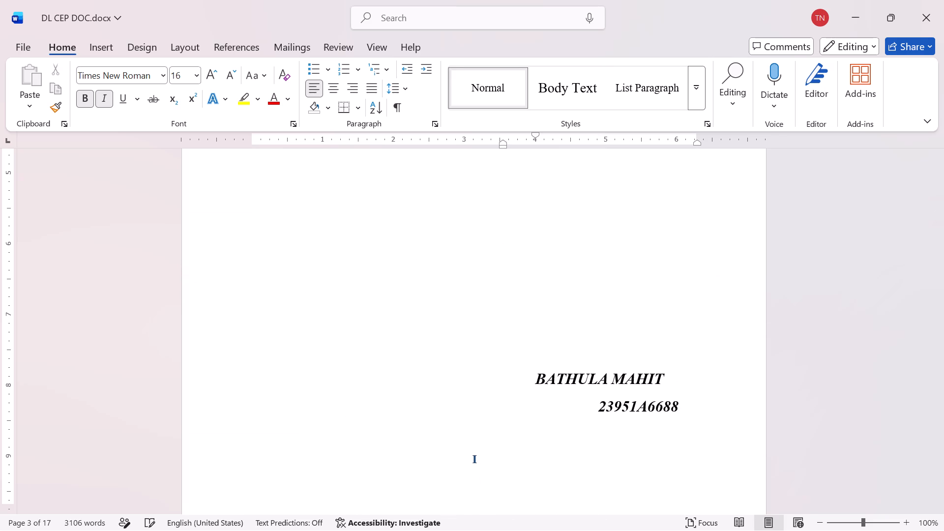
{"action": "key", "text": "BackSpace"}
{"action": "key", "text": "BackSpace"}
{"action": "key", "text": "BackSpace"}
{"action": "key", "text": "BackSpace"}
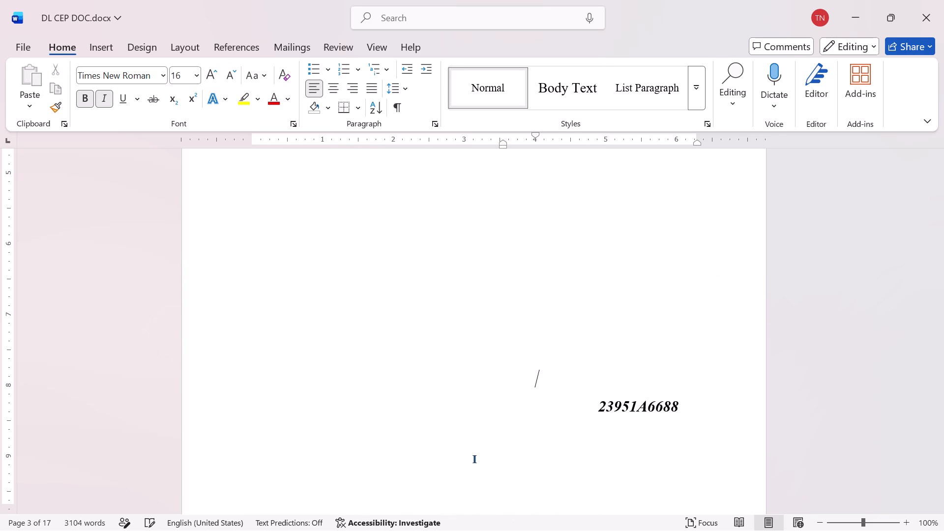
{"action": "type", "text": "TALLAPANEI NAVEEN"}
Rewrite the cover page name with the surname shortened to the initial T. before the given name in capitals.
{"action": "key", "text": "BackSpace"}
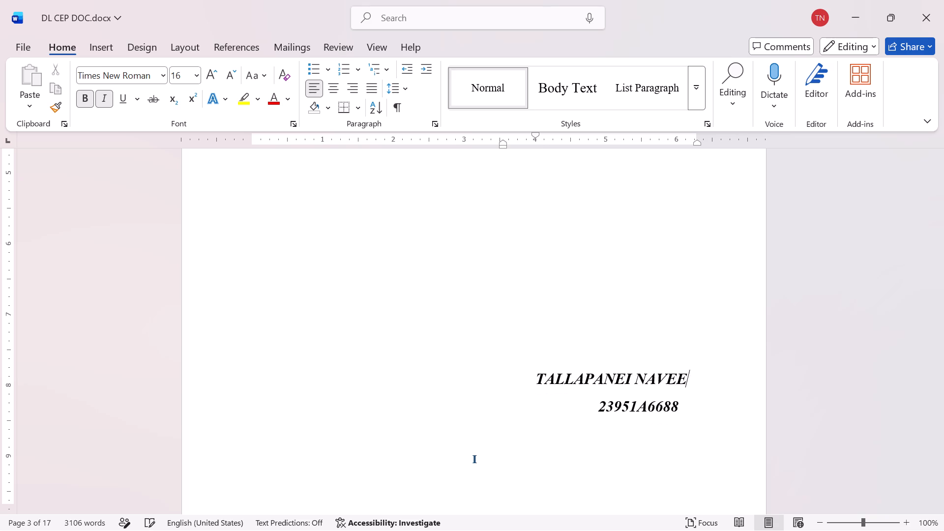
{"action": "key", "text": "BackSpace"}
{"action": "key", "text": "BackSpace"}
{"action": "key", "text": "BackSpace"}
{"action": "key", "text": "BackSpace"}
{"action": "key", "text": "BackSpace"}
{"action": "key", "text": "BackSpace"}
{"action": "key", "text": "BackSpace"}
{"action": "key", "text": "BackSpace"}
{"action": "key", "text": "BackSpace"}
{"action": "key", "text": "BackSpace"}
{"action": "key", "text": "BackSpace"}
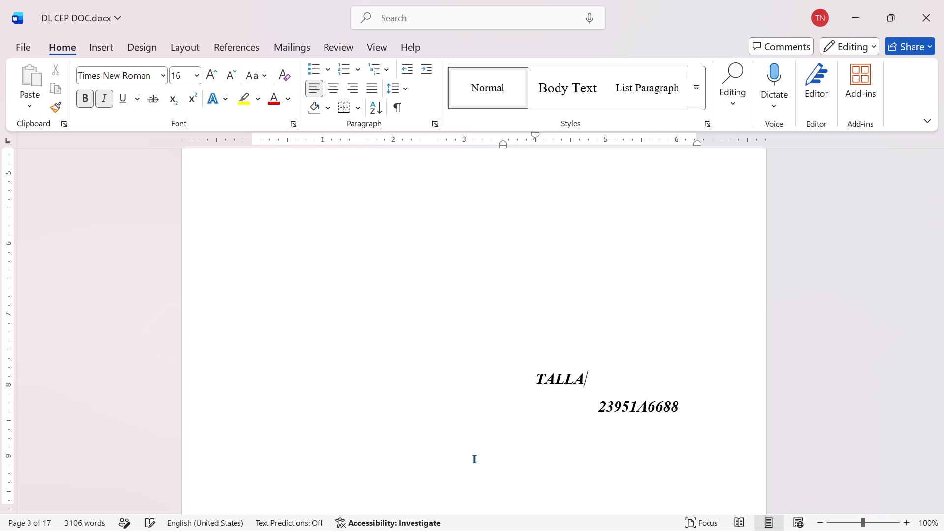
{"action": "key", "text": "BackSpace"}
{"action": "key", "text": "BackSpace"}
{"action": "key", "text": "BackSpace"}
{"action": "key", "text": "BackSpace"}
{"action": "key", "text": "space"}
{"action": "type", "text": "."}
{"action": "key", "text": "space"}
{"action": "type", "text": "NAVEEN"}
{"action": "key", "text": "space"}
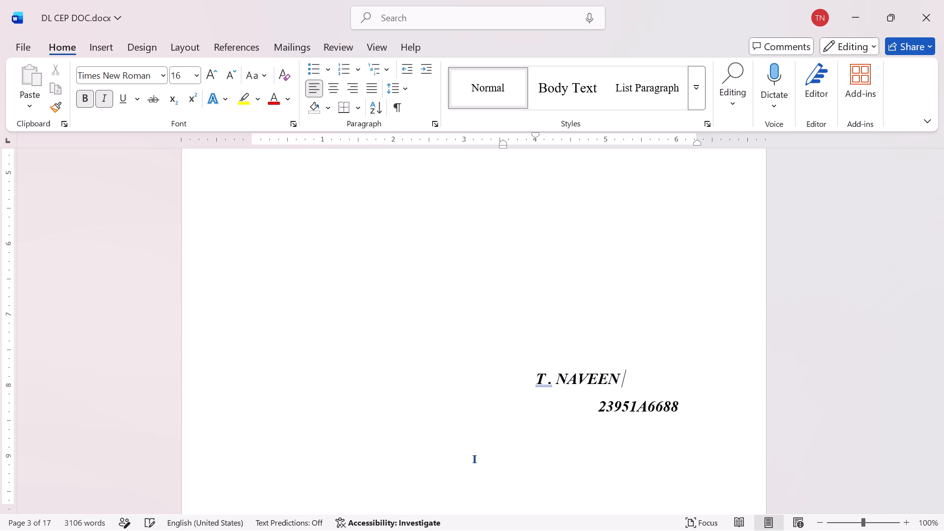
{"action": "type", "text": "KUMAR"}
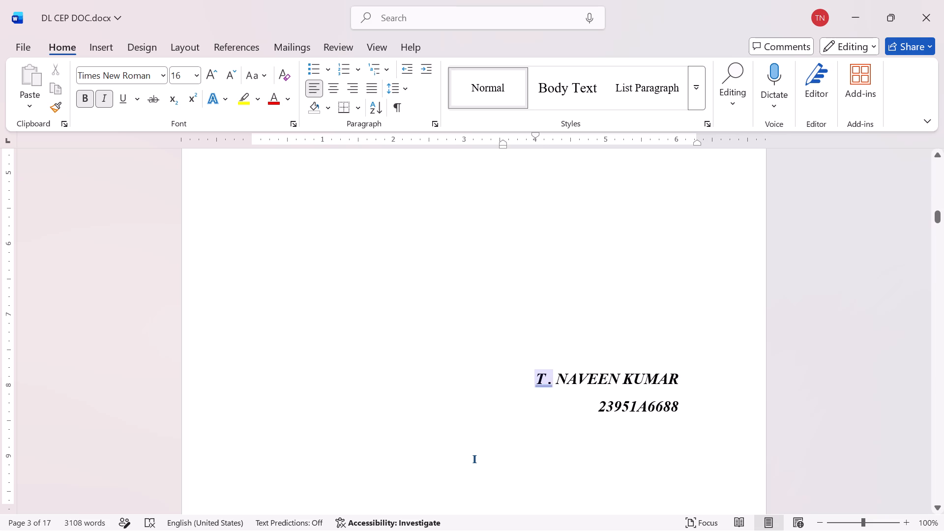
Accept the grammar suggestion that removes the space between the initial T and its period in the cover page name.
{"action": "left_click", "coordinate": [552, 382]}
{"action": "left_click", "coordinate": [544, 377]}
{"action": "left_click", "coordinate": [555, 428]}
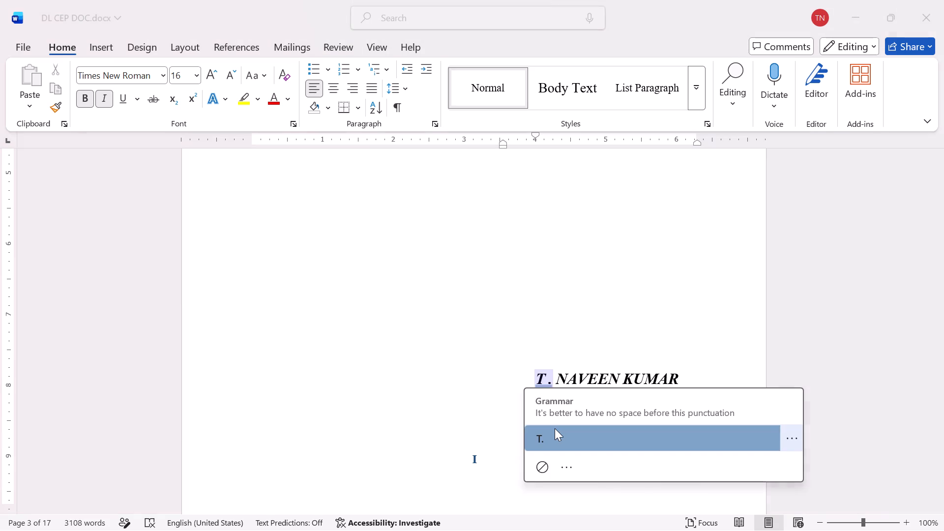
Change the last two characters of the cover page roll number to match the owner's own roll number.
{"action": "left_click", "coordinate": [682, 408]}
{"action": "key", "text": "BackSpace"}
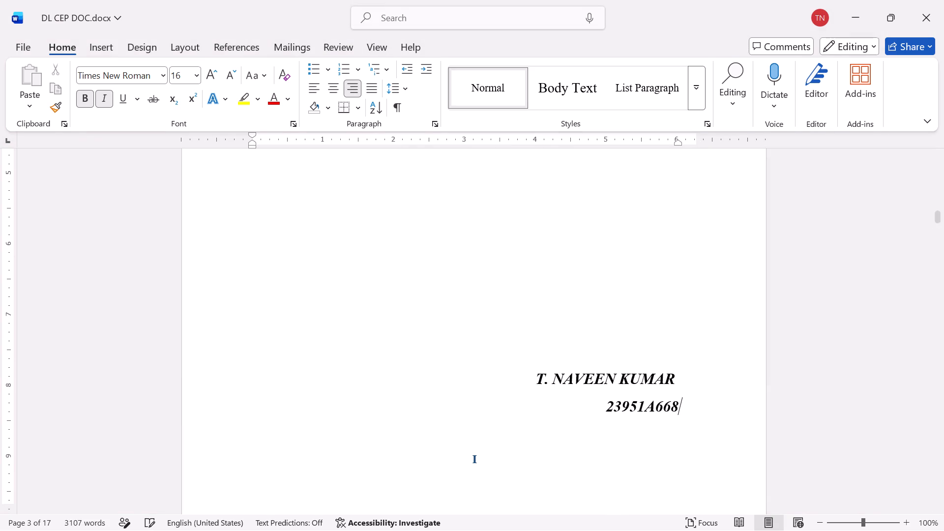
{"action": "key", "text": "BackSpace"}
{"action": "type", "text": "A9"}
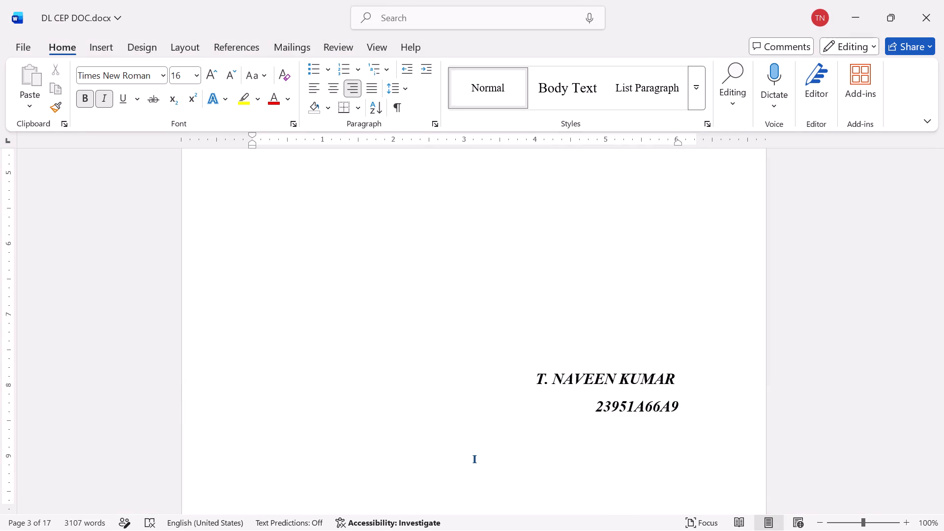
Replace the student name under By on the course side project report title page with the owner's name in capitals.
{"action": "scroll", "coordinate": [682, 401], "scroll_direction": "down", "scroll_amount": 2}
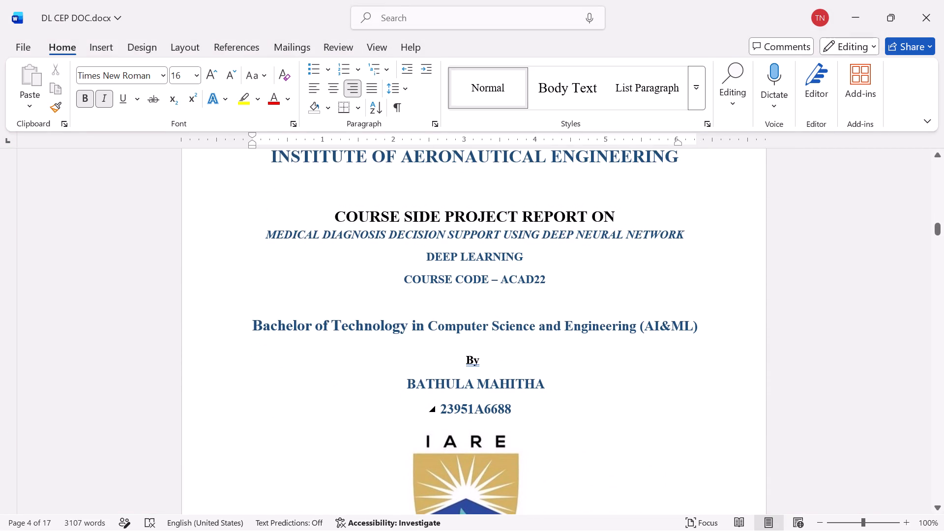
{"action": "left_click", "coordinate": [545, 380]}
{"action": "key", "text": "BackSpace"}
{"action": "key", "text": "BackSpace"}
{"action": "key", "text": "BackSpace"}
{"action": "key", "text": "BackSpace"}
{"action": "key", "text": "BackSpace"}
{"action": "key", "text": "BackSpace"}
{"action": "key", "text": "BackSpace"}
{"action": "key", "text": "BackSpace"}
{"action": "key", "text": "BackSpace"}
{"action": "key", "text": "BackSpace"}
{"action": "key", "text": "BackSpace"}
{"action": "key", "text": "BackSpace"}
{"action": "key", "text": "BackSpace"}
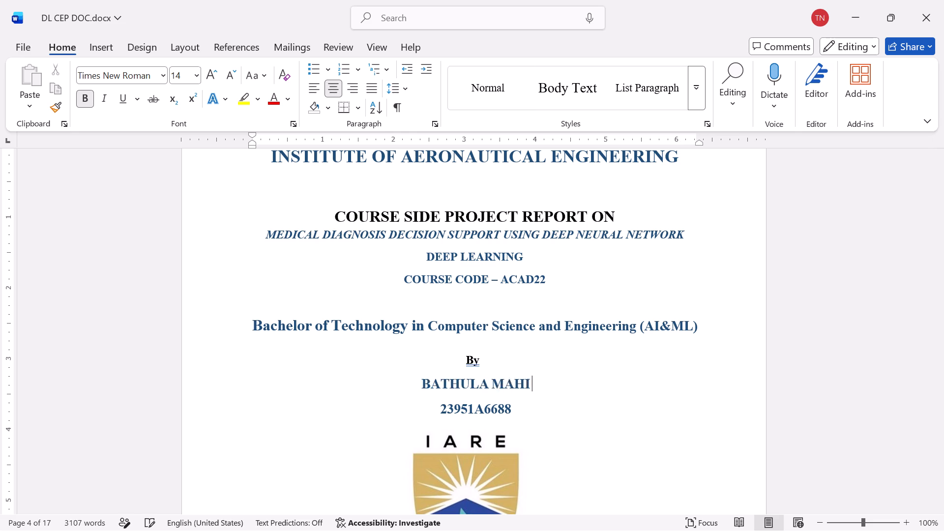
{"action": "key", "text": "BackSpace"}
{"action": "key", "text": "BackSpace"}
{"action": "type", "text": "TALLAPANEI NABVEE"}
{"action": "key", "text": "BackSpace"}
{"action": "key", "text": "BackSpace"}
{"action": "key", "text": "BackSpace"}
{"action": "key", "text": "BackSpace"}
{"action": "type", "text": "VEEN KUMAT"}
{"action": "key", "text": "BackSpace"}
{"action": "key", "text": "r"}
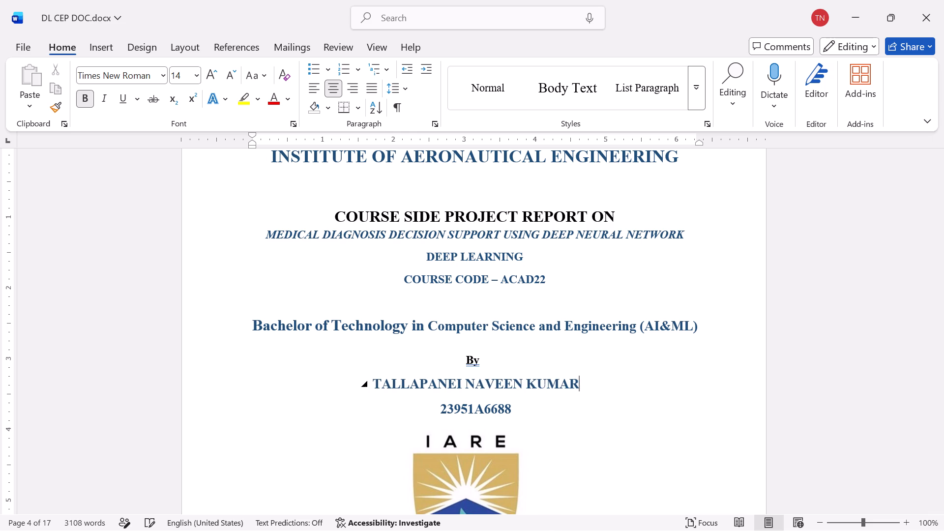
Change the last two characters of the roll number under By on the report title page to match the owner's own.
{"action": "left_click", "coordinate": [518, 410]}
{"action": "key", "text": "BackSpace"}
{"action": "key", "text": "BackSpace"}
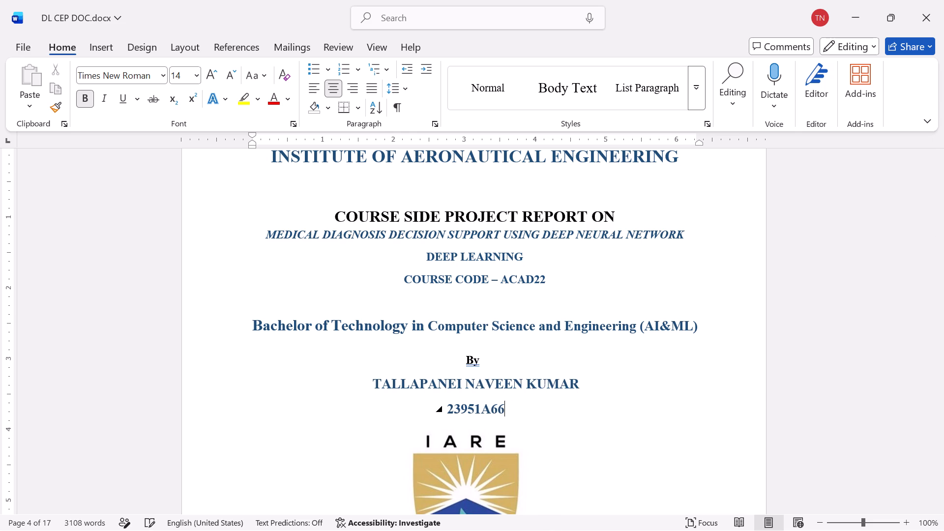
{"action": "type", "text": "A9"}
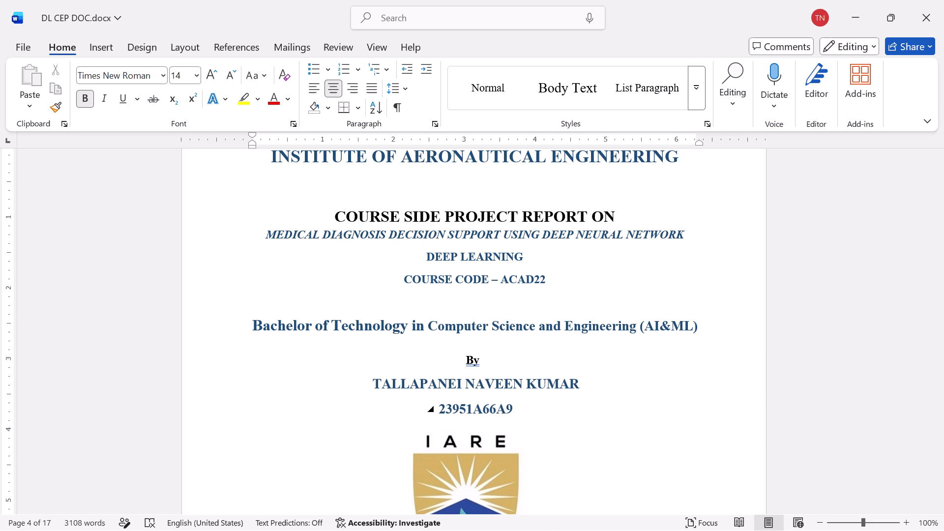
Delete the handwritten signature image above Signature of the Student on the Declaration page.
{"action": "scroll", "coordinate": [518, 410], "scroll_direction": "down", "scroll_amount": 2}
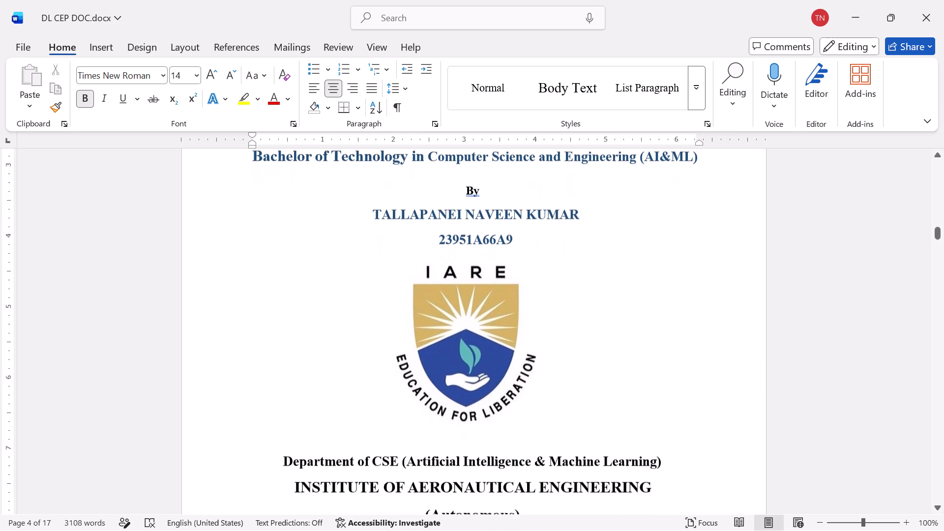
{"action": "scroll", "coordinate": [518, 410], "scroll_direction": "down", "scroll_amount": 7}
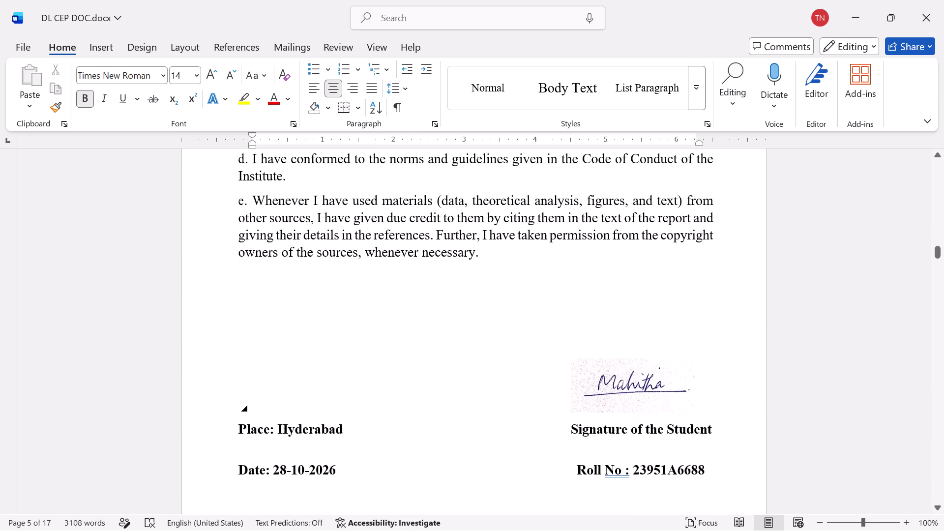
{"action": "left_click", "coordinate": [633, 377]}
{"action": "key", "text": "BackSpace"}
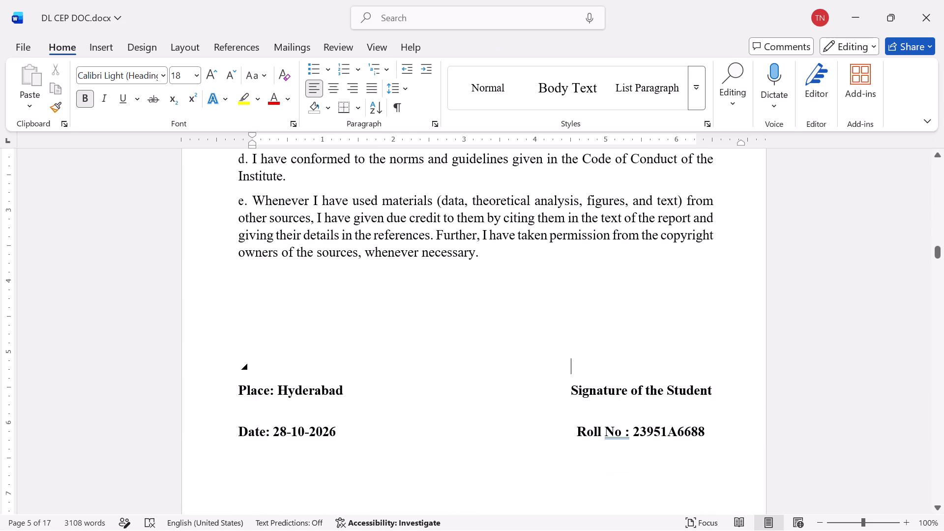
Enter the owner's given name in lowercase above Signature of the Student, in non-bold Times New Roman.
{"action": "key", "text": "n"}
{"action": "key", "text": "BackSpace"}
{"action": "left_click", "coordinate": [134, 73]}
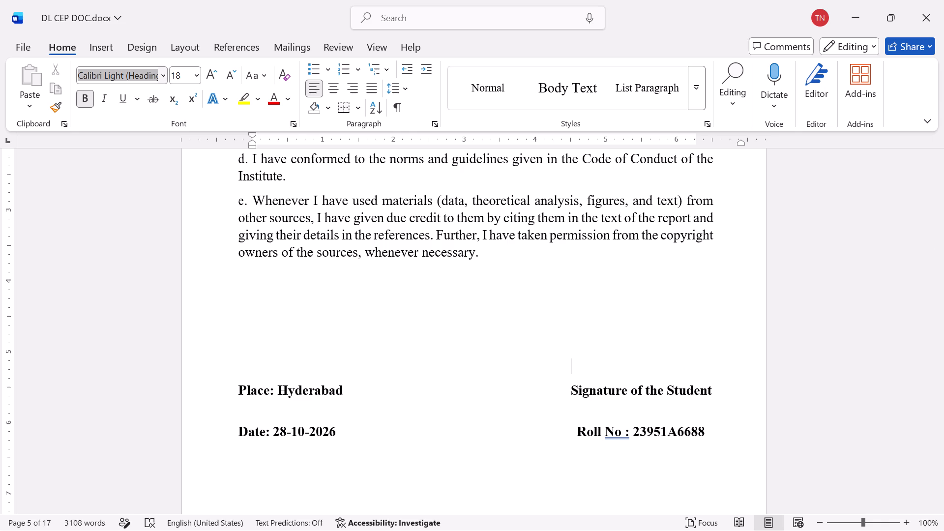
{"action": "left_click", "coordinate": [162, 76]}
{"action": "left_click", "coordinate": [147, 177]}
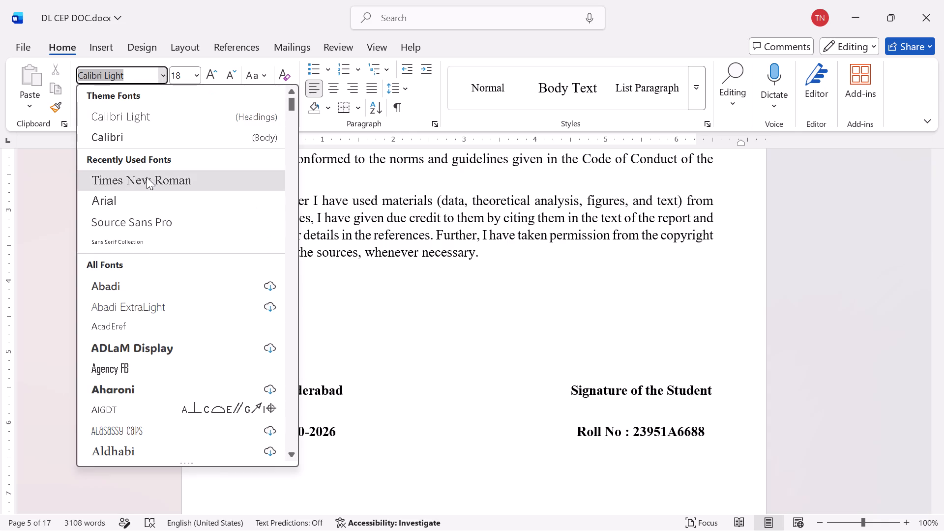
{"action": "left_click", "coordinate": [180, 80]}
{"action": "key", "text": "BackSpace"}
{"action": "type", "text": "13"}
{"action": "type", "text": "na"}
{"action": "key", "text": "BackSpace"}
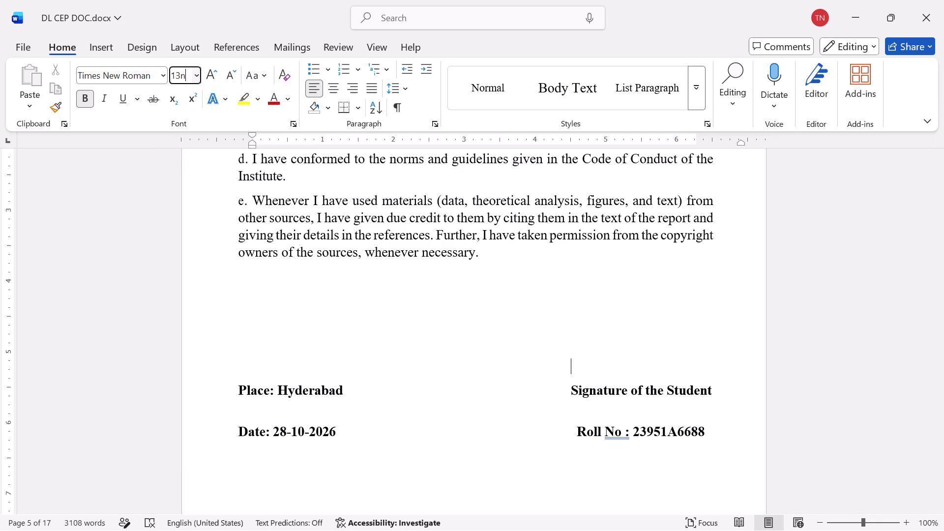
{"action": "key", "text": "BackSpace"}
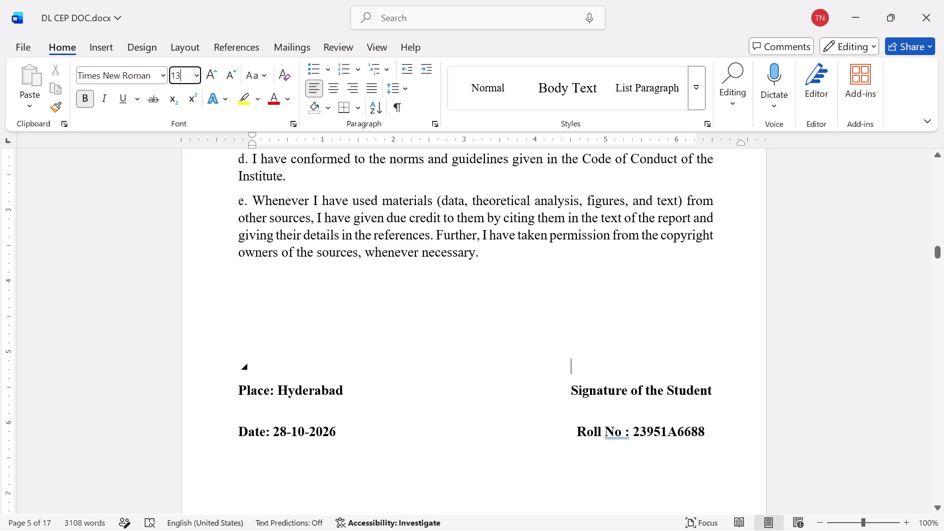
{"action": "left_click", "coordinate": [587, 376]}
{"action": "left_click", "coordinate": [587, 376]}
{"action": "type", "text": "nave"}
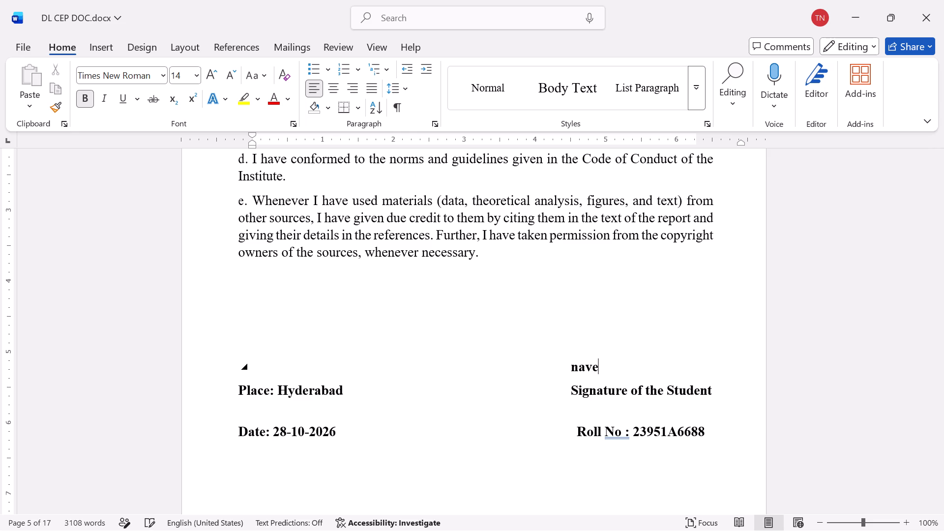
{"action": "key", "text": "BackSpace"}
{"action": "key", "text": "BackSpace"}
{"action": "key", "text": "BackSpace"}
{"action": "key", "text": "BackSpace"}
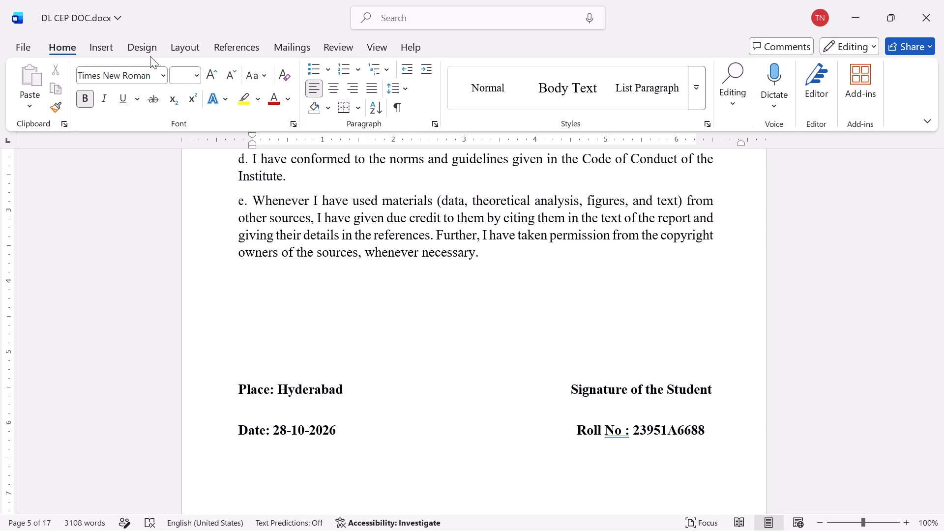
{"action": "left_click", "coordinate": [79, 100]}
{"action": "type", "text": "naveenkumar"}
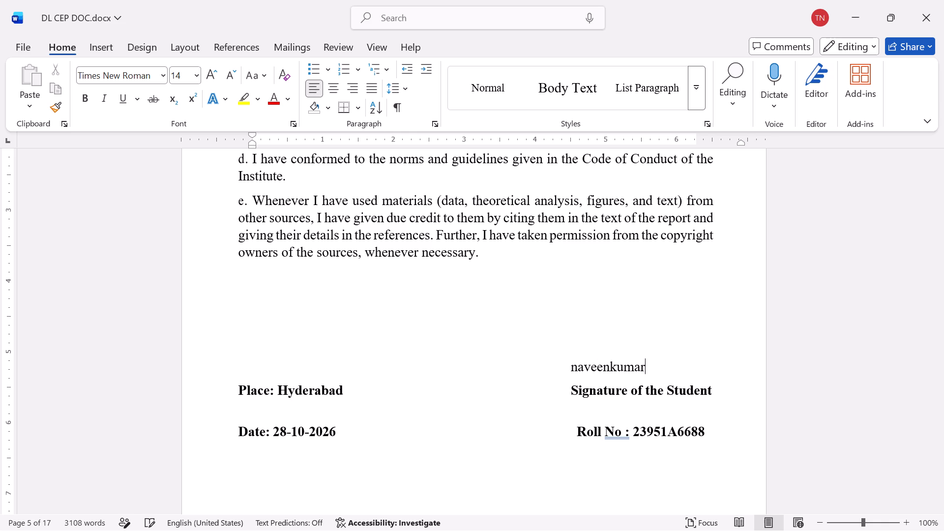
Change the last two characters of the Roll No on the Declaration page to match the owner's own roll number.
{"action": "scroll", "coordinate": [612, 306], "scroll_direction": "down", "scroll_amount": 1}
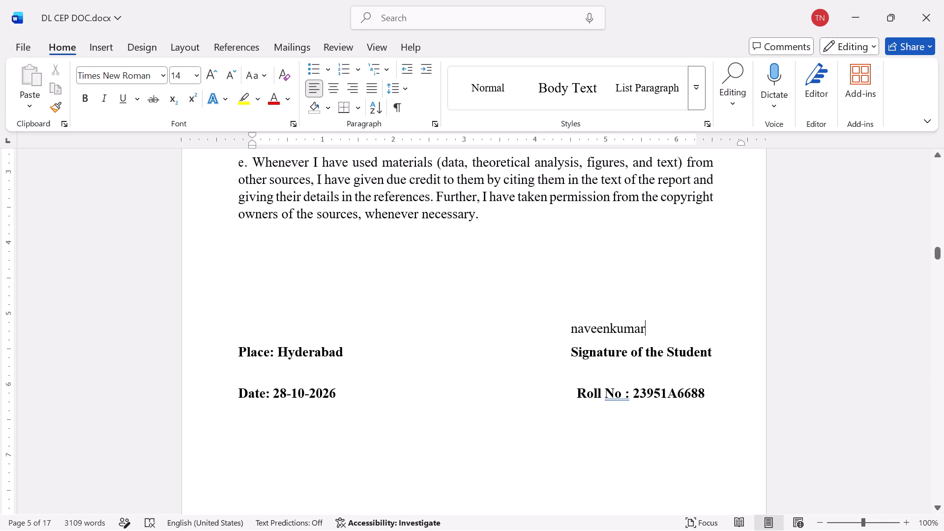
{"action": "left_click", "coordinate": [701, 401]}
{"action": "left_click", "coordinate": [711, 392]}
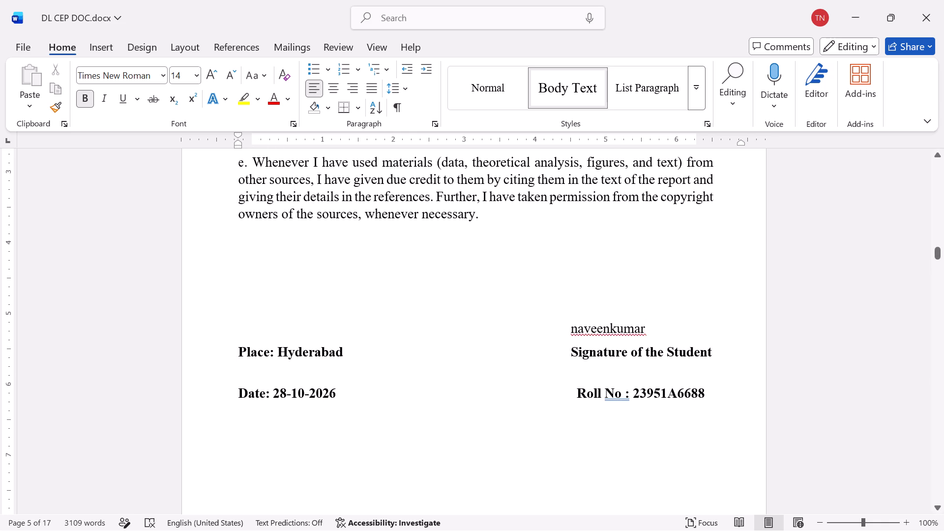
{"action": "key", "text": "BackSpace"}
{"action": "key", "text": "BackSpace"}
{"action": "key", "text": "BackSpace"}
{"action": "key", "text": "BackSpace"}
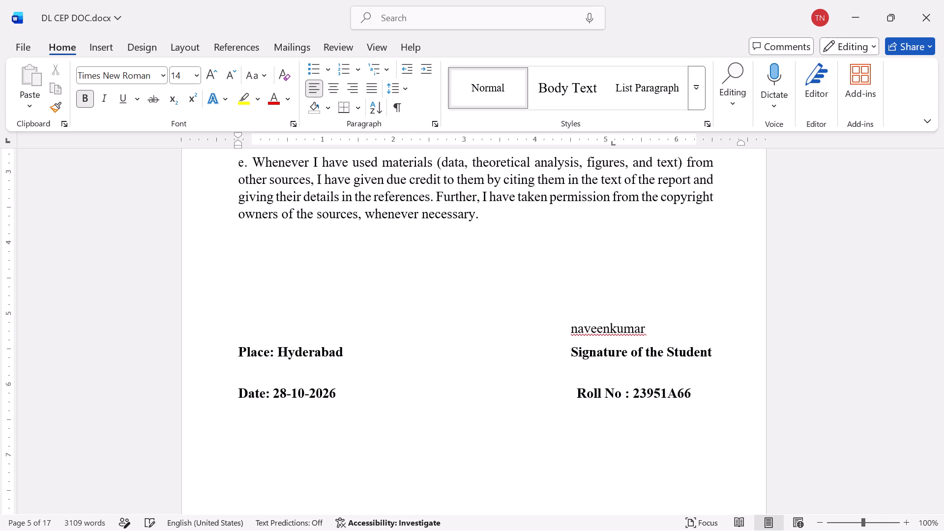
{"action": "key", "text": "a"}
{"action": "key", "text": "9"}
Insert four blank lines after the page number III to push the ACKNOWLEDGEMENT heading onto the following page.
{"action": "scroll", "coordinate": [711, 392], "scroll_direction": "down", "scroll_amount": 2}
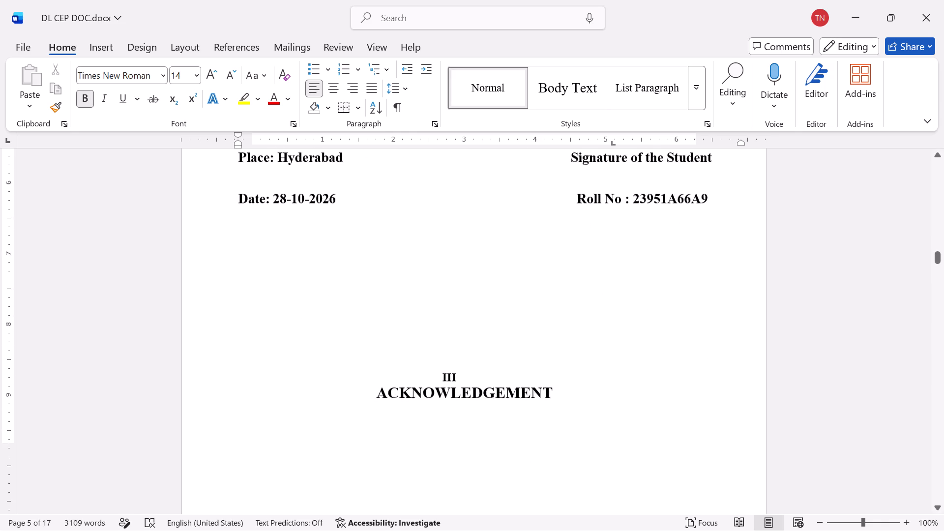
{"action": "scroll", "coordinate": [711, 392], "scroll_direction": "down", "scroll_amount": 1}
{"action": "scroll", "coordinate": [711, 392], "scroll_direction": "up", "scroll_amount": 1}
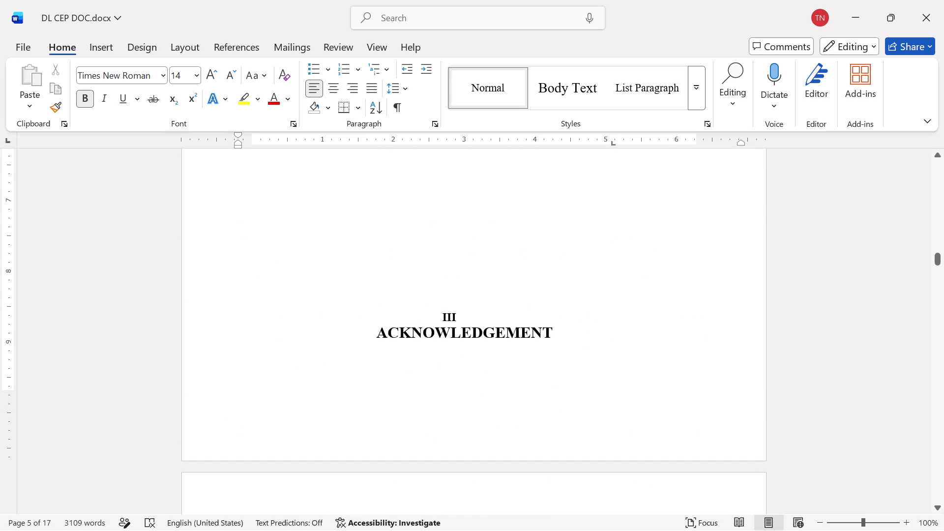
{"action": "left_click", "coordinate": [479, 299]}
{"action": "left_click", "coordinate": [475, 309]}
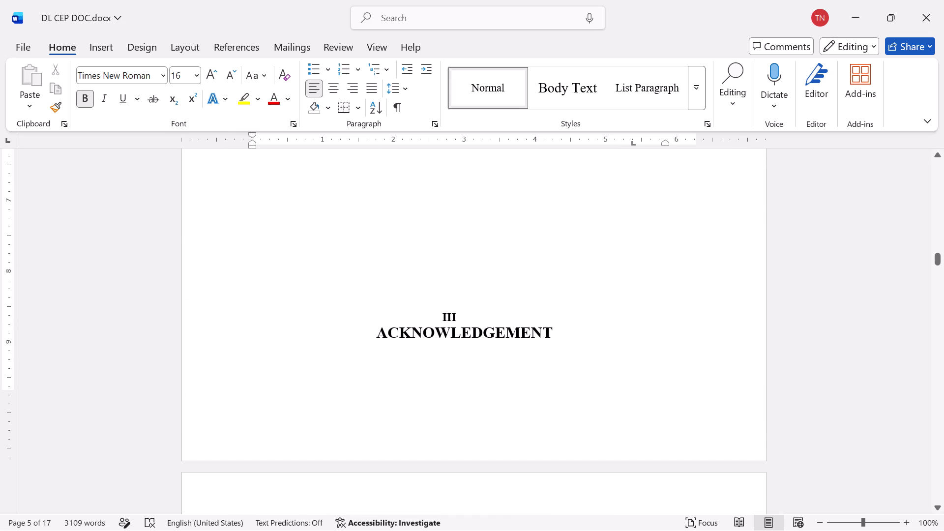
{"action": "left_click", "coordinate": [475, 312]}
{"action": "key", "text": "backslash"}
{"action": "key", "text": "BackSpace"}
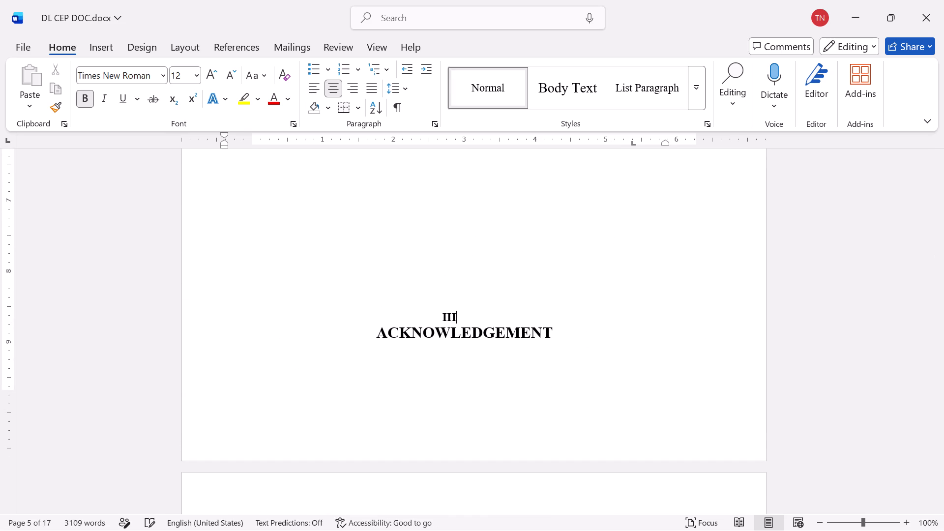
{"action": "key", "text": "Return"}
{"action": "key", "text": "Return"}
{"action": "key", "text": "Return"}
{"action": "key", "text": "Return"}
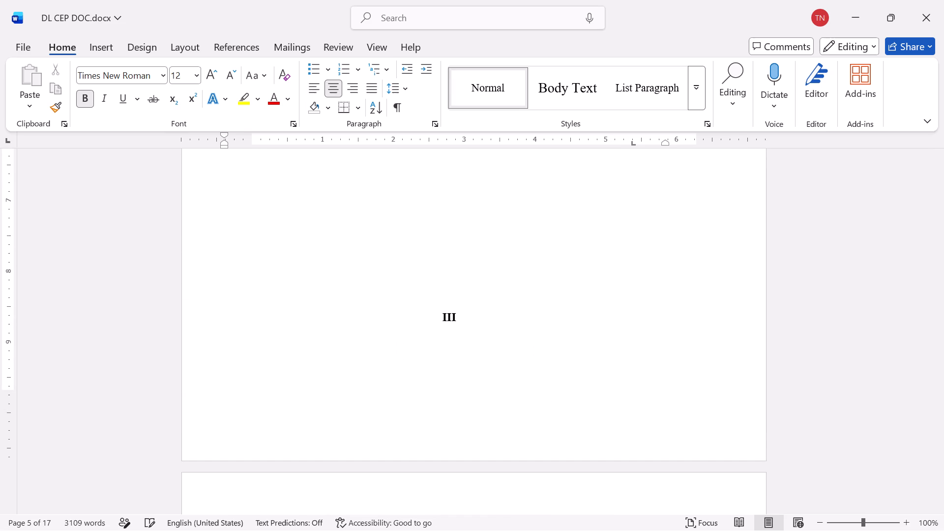
{"action": "scroll", "coordinate": [475, 312], "scroll_direction": "down", "scroll_amount": 2}
{"action": "scroll", "coordinate": [475, 312], "scroll_direction": "up", "scroll_amount": 4}
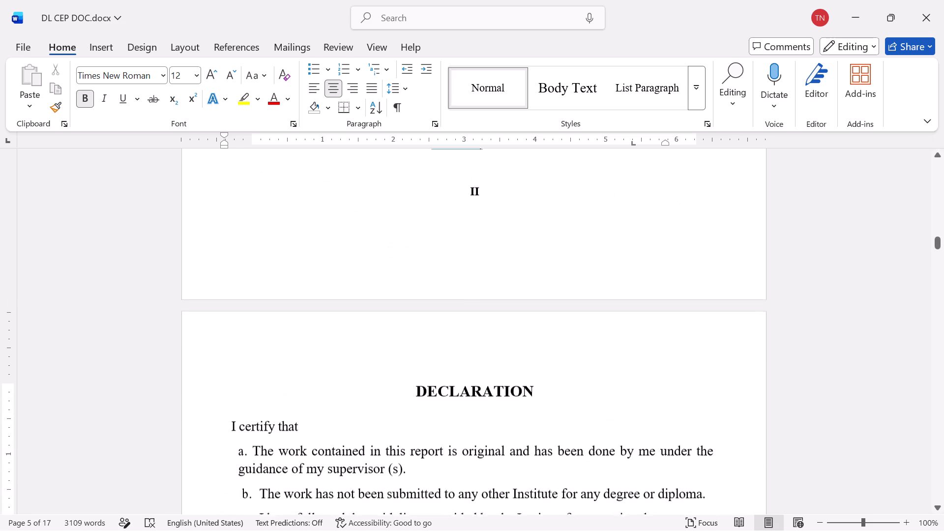
Check the page layout of the report's front matter, from the Declaration and its signature block to the Acknowledgement.
{"action": "scroll", "coordinate": [475, 312], "scroll_direction": "down", "scroll_amount": 4}
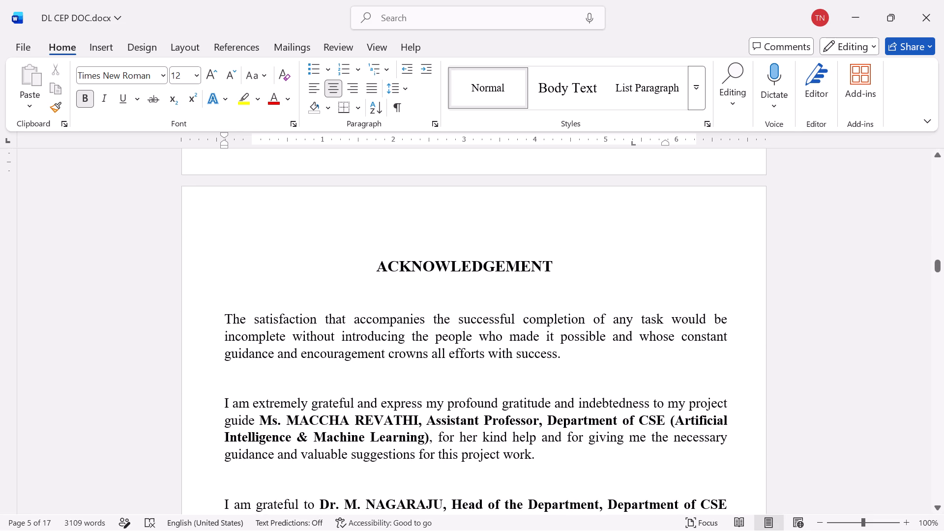
{"action": "scroll", "coordinate": [519, 314], "scroll_direction": "up", "scroll_amount": 8}
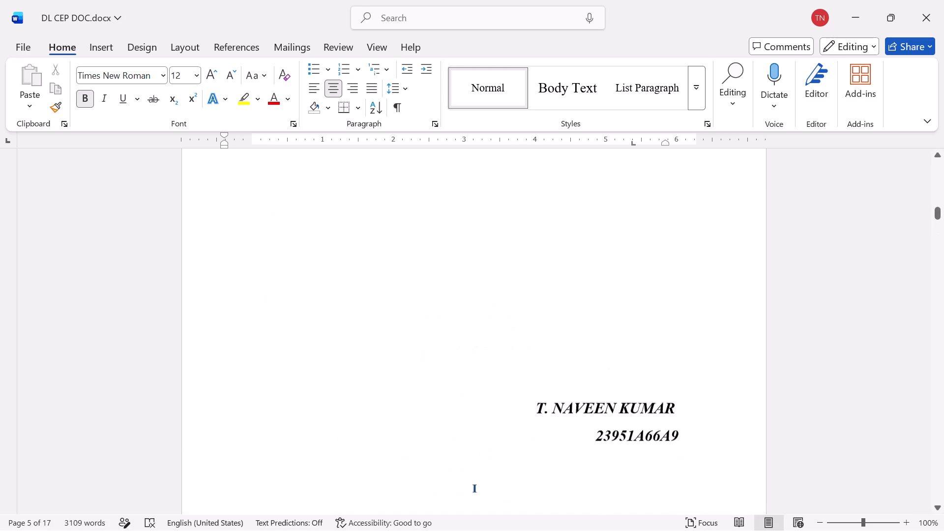
{"action": "scroll", "coordinate": [519, 314], "scroll_direction": "down", "scroll_amount": 2}
{"action": "scroll", "coordinate": [519, 314], "scroll_direction": "up", "scroll_amount": 5}
{"action": "scroll", "coordinate": [519, 314], "scroll_direction": "down", "scroll_amount": 2}
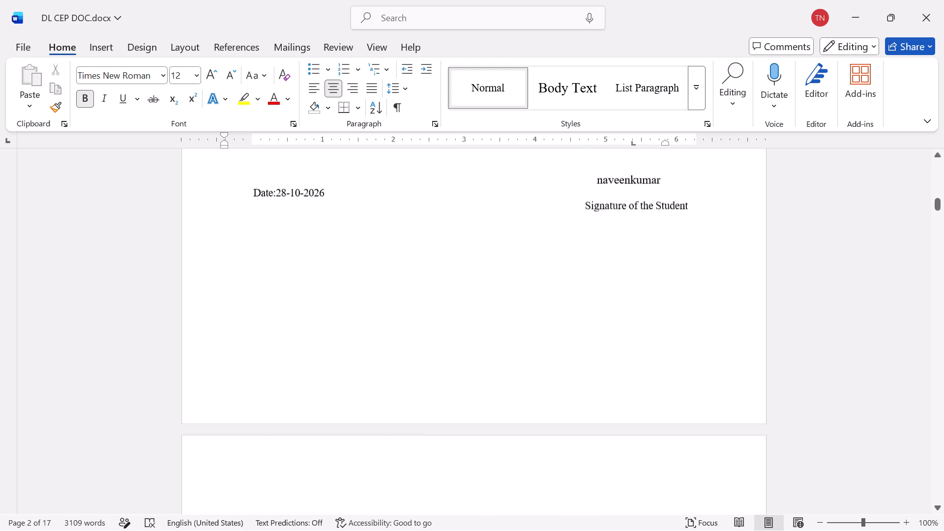
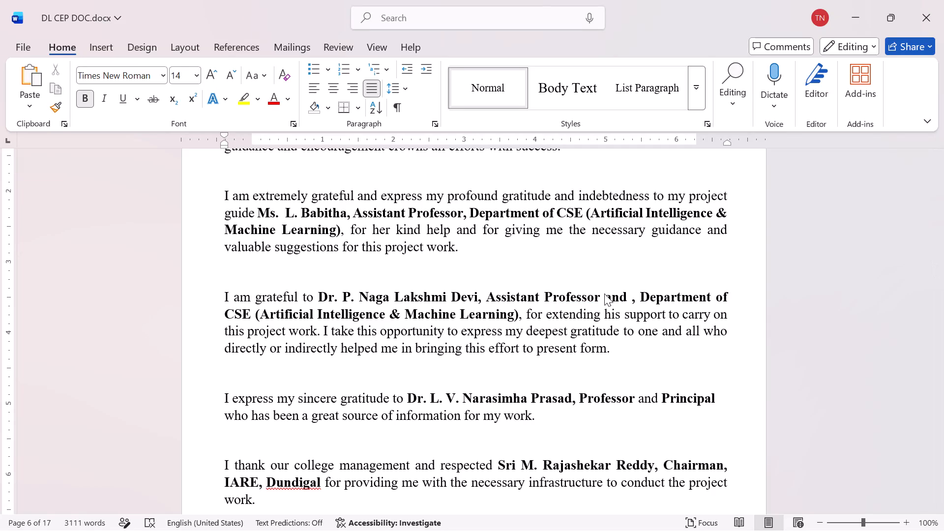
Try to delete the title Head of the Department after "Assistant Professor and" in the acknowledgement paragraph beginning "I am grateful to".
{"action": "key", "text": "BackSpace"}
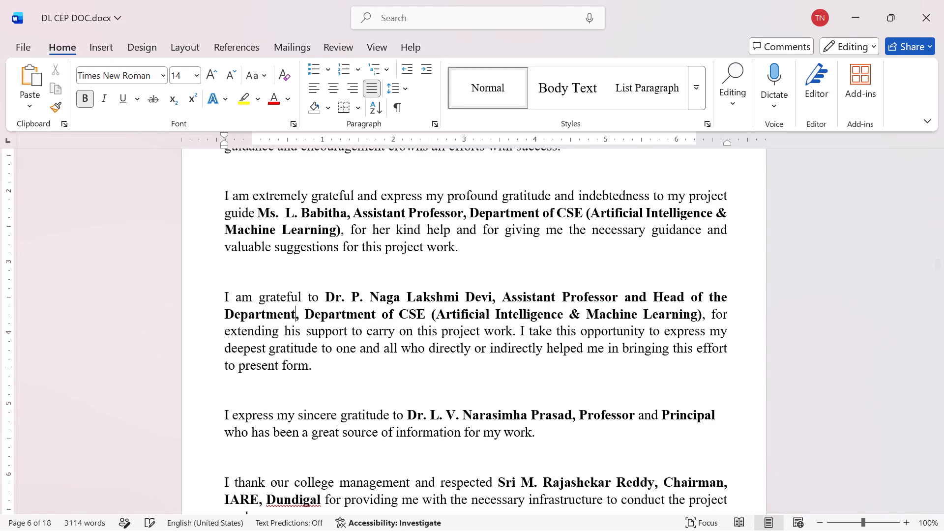
Review the report from the acknowledgement through the abstract, contents table and chapters to the references.
{"action": "scroll", "coordinate": [683, 356], "scroll_direction": "down", "scroll_amount": 5}
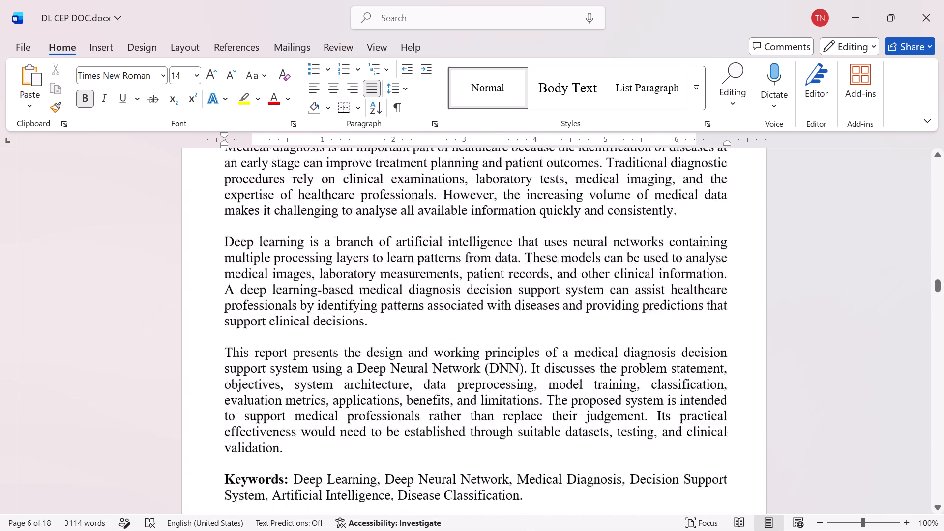
{"action": "scroll", "coordinate": [683, 356], "scroll_direction": "down", "scroll_amount": 4}
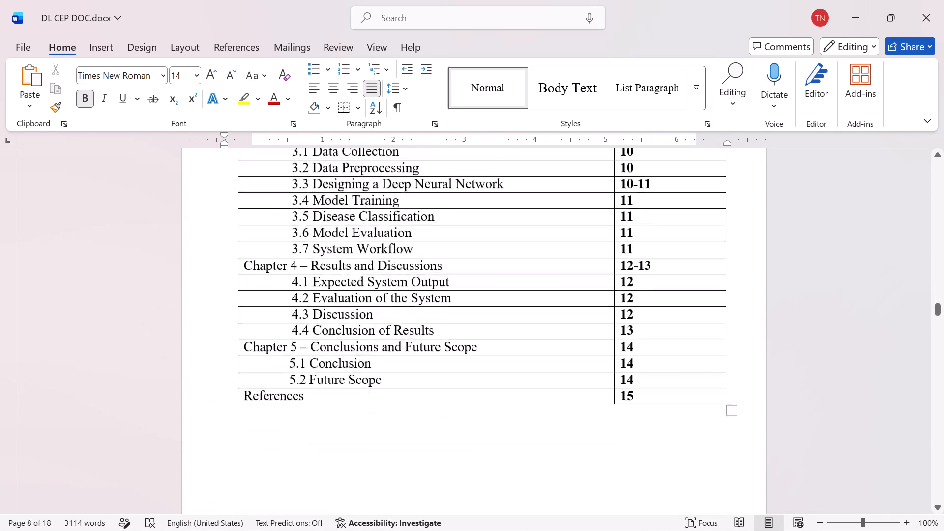
{"action": "scroll", "coordinate": [683, 356], "scroll_direction": "down", "scroll_amount": 14}
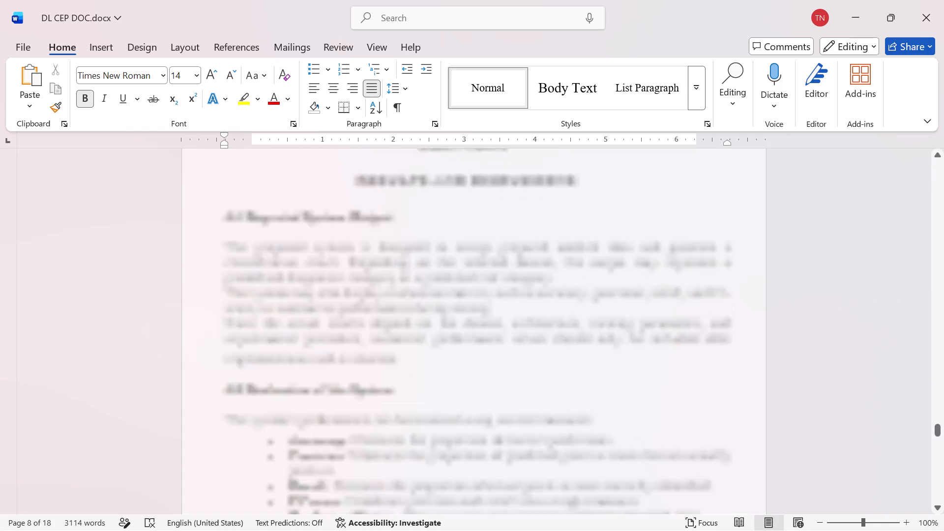
{"action": "scroll", "coordinate": [683, 356], "scroll_direction": "down", "scroll_amount": 7}
{"action": "scroll", "coordinate": [683, 356], "scroll_direction": "up", "scroll_amount": 11}
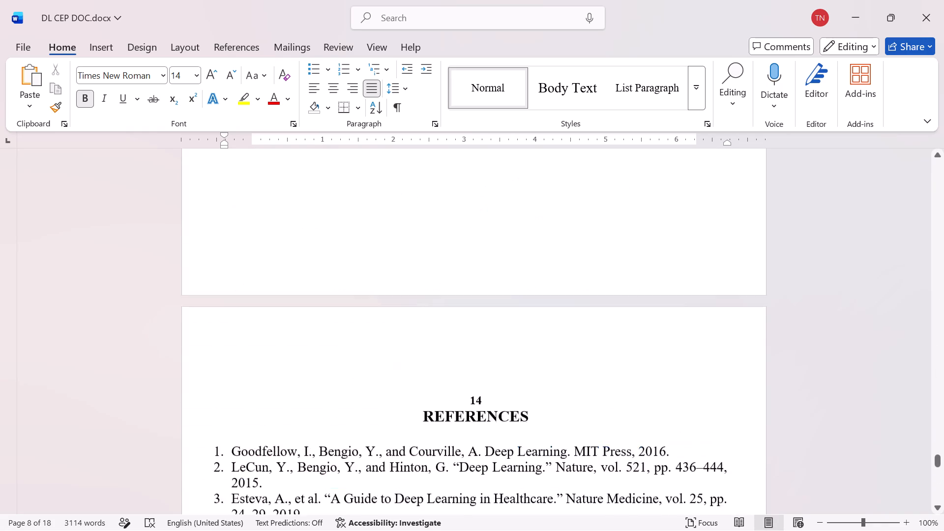
{"action": "scroll", "coordinate": [683, 356], "scroll_direction": "down", "scroll_amount": 1}
{"action": "scroll", "coordinate": [683, 356], "scroll_direction": "up", "scroll_amount": 2}
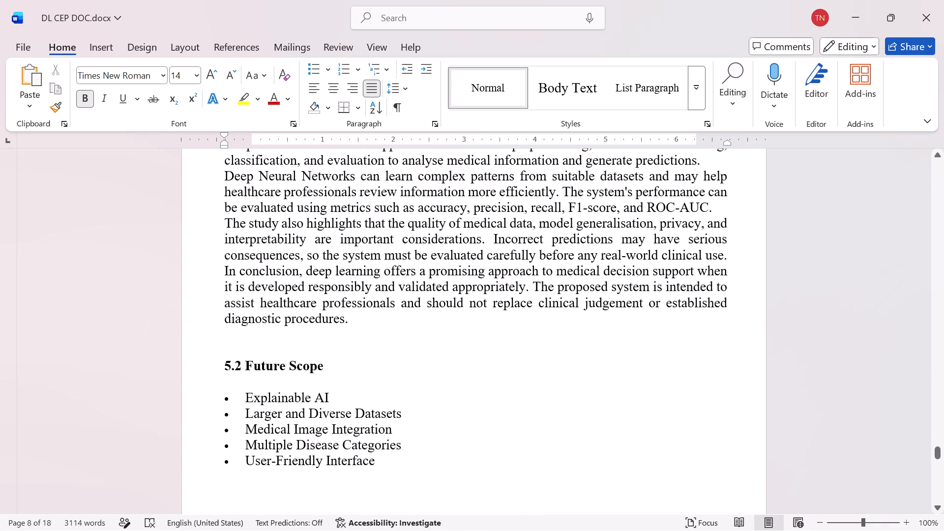
Search the document for the name "Mahitha".
{"action": "key", "text": "ctrl+f"}
{"action": "type", "text": "Mahitha"}
{"action": "key", "text": "Return"}
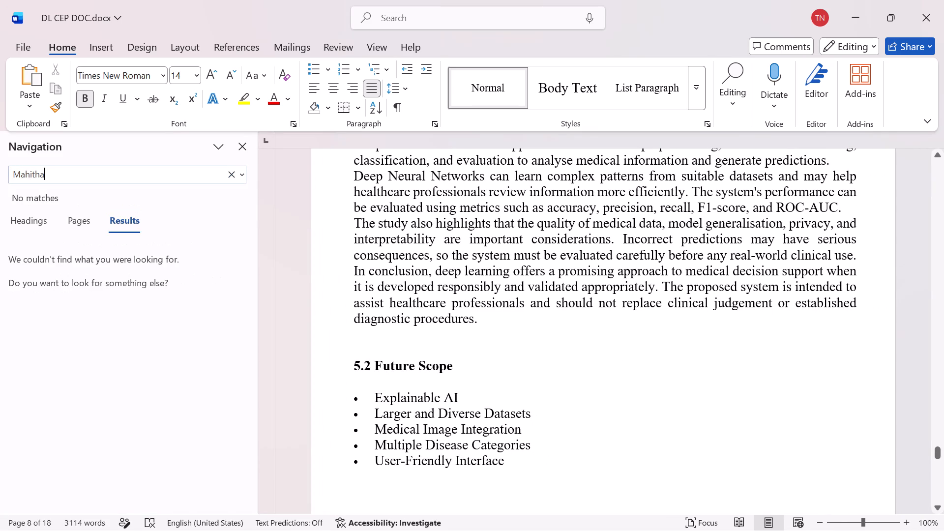
Search the document for "naveen" instead and go through every match, closing the search when finished.
{"action": "key", "text": "BackSpace"}
{"action": "key", "text": "BackSpace"}
{"action": "key", "text": "BackSpace"}
{"action": "key", "text": "BackSpace"}
{"action": "key", "text": "BackSpace"}
{"action": "key", "text": "BackSpace"}
{"action": "key", "text": "BackSpace"}
{"action": "key", "text": "BackSpace"}
{"action": "type", "text": "naveen"}
{"action": "key", "text": "Return"}
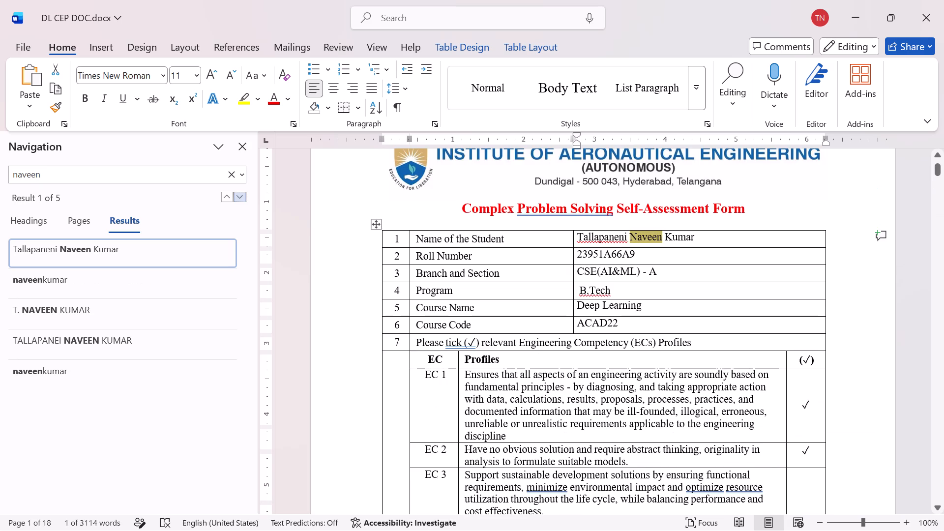
{"action": "left_click", "coordinate": [238, 200]}
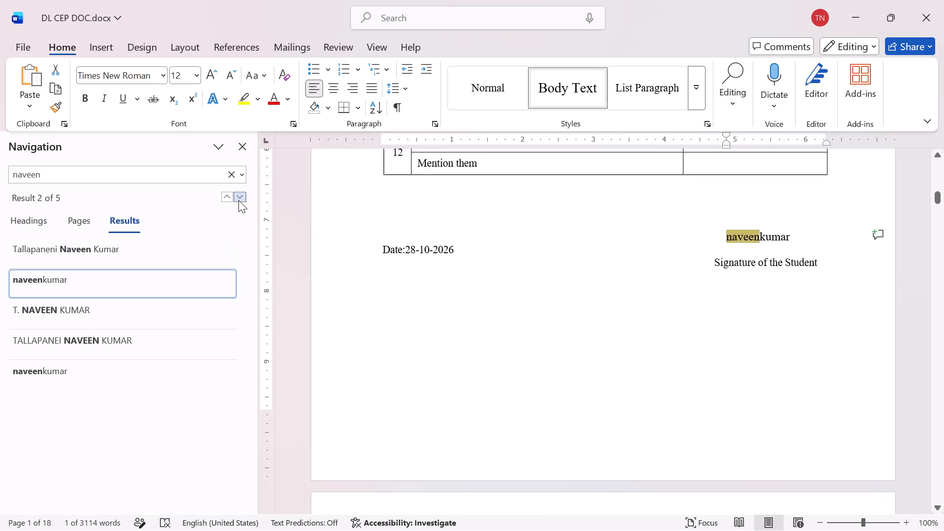
{"action": "left_click", "coordinate": [238, 200]}
{"action": "left_click", "coordinate": [238, 200]}
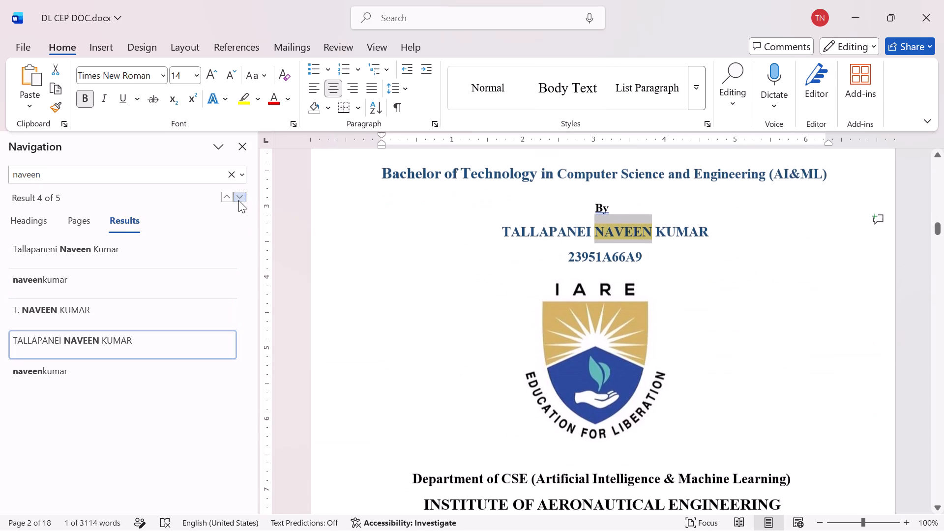
{"action": "left_click", "coordinate": [238, 200]}
{"action": "left_click", "coordinate": [238, 200]}
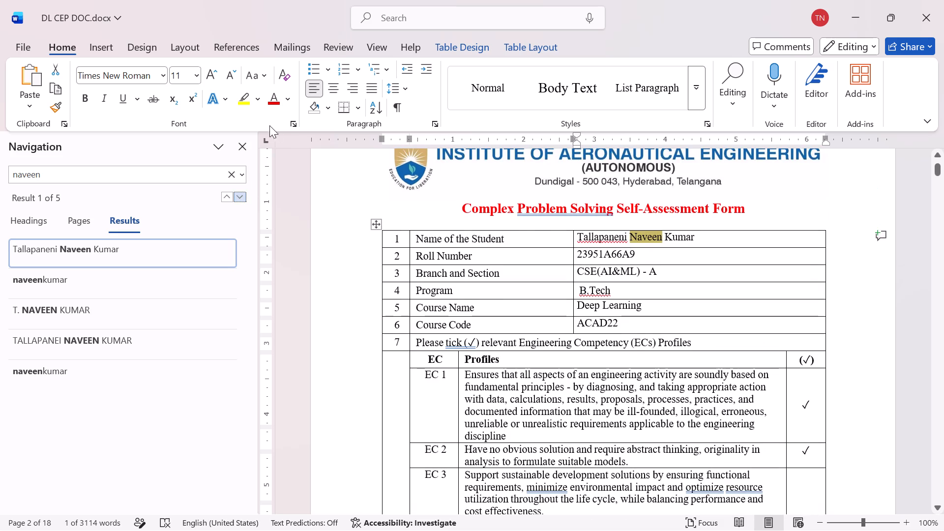
{"action": "left_click", "coordinate": [241, 141]}
Examine the whole document once more, from the self-assessment form through the final chapters, and return to the first page.
{"action": "scroll", "coordinate": [410, 393], "scroll_direction": "down", "scroll_amount": 8}
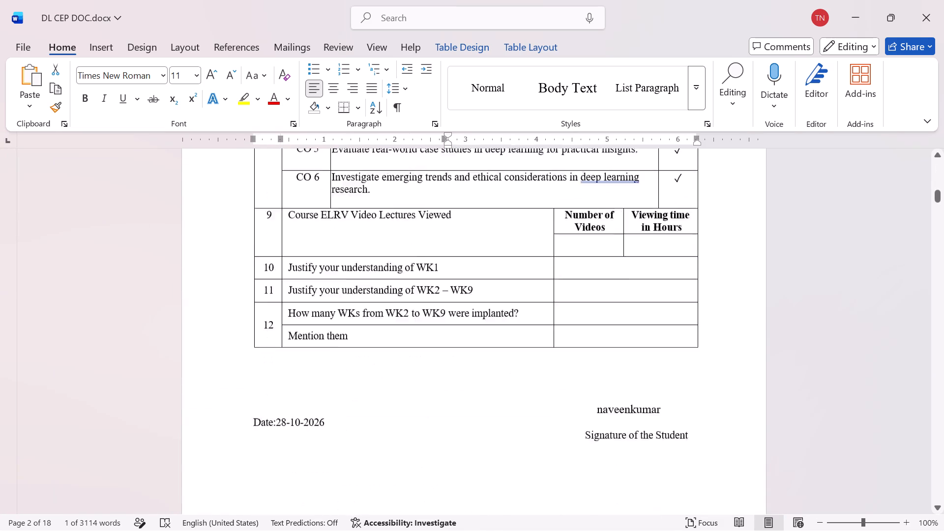
{"action": "scroll", "coordinate": [410, 393], "scroll_direction": "down", "scroll_amount": 4}
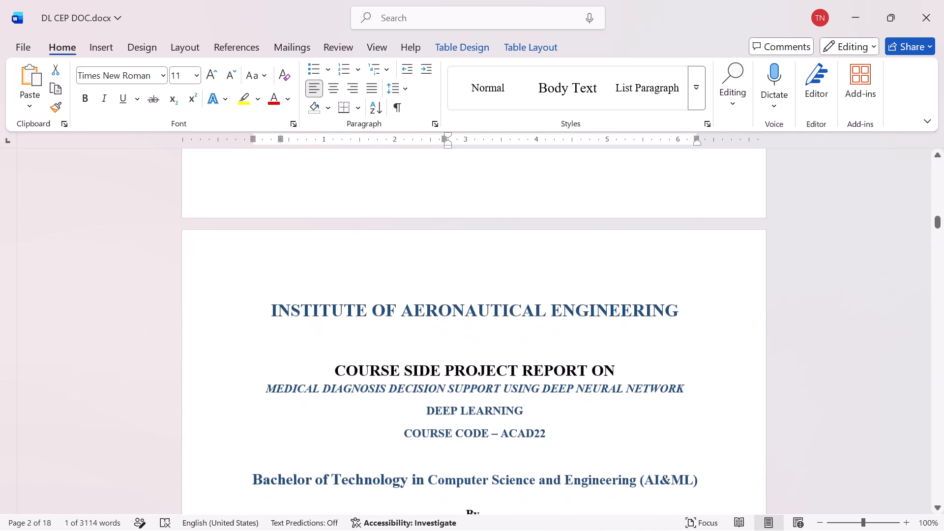
{"action": "scroll", "coordinate": [410, 393], "scroll_direction": "down", "scroll_amount": 4}
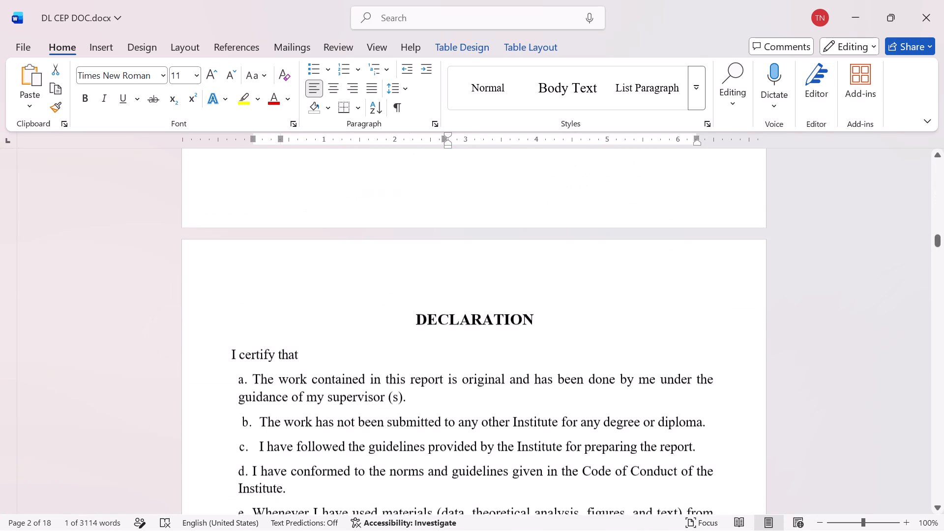
{"action": "scroll", "coordinate": [410, 393], "scroll_direction": "down", "scroll_amount": 4}
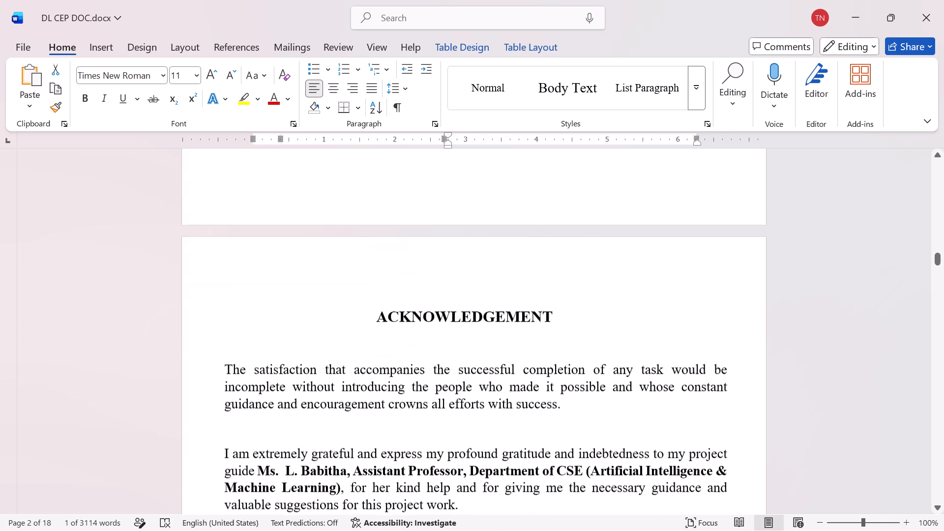
{"action": "scroll", "coordinate": [410, 393], "scroll_direction": "down", "scroll_amount": 5}
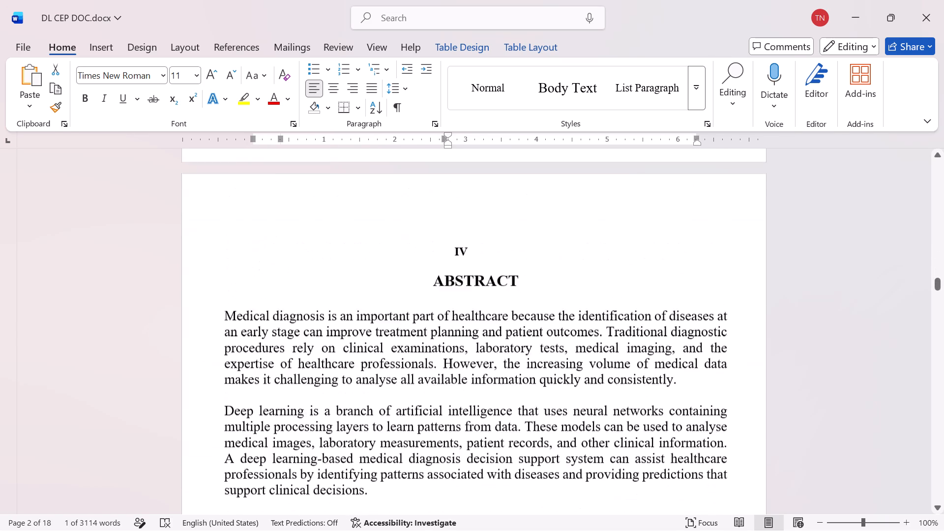
{"action": "scroll", "coordinate": [410, 393], "scroll_direction": "down", "scroll_amount": 1}
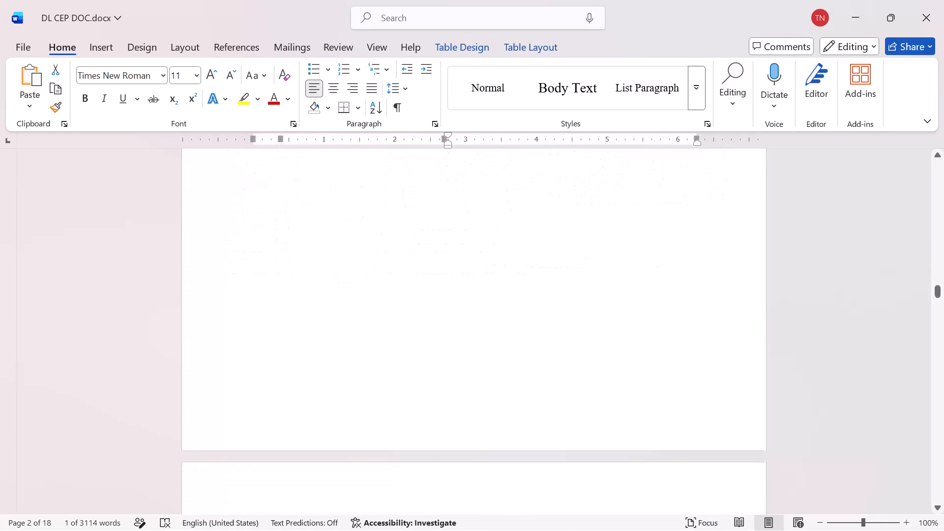
{"action": "scroll", "coordinate": [410, 393], "scroll_direction": "down", "scroll_amount": 7}
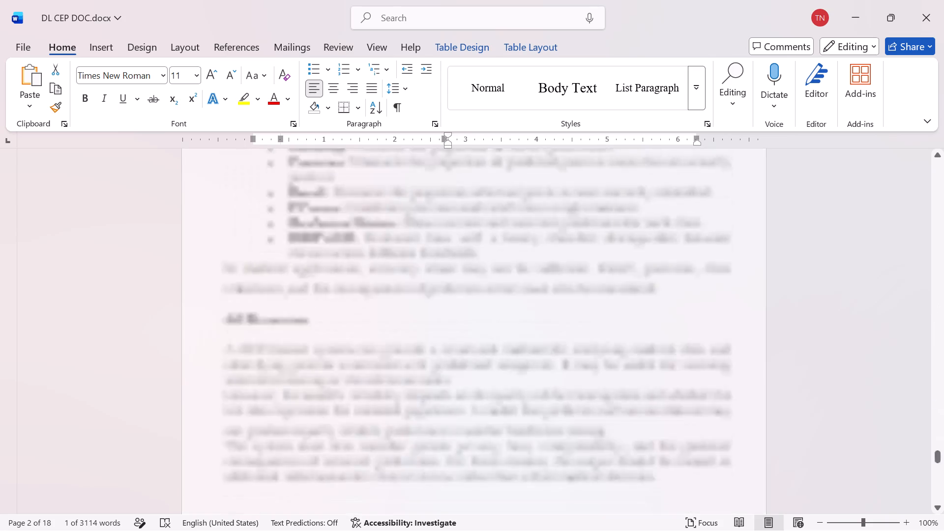
{"action": "scroll", "coordinate": [410, 393], "scroll_direction": "down", "scroll_amount": 2}
{"action": "scroll", "coordinate": [410, 393], "scroll_direction": "up", "scroll_amount": 20}
{"action": "scroll", "coordinate": [410, 393], "scroll_direction": "up", "scroll_amount": 3}
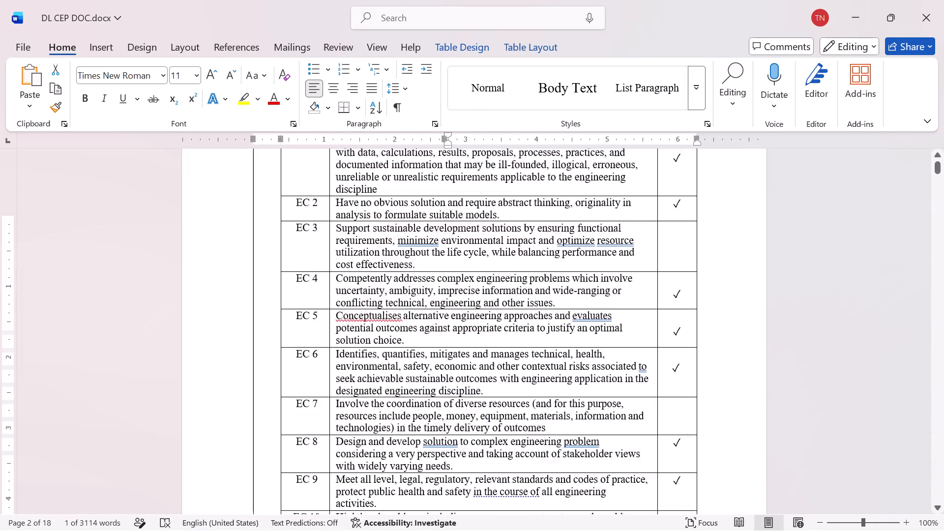
{"action": "scroll", "coordinate": [410, 393], "scroll_direction": "up", "scroll_amount": 2}
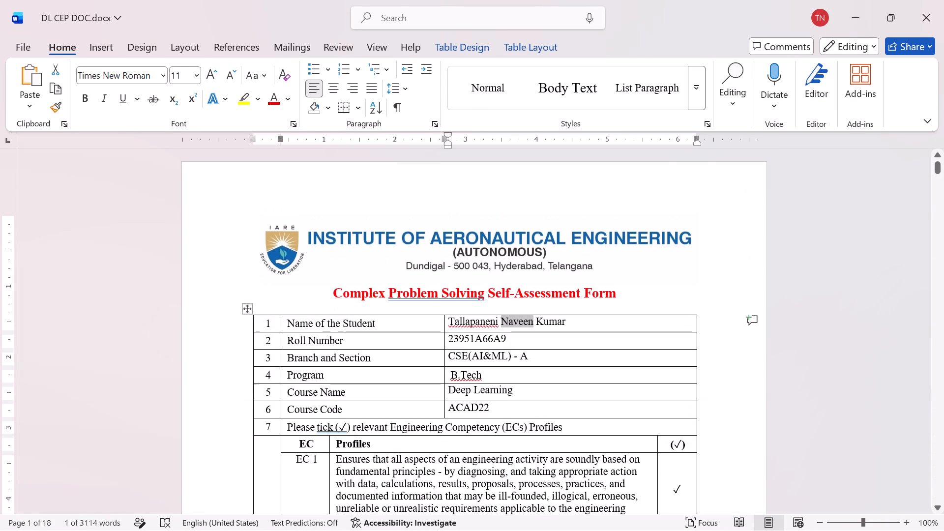
Save a copy of DL CEP DOC in the Downloads folder in PDF format.
{"action": "left_click", "coordinate": [18, 45]}
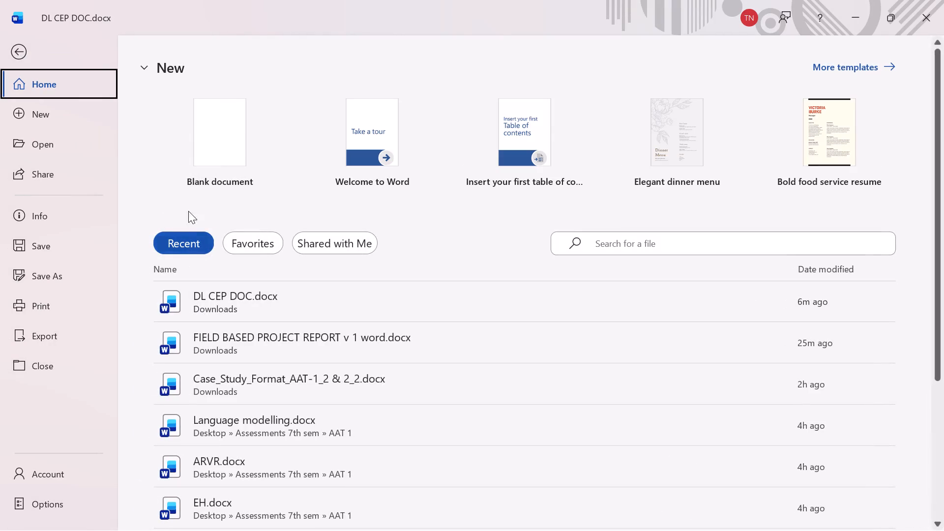
{"action": "left_click", "coordinate": [74, 267]}
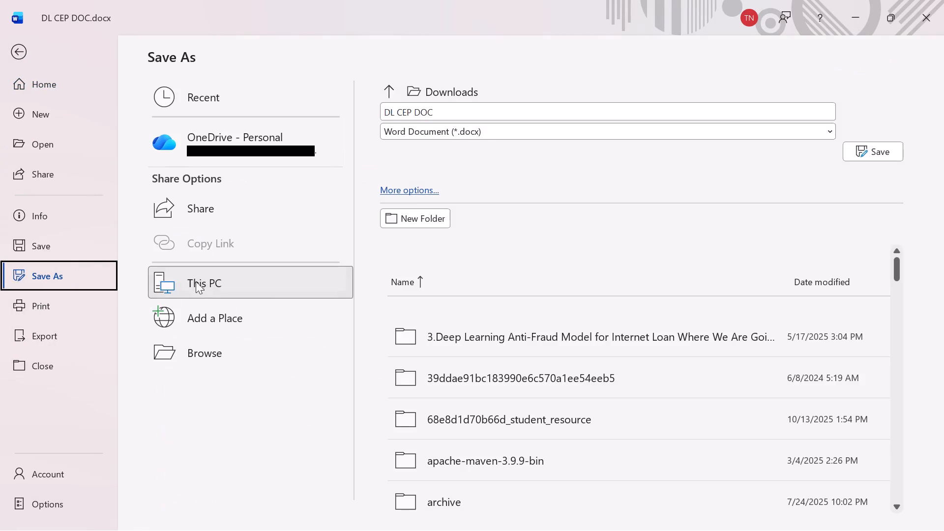
{"action": "left_click", "coordinate": [442, 132]}
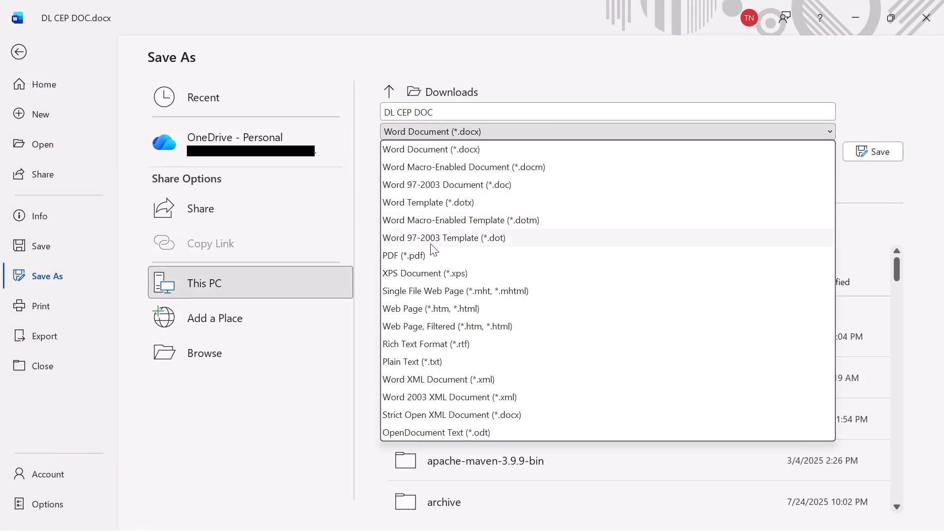
{"action": "left_click", "coordinate": [421, 260]}
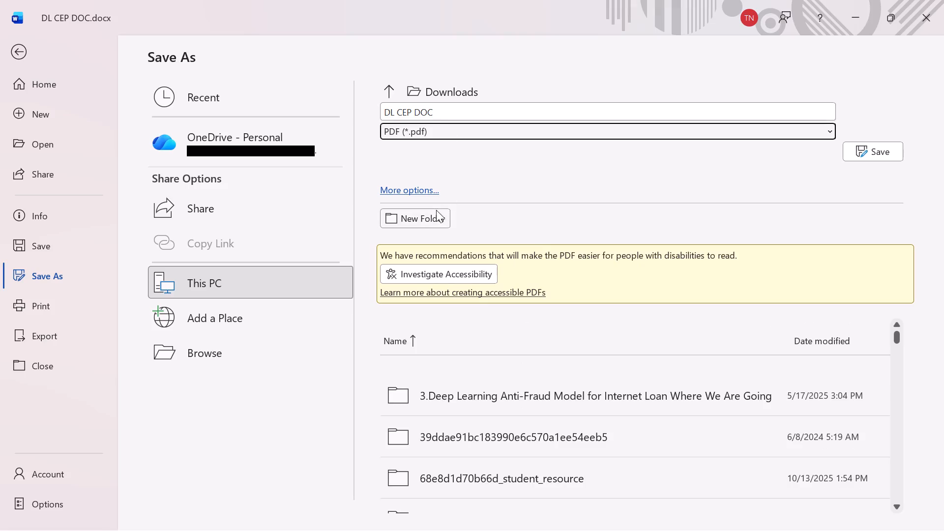
Save the report as a PDF named DL CEP DOC in the AAT 2 folder, with standard optimization and opening after publishing.
{"action": "double_click", "coordinate": [244, 282]}
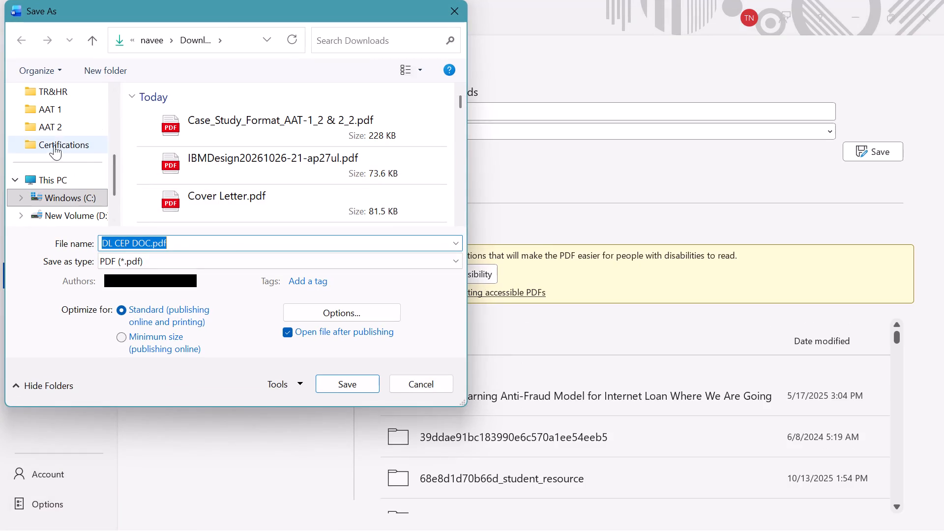
{"action": "double_click", "coordinate": [45, 124]}
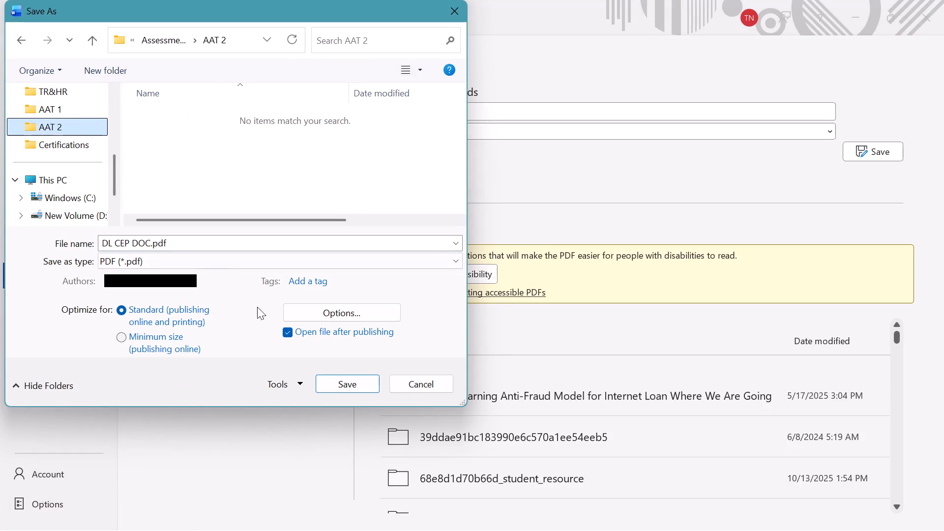
{"action": "left_click", "coordinate": [349, 382]}
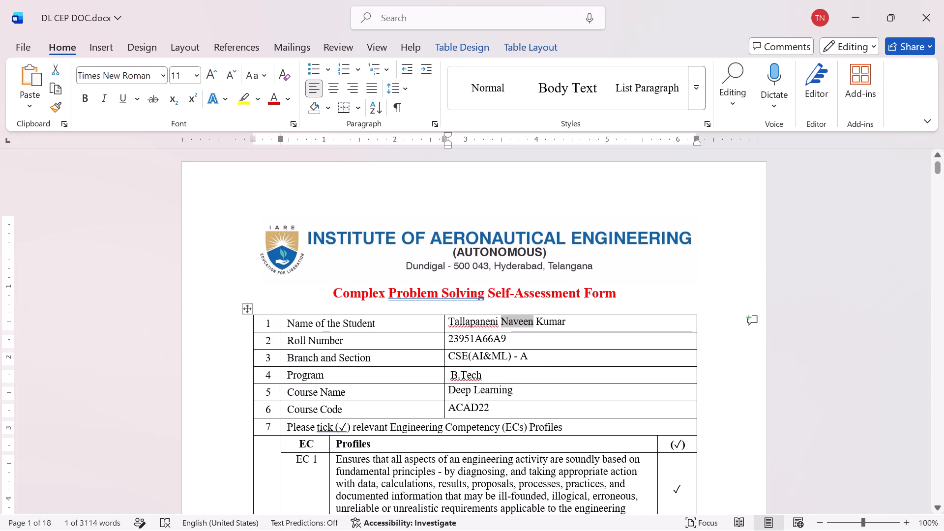
Examine the exported DL CEP DOC PDF in Microsoft Edge from the self-assessment form to the references and back, closing it when finished.
{"action": "scroll", "coordinate": [596, 423], "scroll_direction": "down", "scroll_amount": 2}
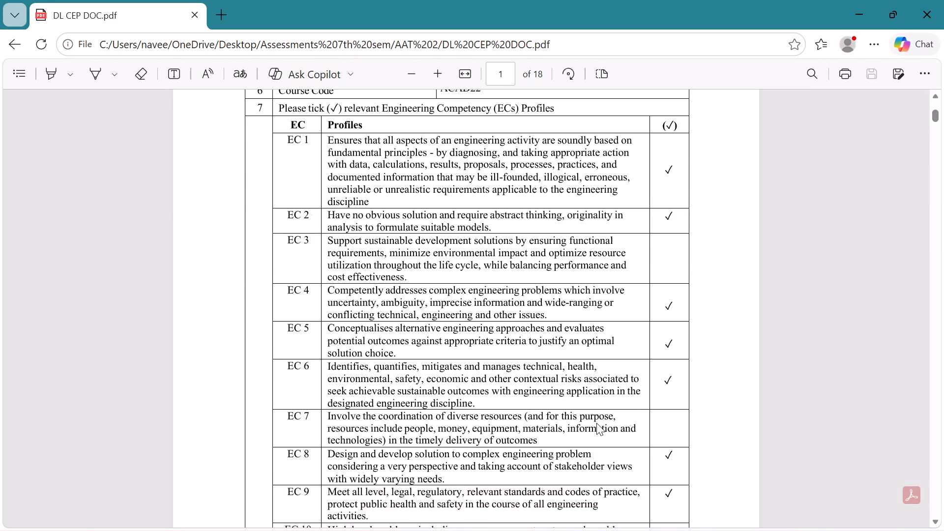
{"action": "scroll", "coordinate": [596, 423], "scroll_direction": "down", "scroll_amount": 3}
{"action": "scroll", "coordinate": [596, 423], "scroll_direction": "down", "scroll_amount": 20}
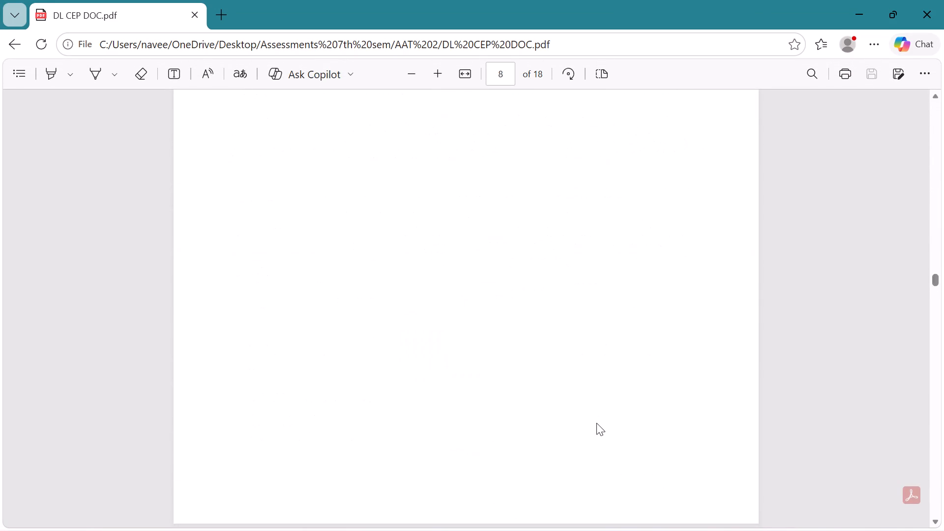
{"action": "scroll", "coordinate": [596, 423], "scroll_direction": "down", "scroll_amount": 13}
{"action": "scroll", "coordinate": [596, 423], "scroll_direction": "up", "scroll_amount": 7}
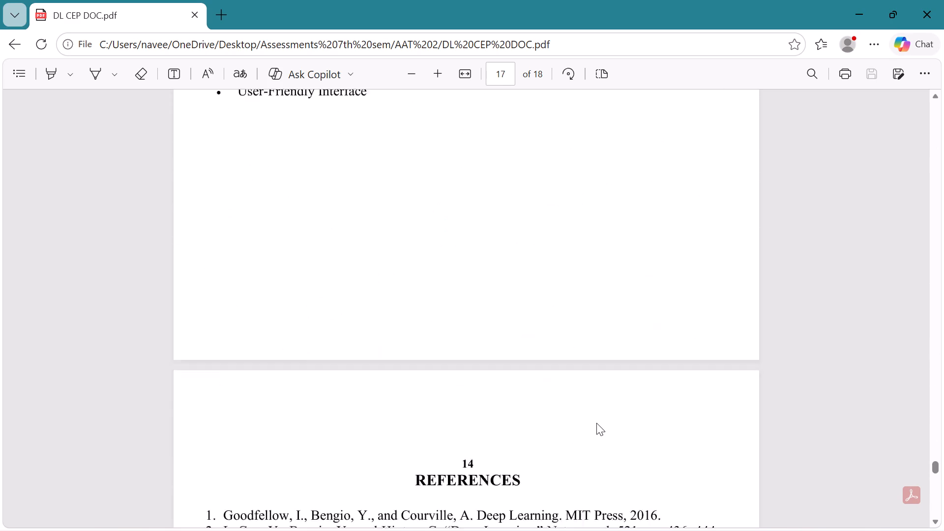
{"action": "scroll", "coordinate": [596, 423], "scroll_direction": "up", "scroll_amount": 15}
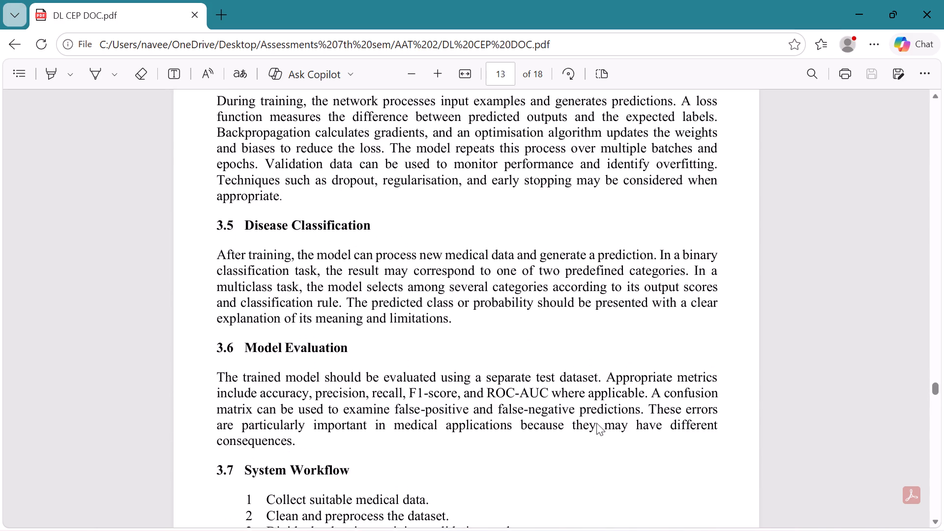
{"action": "scroll", "coordinate": [596, 423], "scroll_direction": "up", "scroll_amount": 14}
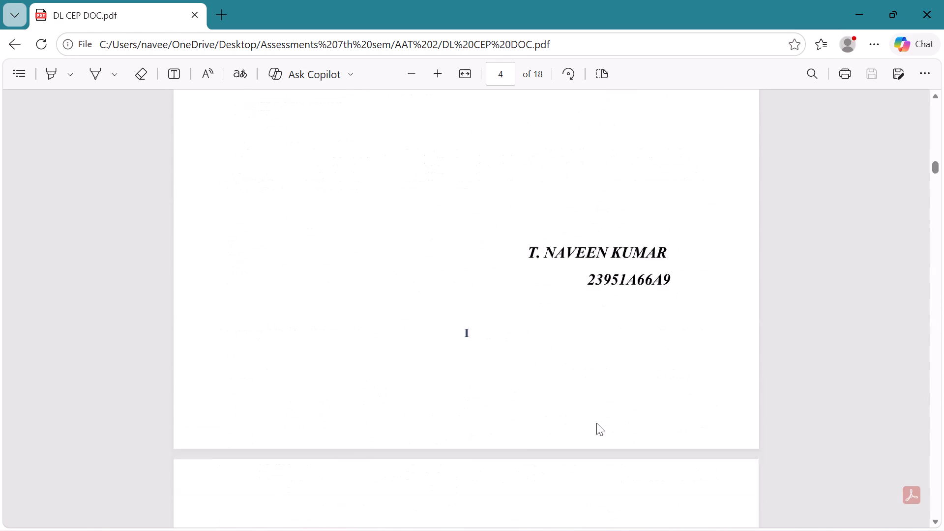
{"action": "left_click", "coordinate": [943, 0]}
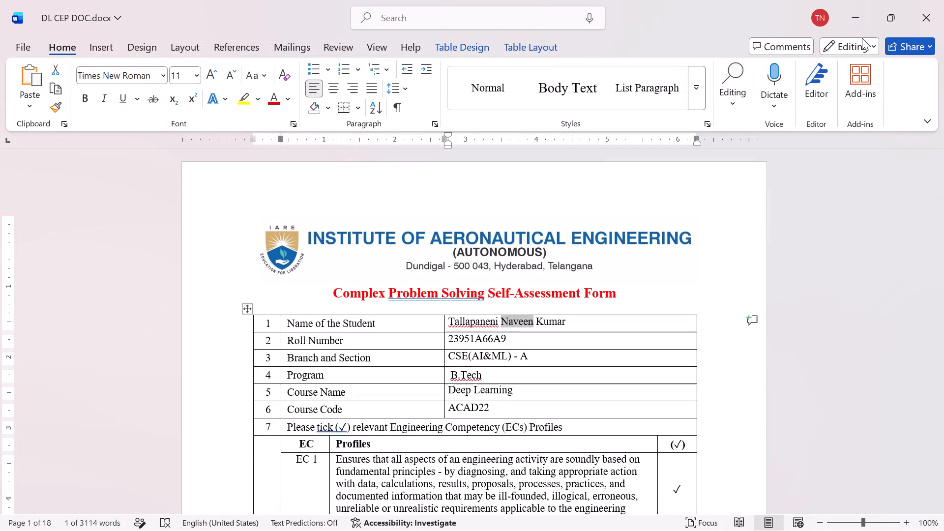